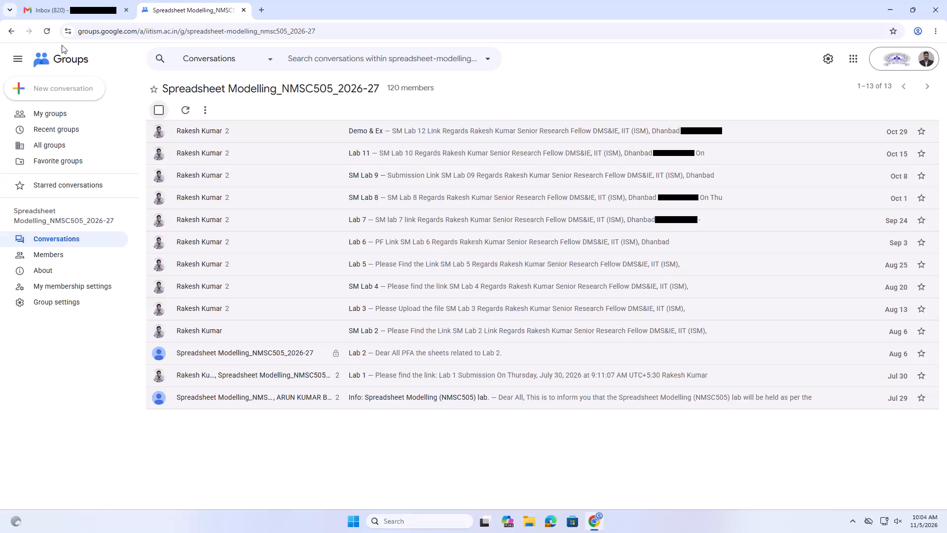
# Reload the Spreadsheet Modelling_NMSC505_2026-27 group's conversations page to check for new posts.
pyautogui.click(47, 34)
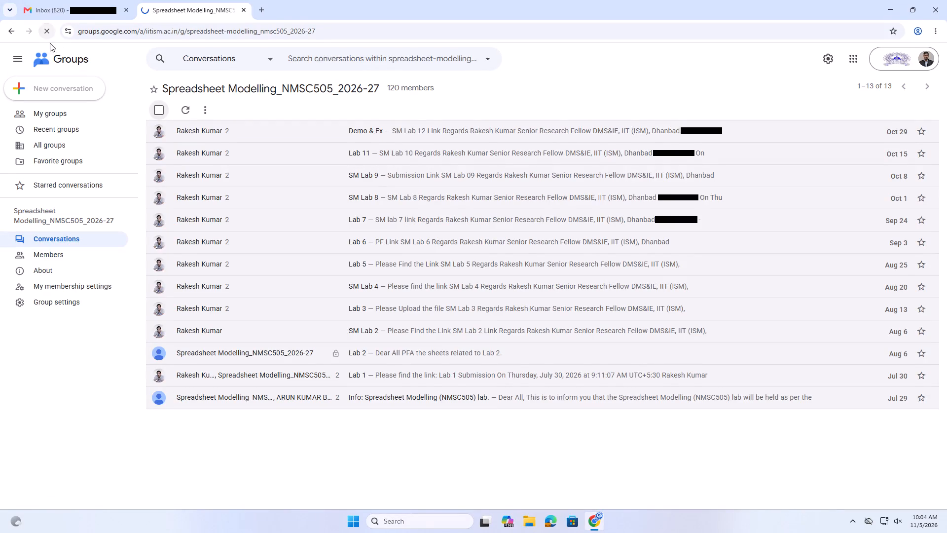
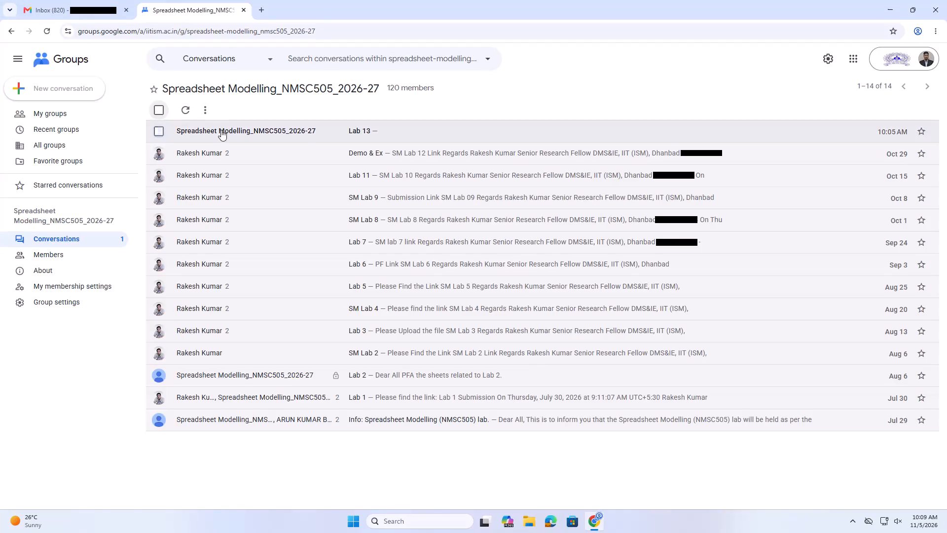
# Open the Lab 13 conversation and download its WineDataFinished and Employee Turnover Analysis Excel Dashboard Dataset attachments.
pyautogui.click(221, 130)
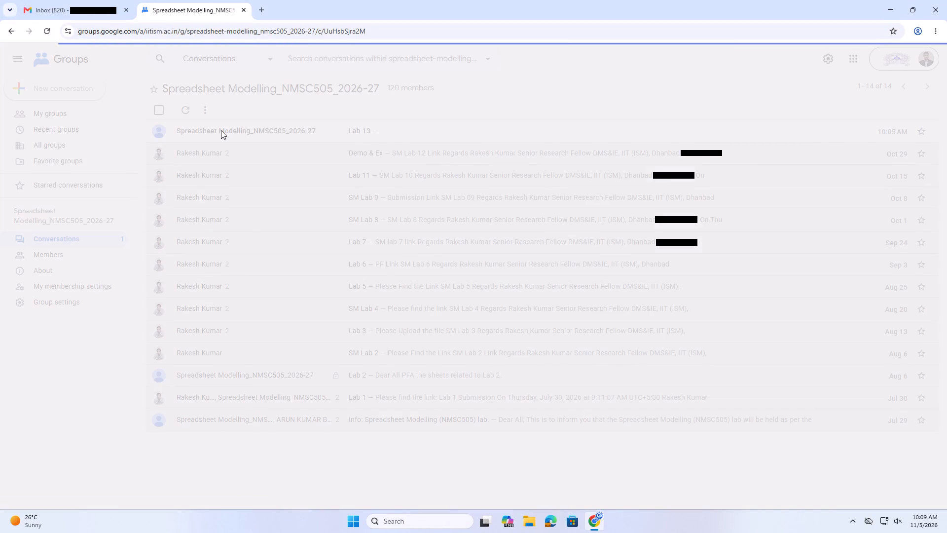
pyautogui.click(212, 198)
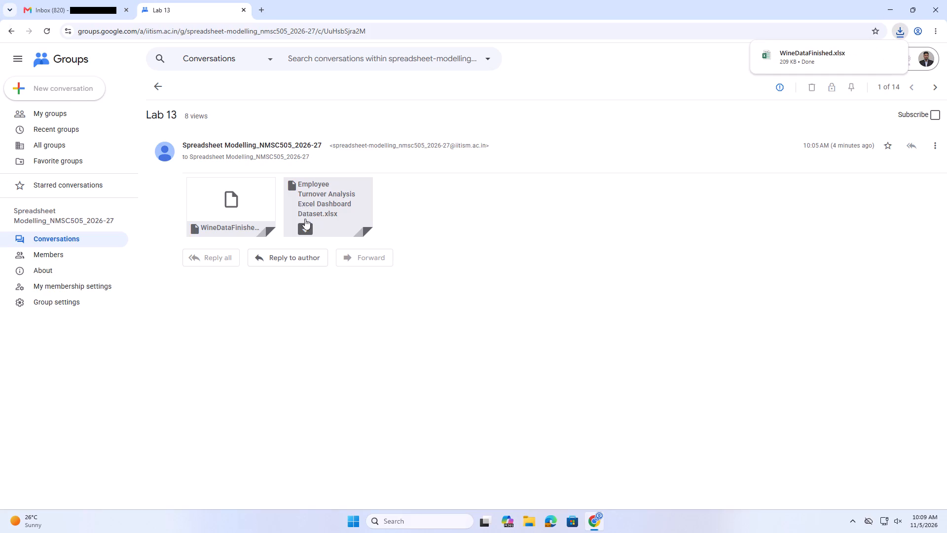
pyautogui.click(305, 221)
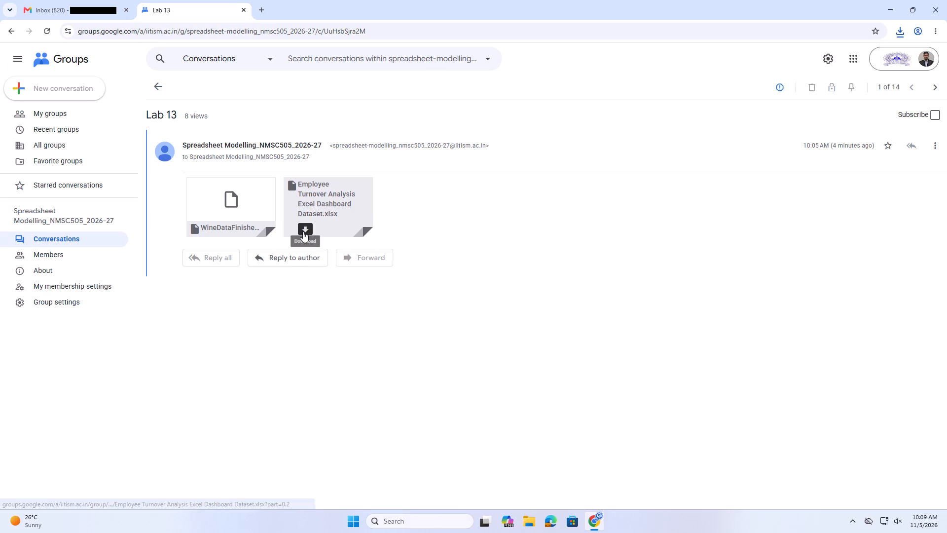
pyautogui.click(303, 231)
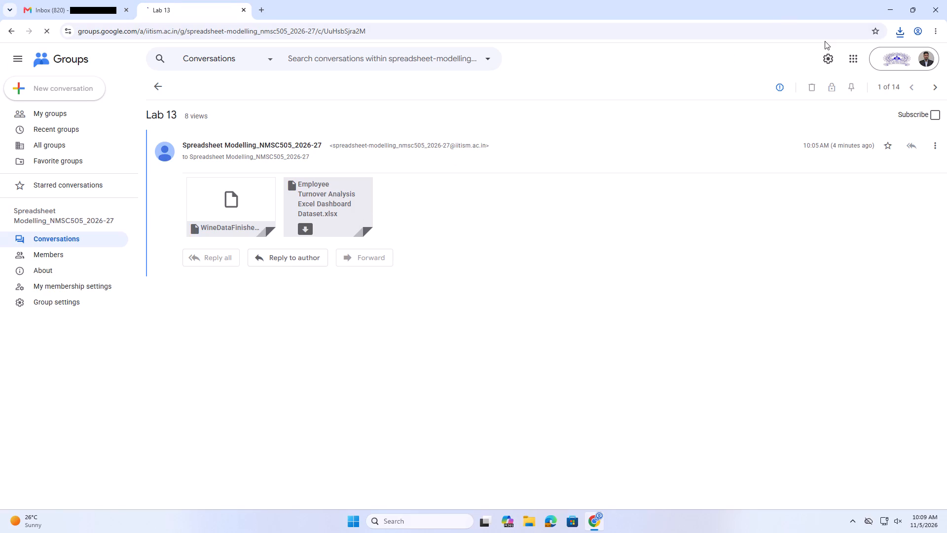
# Open the downloaded WineDataFinished.xlsx in Excel and enable editing.
pyautogui.click(899, 34)
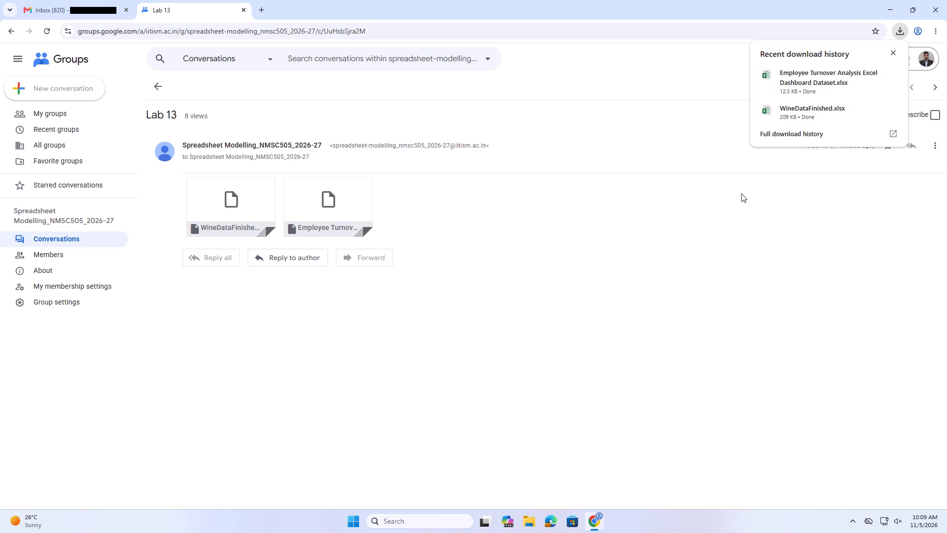
pyautogui.doubleClick(806, 113)
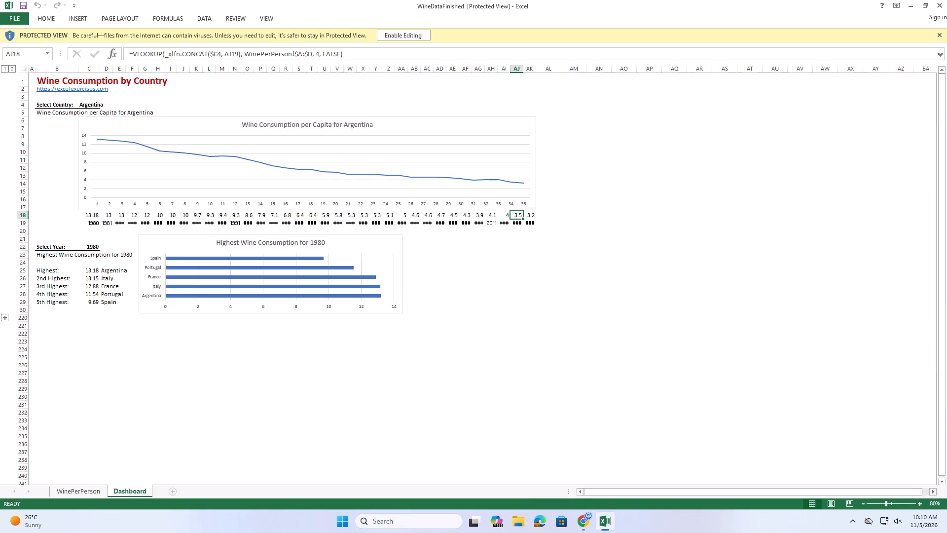
pyautogui.click(425, 39)
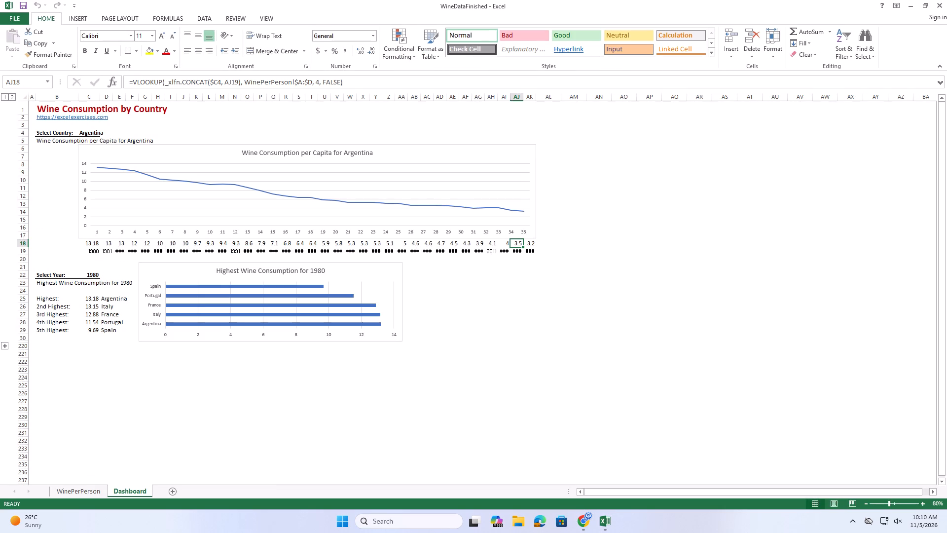
# Look over the WinePerPerson data sheet and the charts on the Dashboard sheet.
pyautogui.click(82, 493)
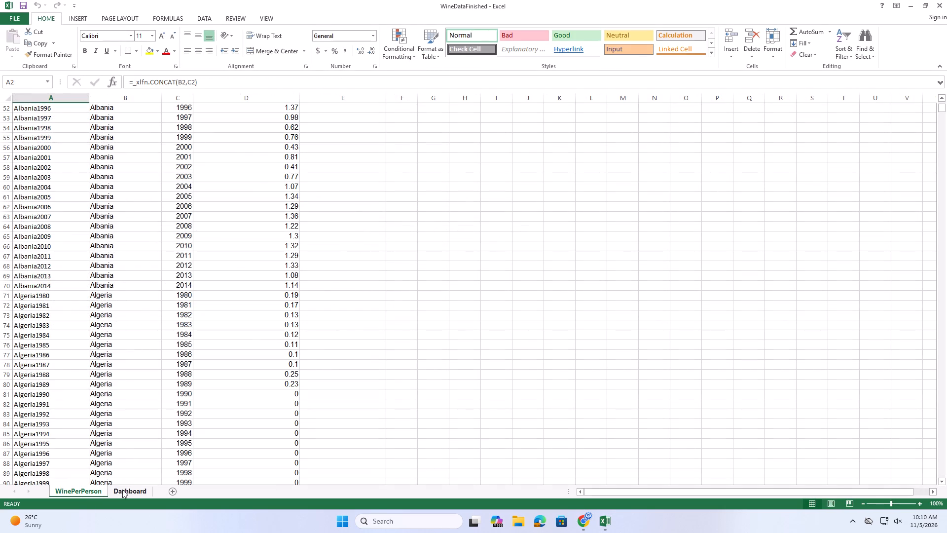
pyautogui.click(130, 488)
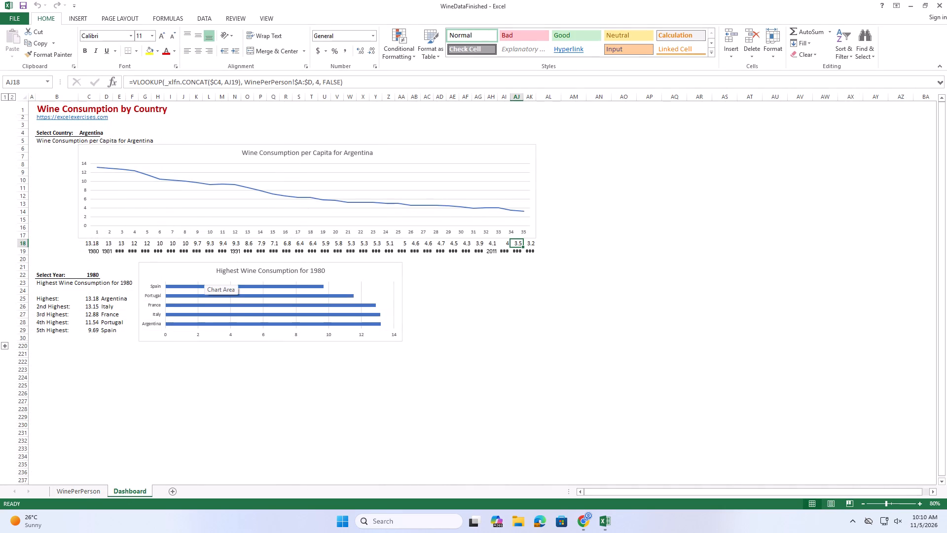
pyautogui.click(173, 272)
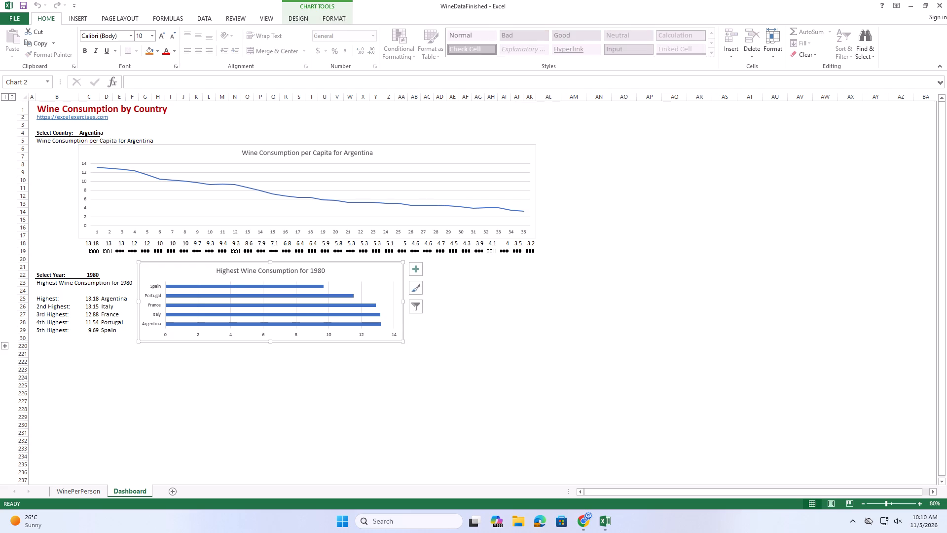
pyautogui.click(445, 305)
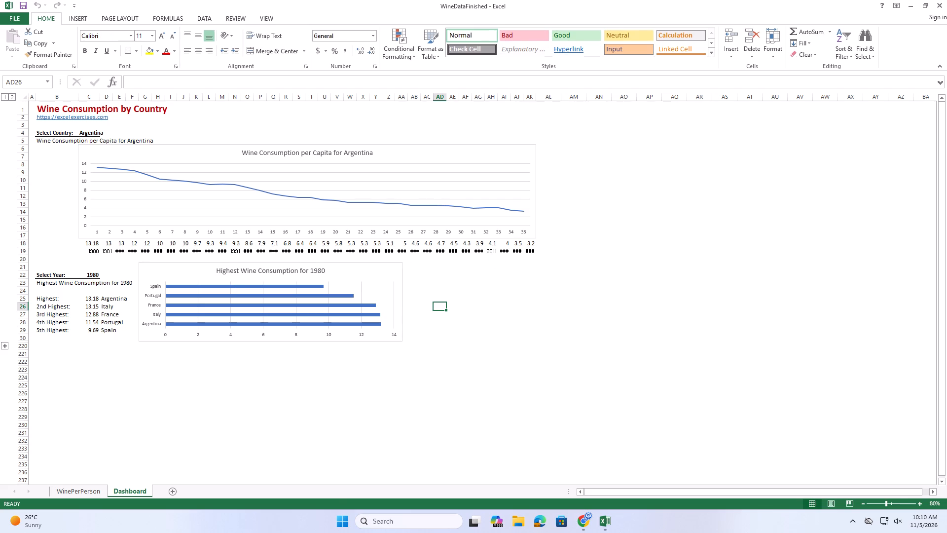
# Switch back to Chrome and open the downloaded Employee Turnover Analysis Excel Dashboard Dataset.xlsx in Excel.
pyautogui.click(601, 529)
pyautogui.click(583, 529)
pyautogui.click(902, 29)
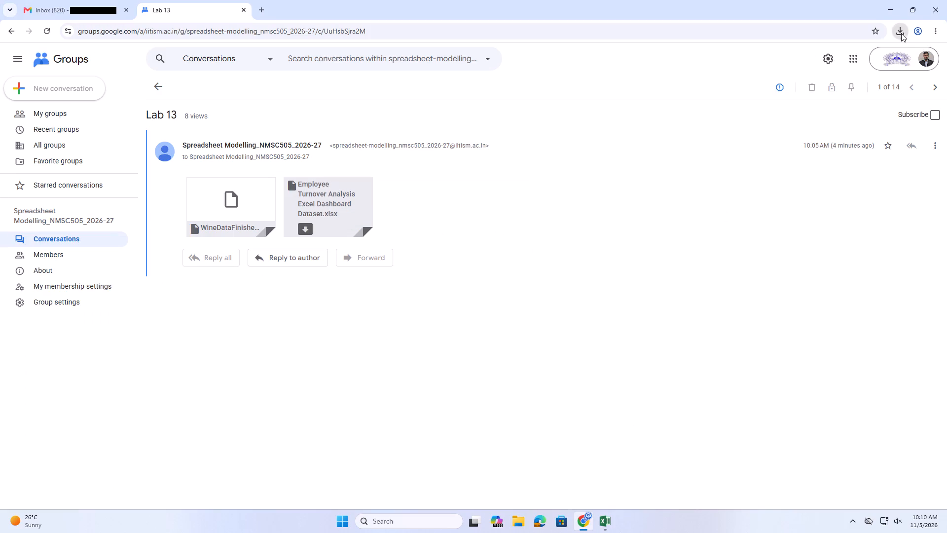
pyautogui.click(828, 84)
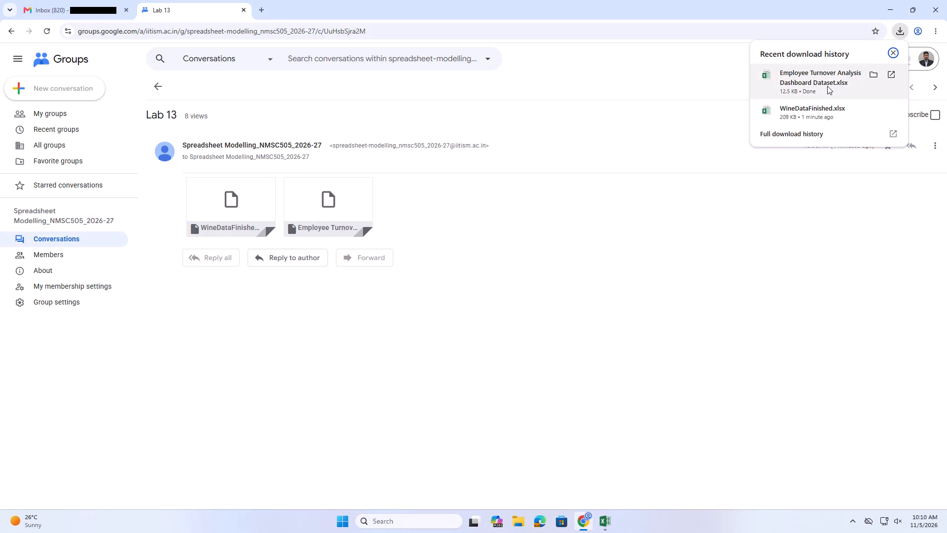
pyautogui.doubleClick(827, 86)
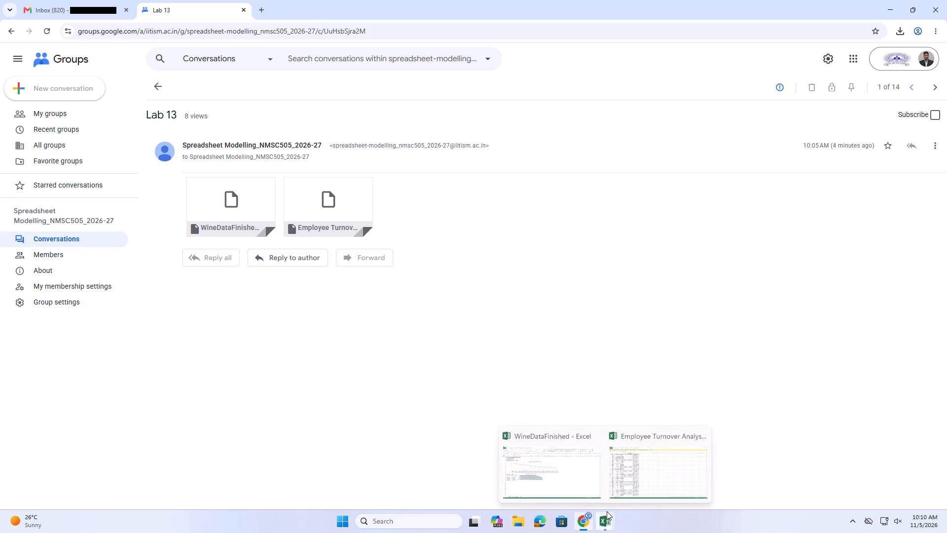
pyautogui.click(617, 475)
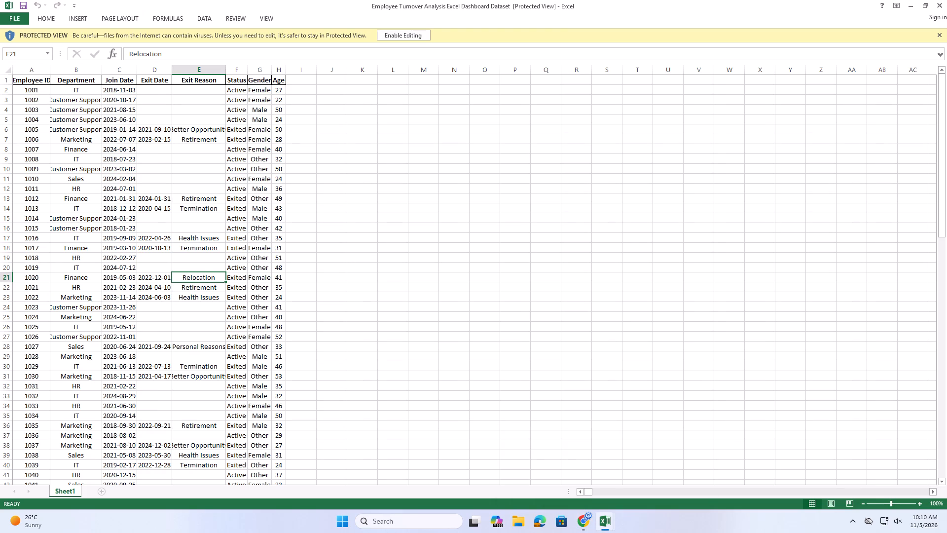
# Examine the employee records on Sheet1, covering department, join and exit dates, exit reason, status, gender and age.
pyautogui.scroll(2, 142, 296)
pyautogui.scroll(-17, 143, 296)
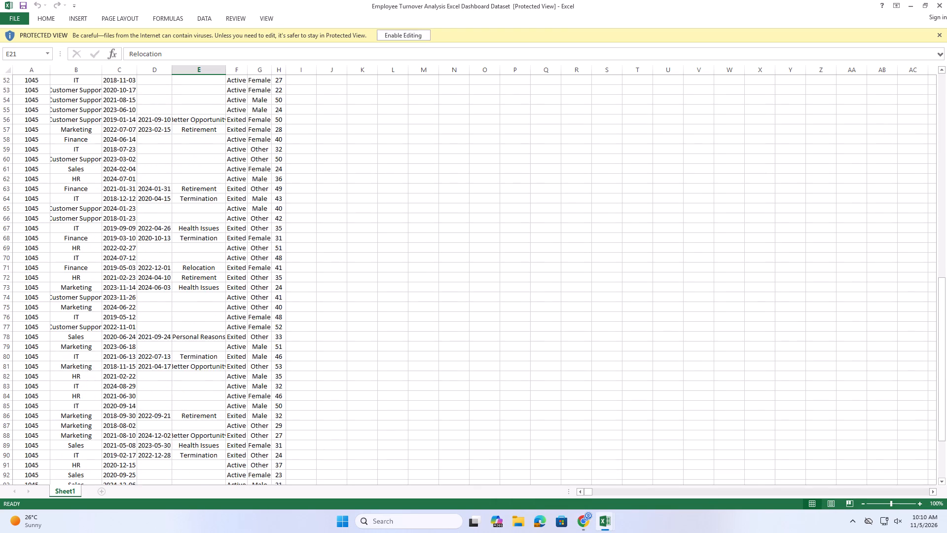
pyautogui.scroll(-9, 133, 301)
pyautogui.scroll(8, 137, 303)
pyautogui.rightClick(136, 301)
pyautogui.scroll(4, 136, 300)
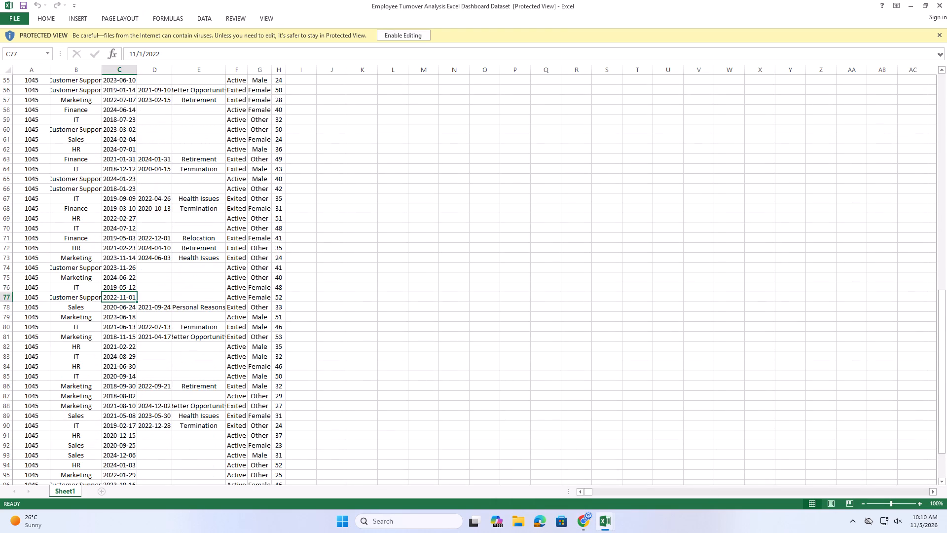
pyautogui.scroll(13, 148, 272)
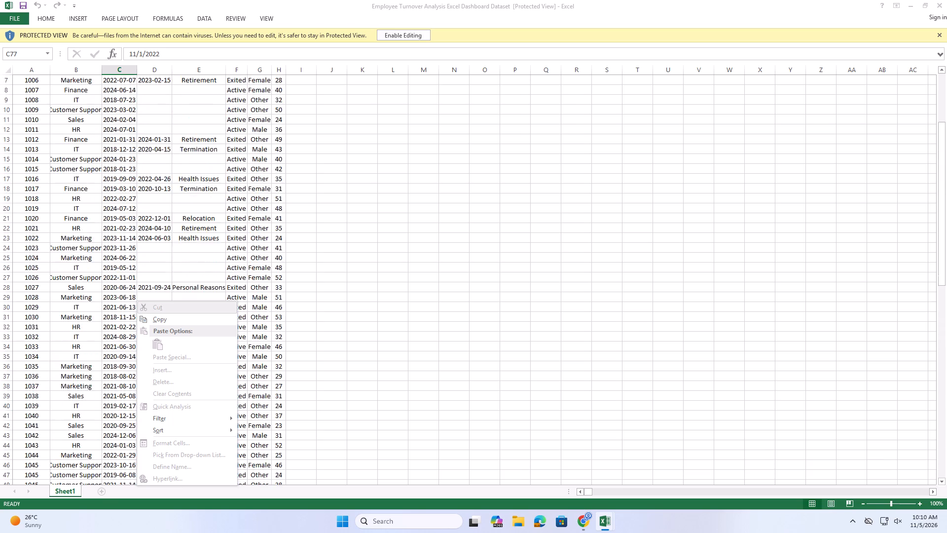
pyautogui.scroll(2, 152, 274)
pyautogui.scroll(-1, 154, 272)
pyautogui.scroll(12, 154, 272)
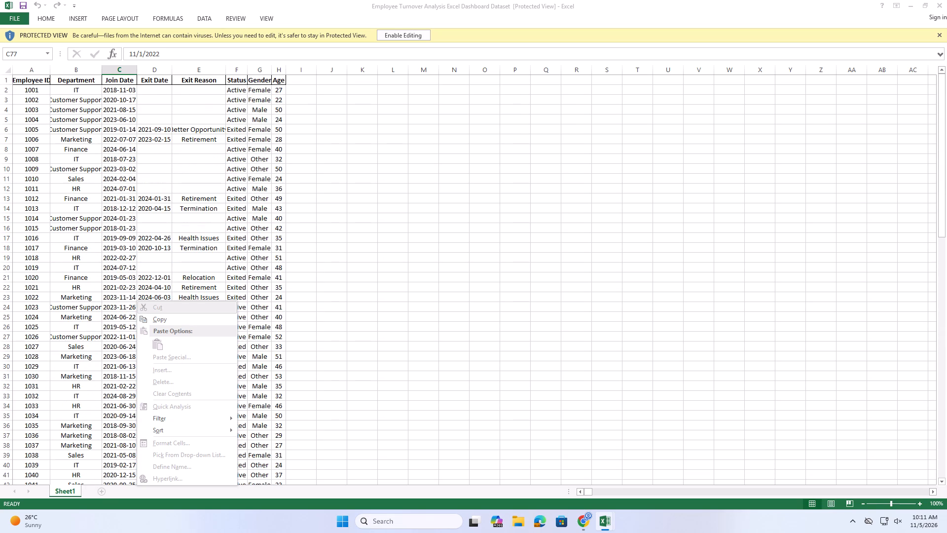
pyautogui.scroll(4, 154, 271)
pyautogui.click(269, 178)
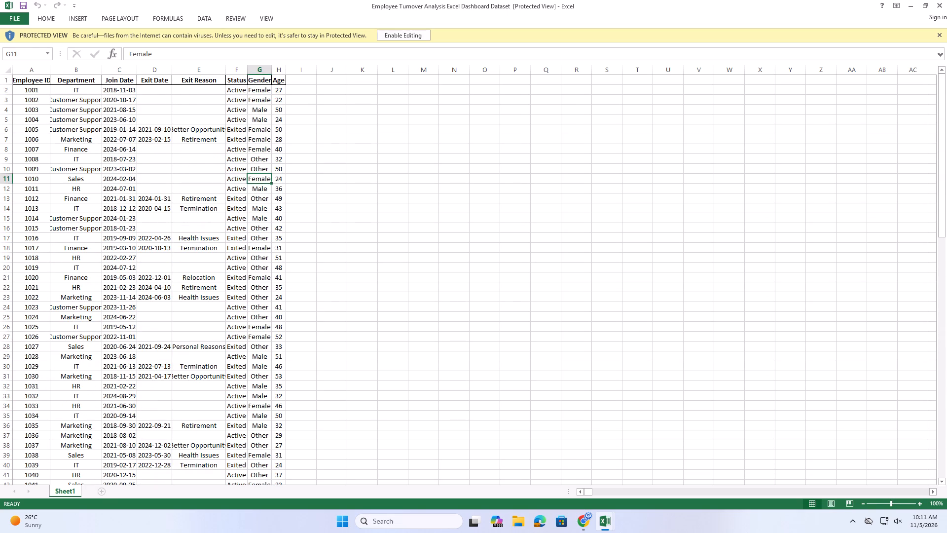
# Enable editing for the employee turnover workbook and select empty cell J7 beside the data.
pyautogui.click(395, 35)
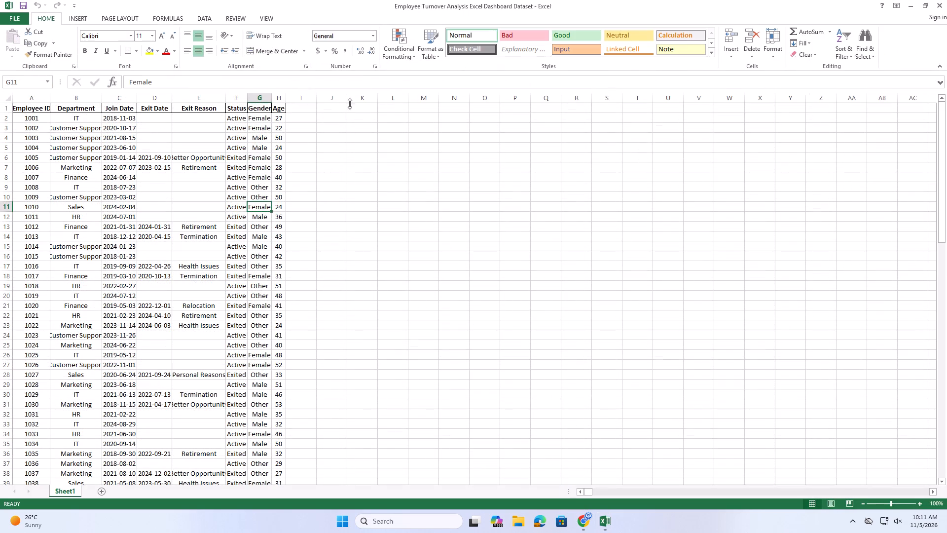
pyautogui.click(305, 156)
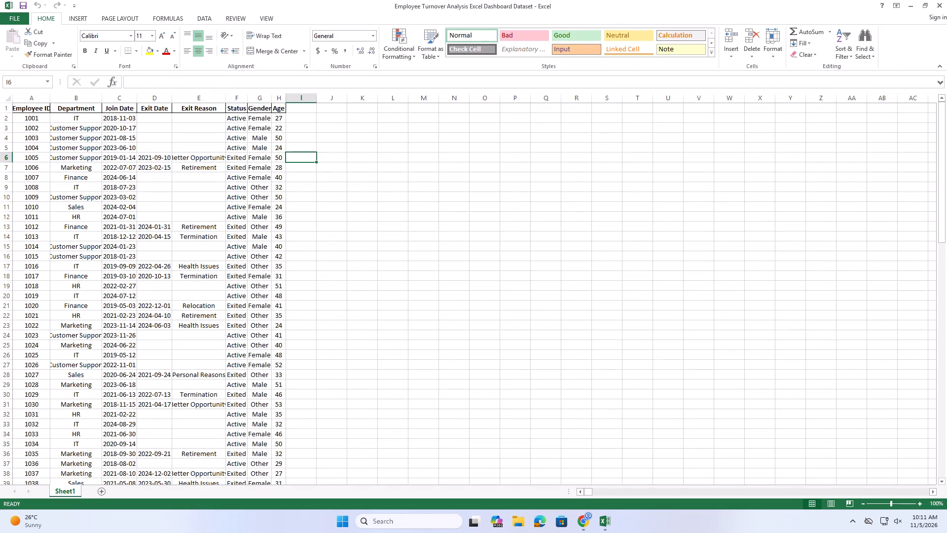
pyautogui.click(340, 166)
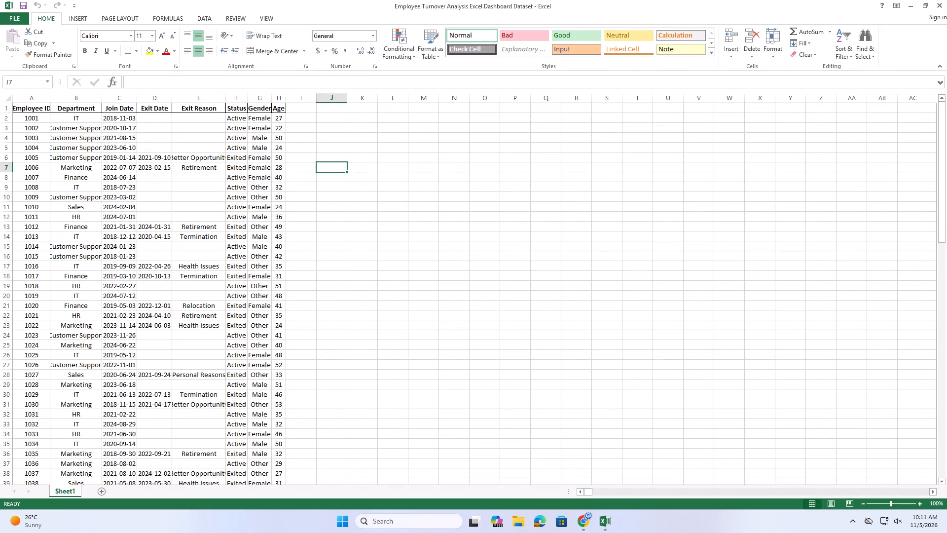
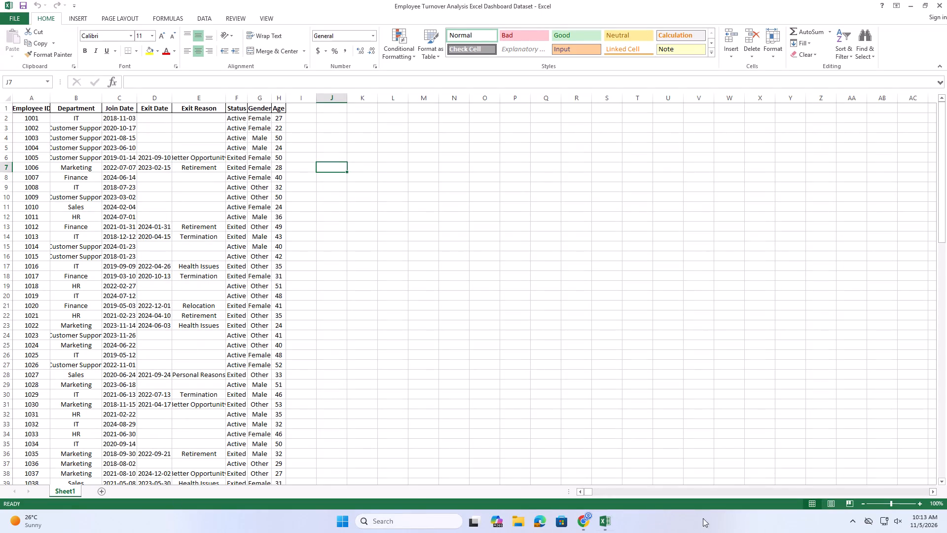
# Switch to the WineDataFinished workbook and examine the Dashboard sheet's Select Year section, including the year cell's drop-down.
pyautogui.click(610, 520)
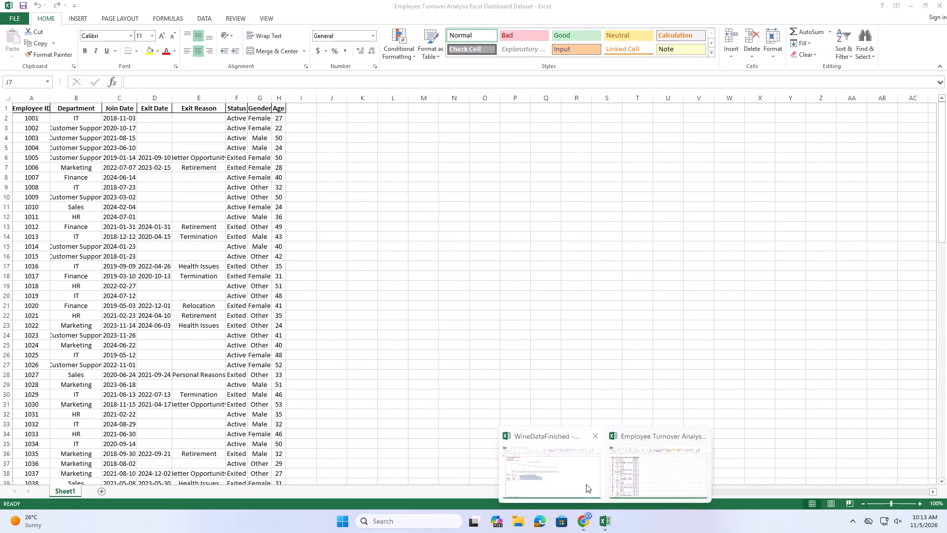
pyautogui.click(576, 480)
pyautogui.click(72, 496)
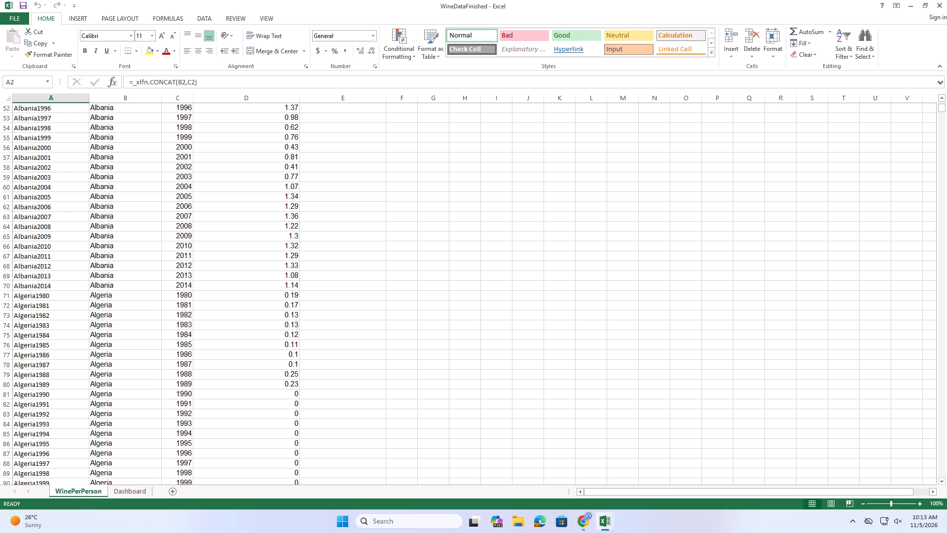
pyautogui.click(115, 497)
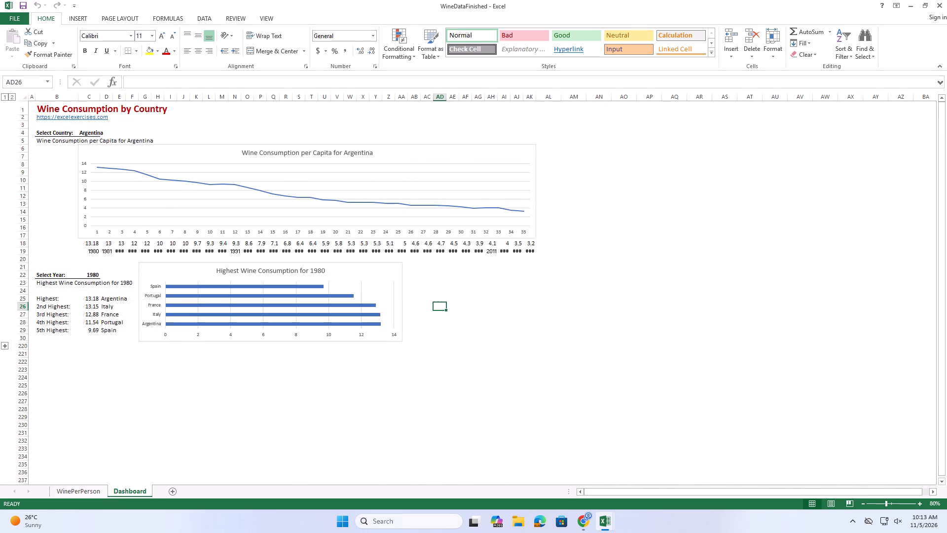
pyautogui.click(42, 270)
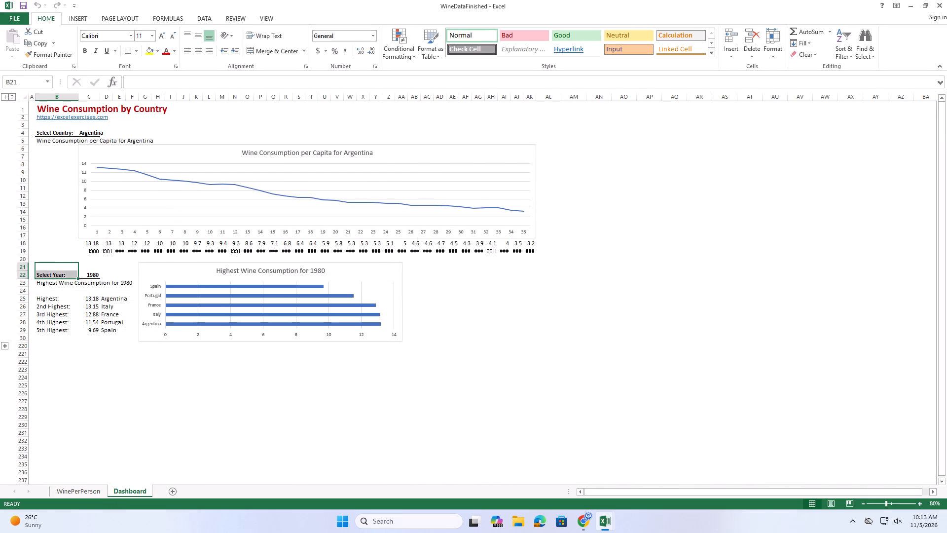
pyautogui.click(109, 272)
pyautogui.click(94, 278)
pyautogui.click(68, 276)
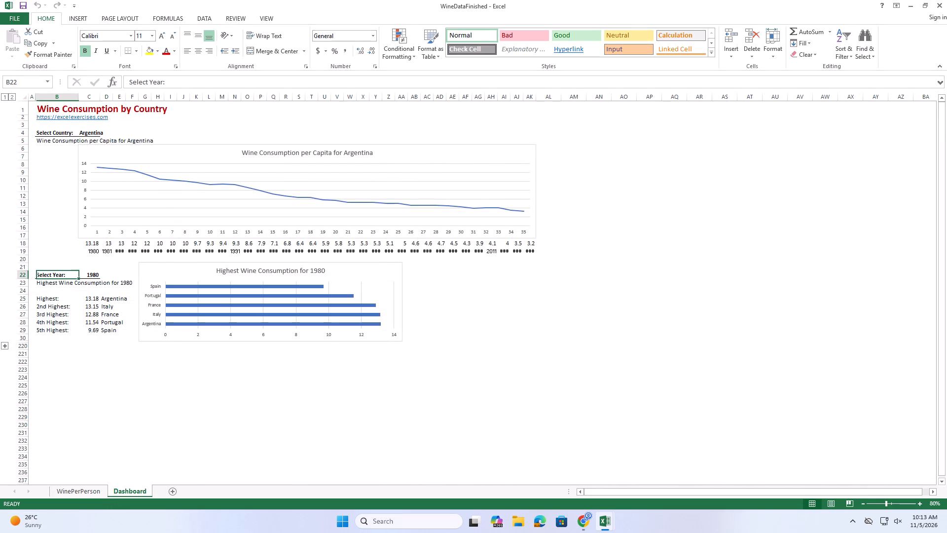
pyautogui.click(61, 284)
pyautogui.click(94, 277)
pyautogui.click(104, 275)
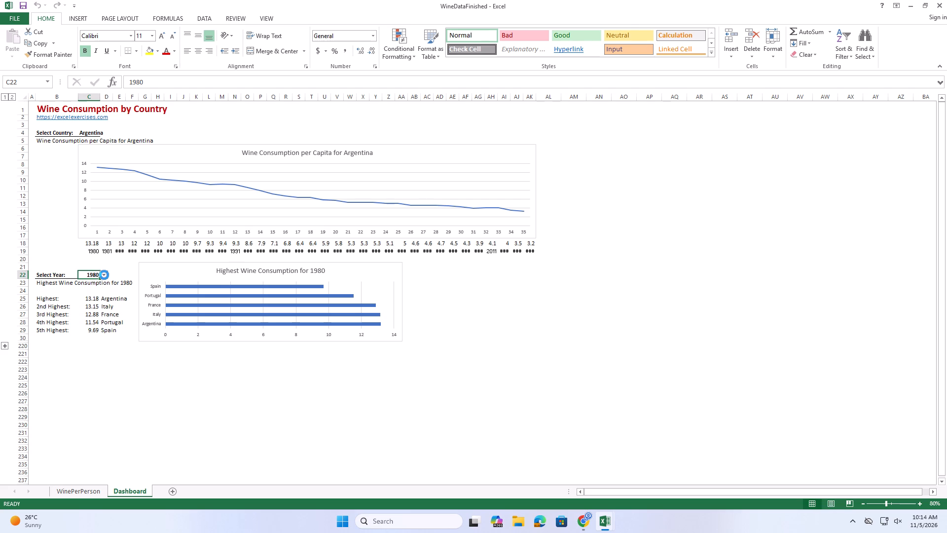
pyautogui.click(107, 339)
pyautogui.click(62, 275)
pyautogui.click(60, 276)
pyautogui.click(92, 275)
pyautogui.click(139, 351)
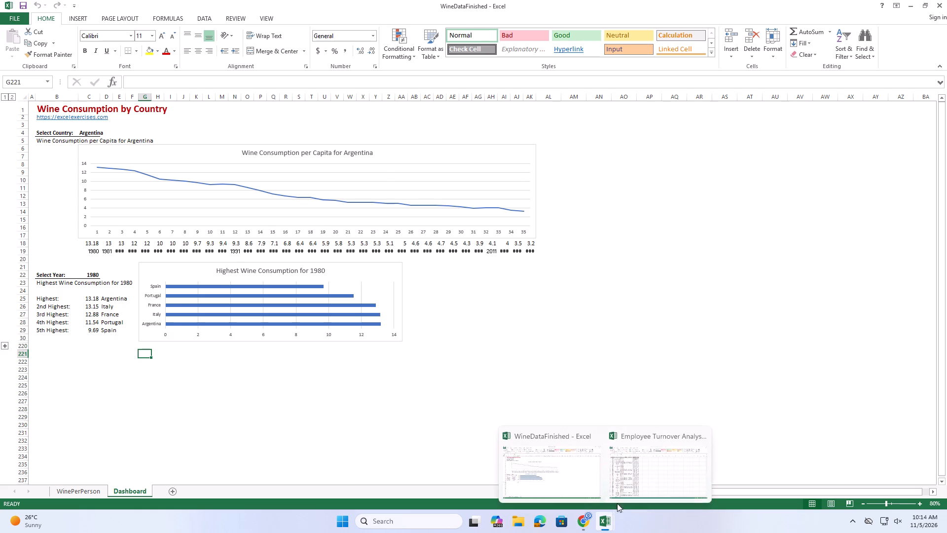
# Return to the employee turnover workbook and auto-fit the widths of columns A to H on Sheet1.
pyautogui.click(636, 465)
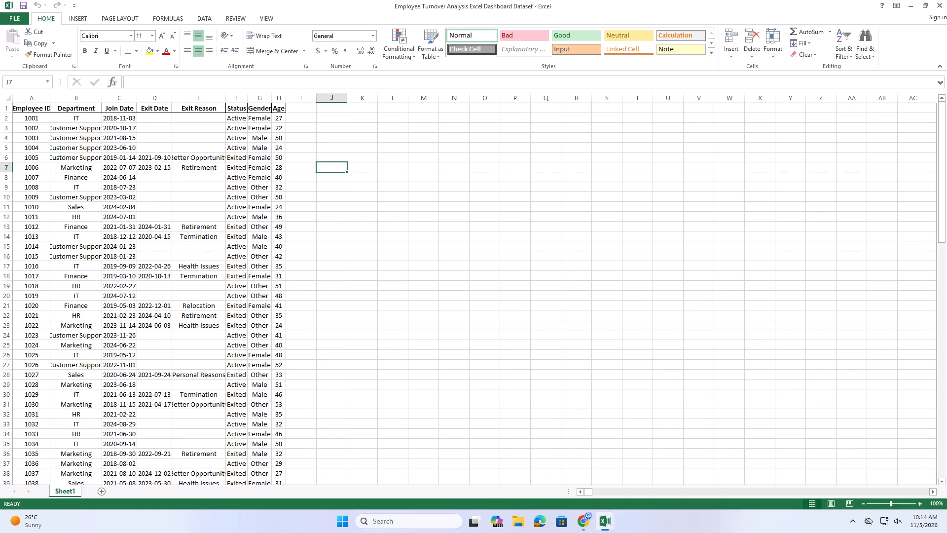
pyautogui.scroll(1, 66, 151)
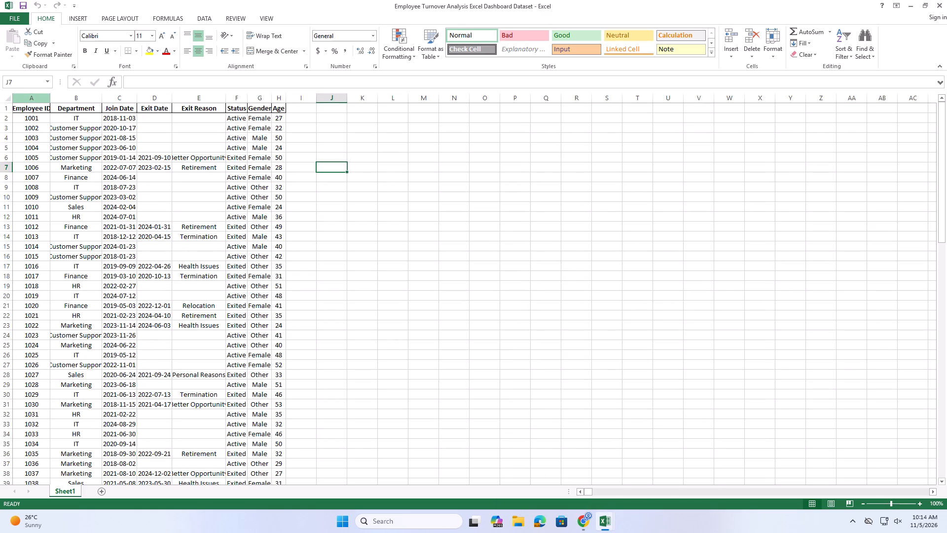
pyautogui.moveTo(37, 101); pyautogui.dragTo(278, 95)
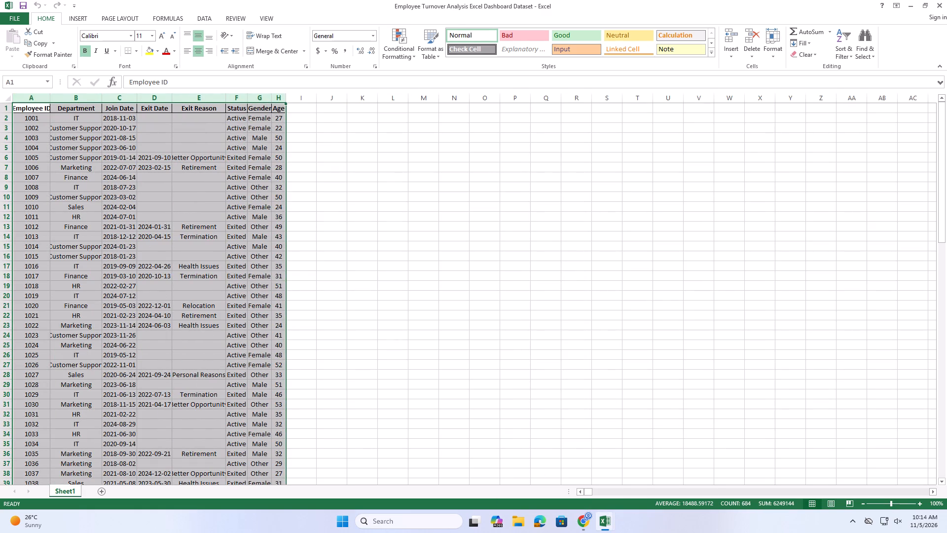
pyautogui.click(273, 97)
pyautogui.click(273, 97)
pyautogui.click(339, 128)
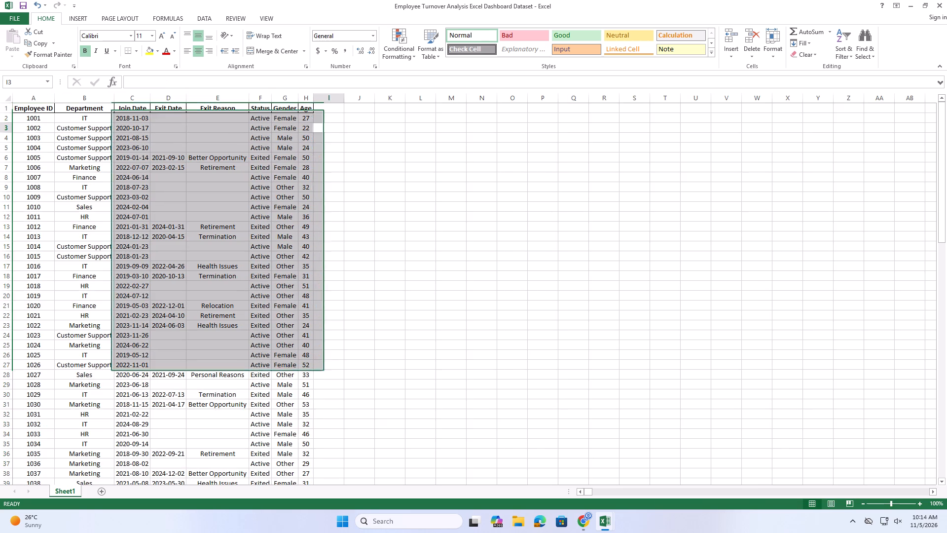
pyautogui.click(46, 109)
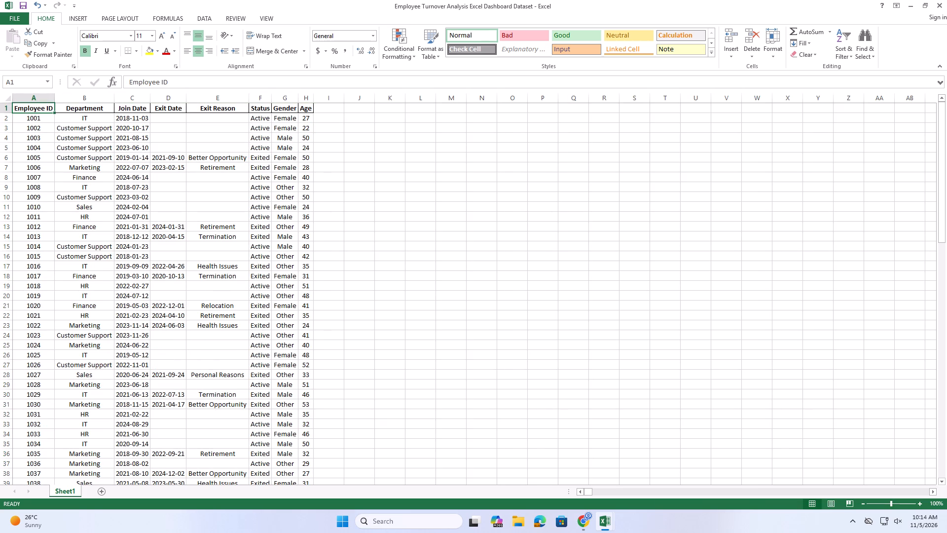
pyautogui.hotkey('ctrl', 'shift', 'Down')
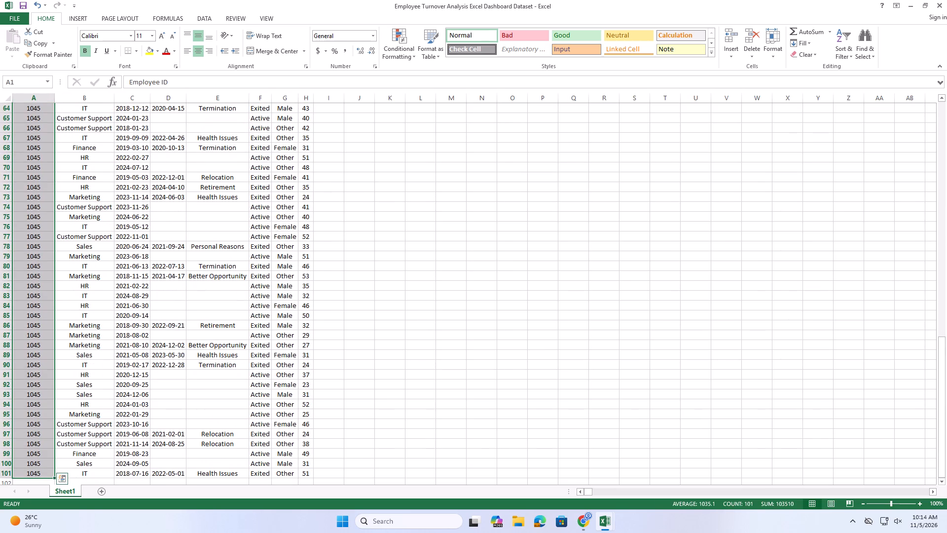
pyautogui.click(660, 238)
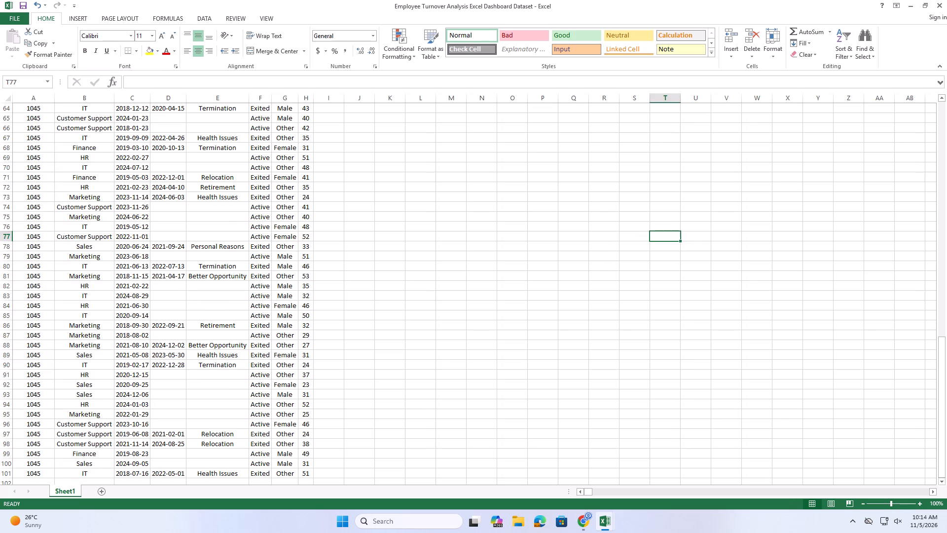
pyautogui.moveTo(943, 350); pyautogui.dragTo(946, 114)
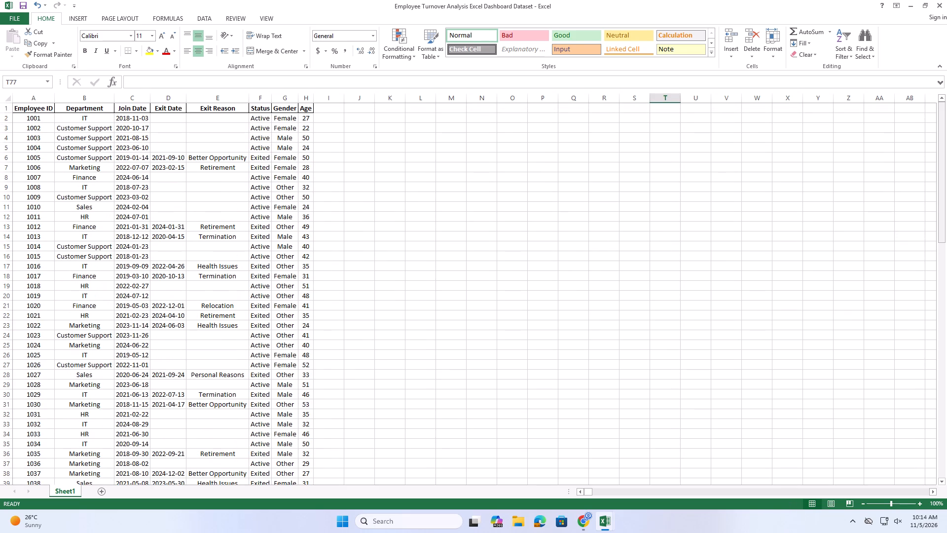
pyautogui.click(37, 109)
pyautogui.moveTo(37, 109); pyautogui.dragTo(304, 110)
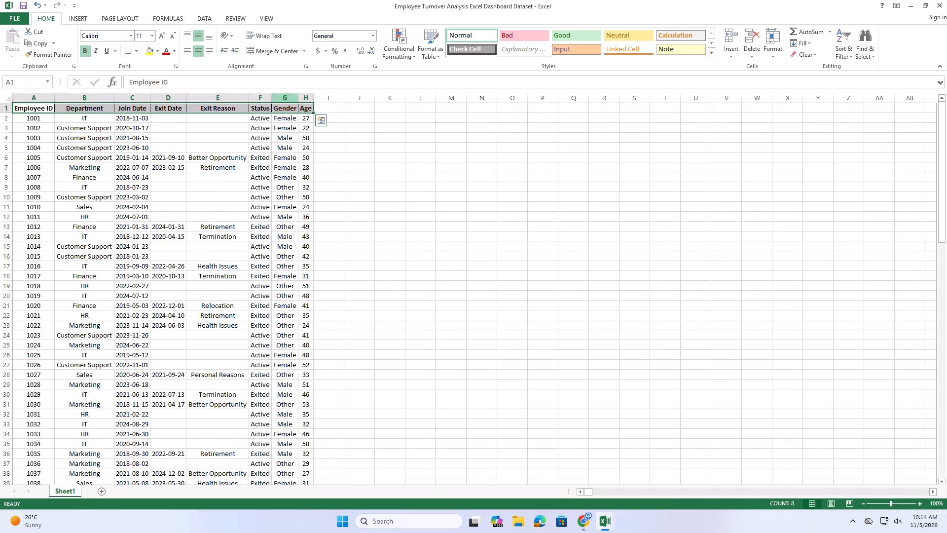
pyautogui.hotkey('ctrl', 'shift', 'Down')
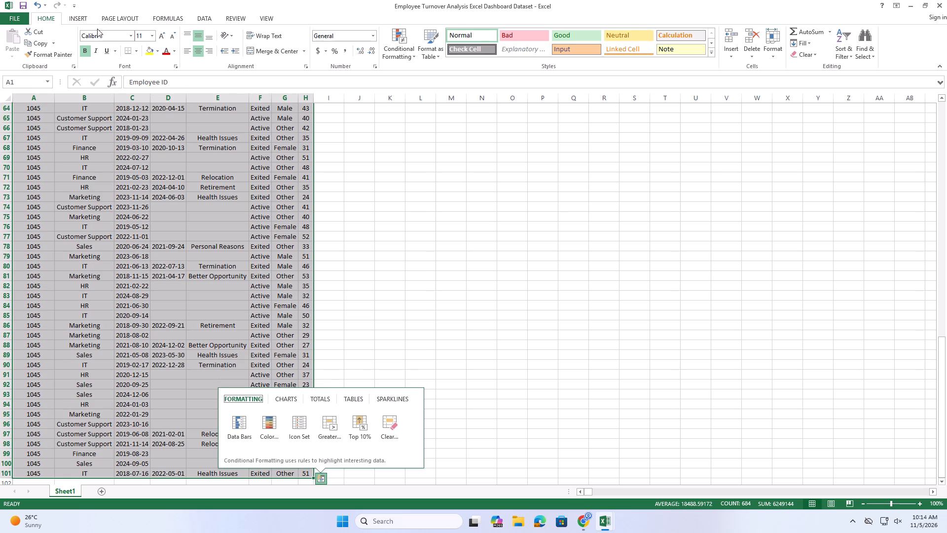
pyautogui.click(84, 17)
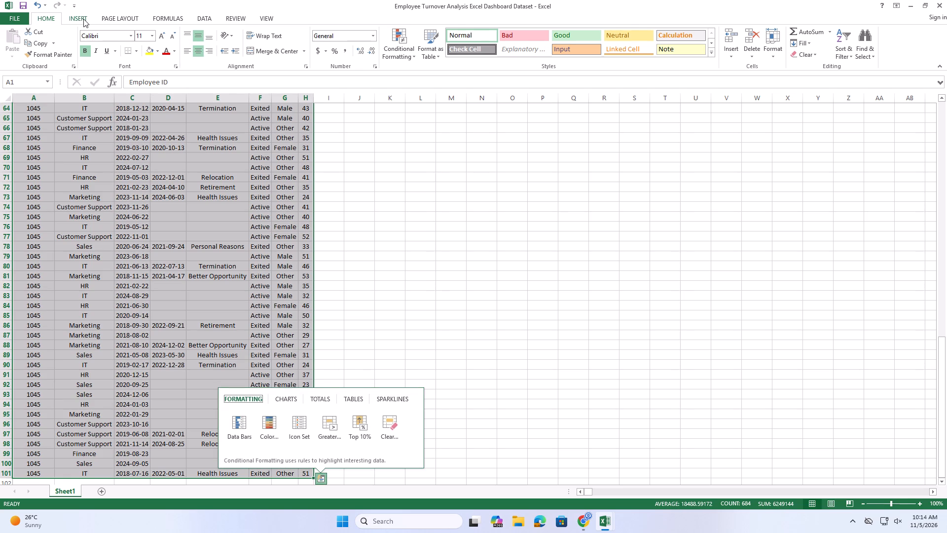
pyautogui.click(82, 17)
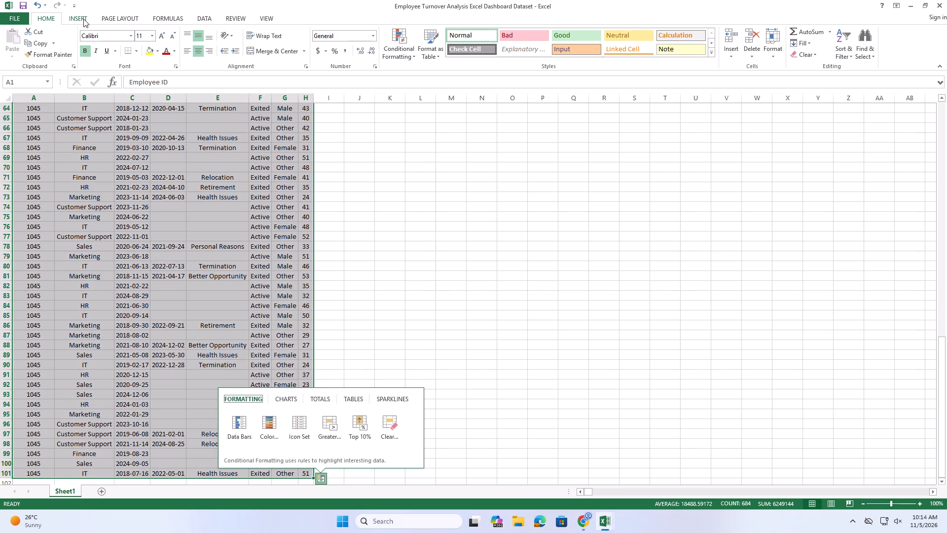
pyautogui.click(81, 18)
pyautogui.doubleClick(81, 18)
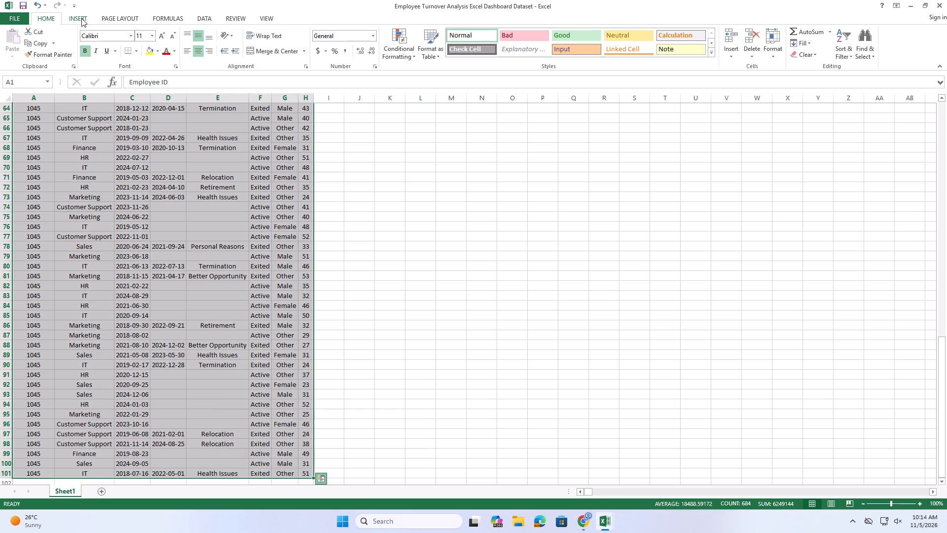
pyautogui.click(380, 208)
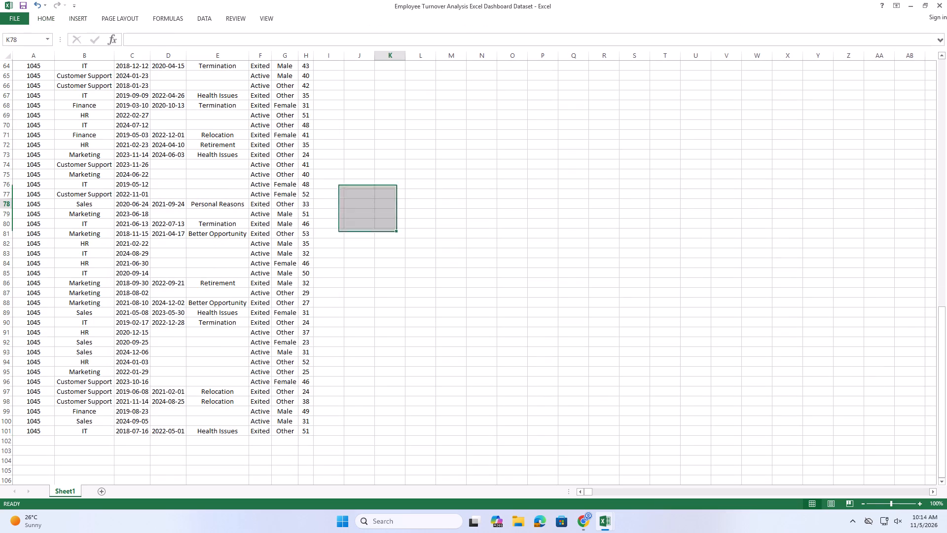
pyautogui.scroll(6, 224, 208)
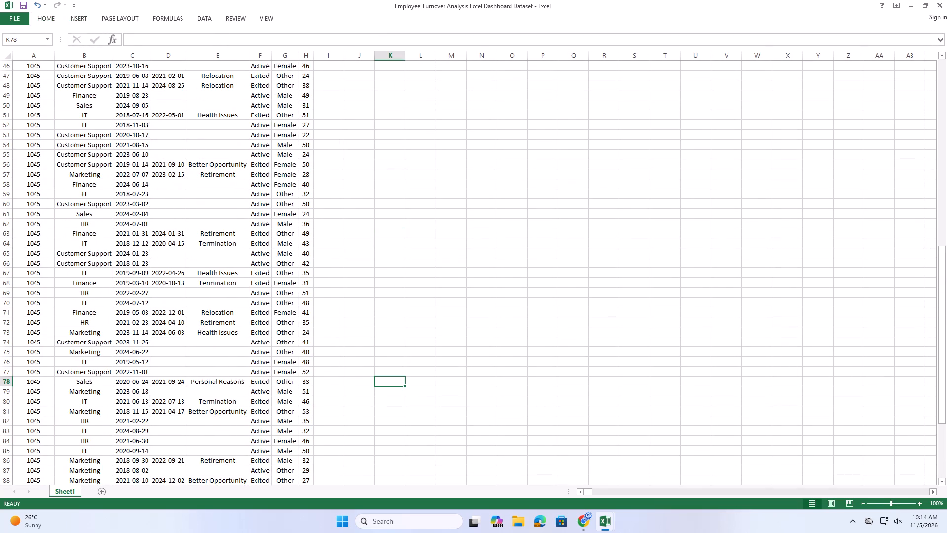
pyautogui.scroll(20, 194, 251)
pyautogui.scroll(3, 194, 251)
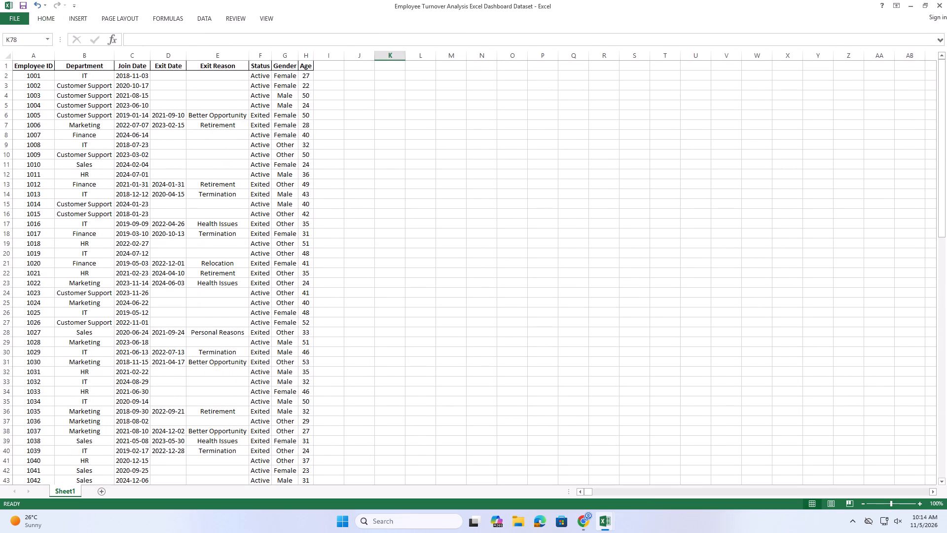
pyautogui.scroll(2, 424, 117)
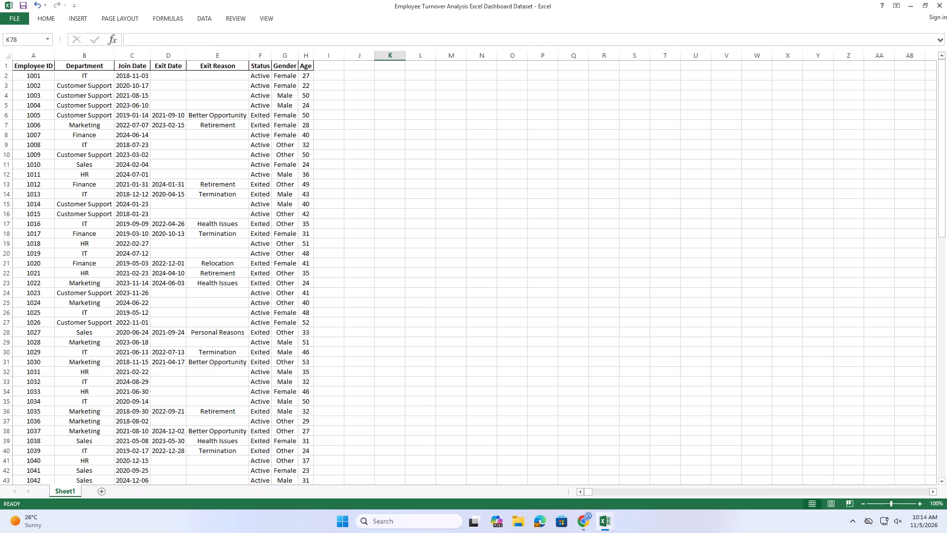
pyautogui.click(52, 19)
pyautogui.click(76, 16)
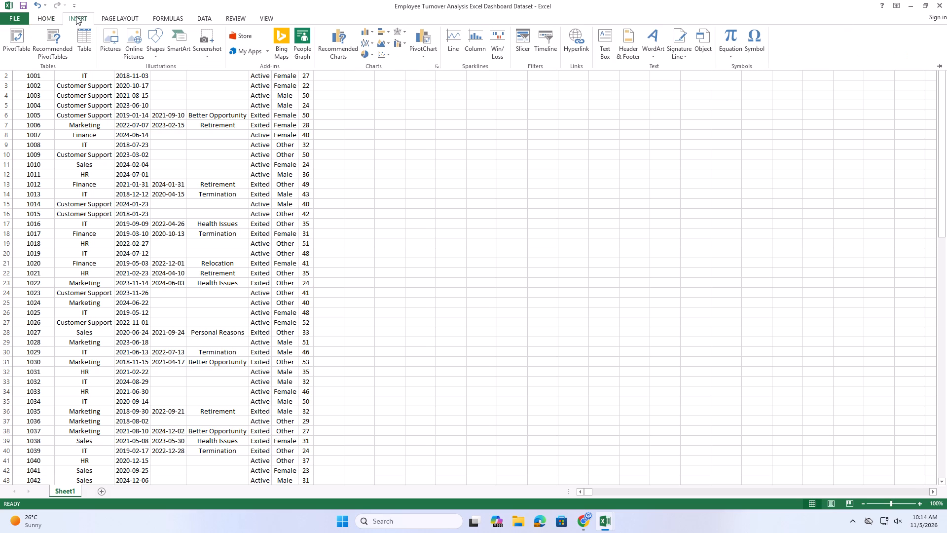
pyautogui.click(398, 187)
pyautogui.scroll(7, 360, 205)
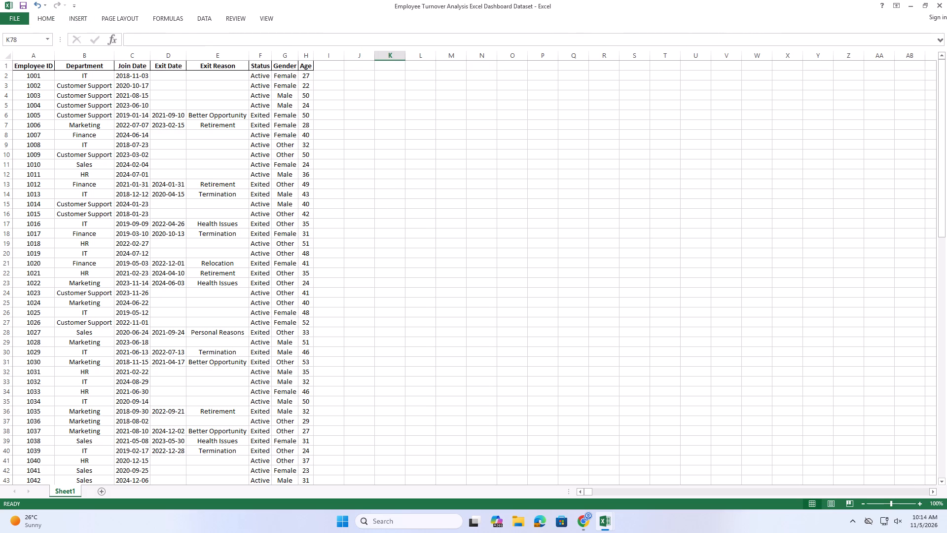
# Create a PivotTable on a new worksheet from the full employee data range A1:H101 on Sheet1.
pyautogui.moveTo(31, 66); pyautogui.dragTo(298, 69)
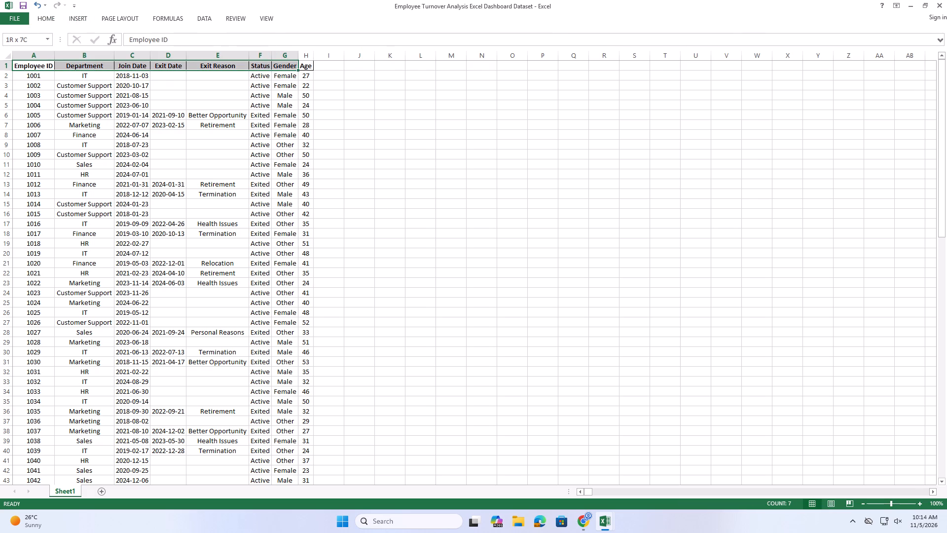
pyautogui.moveTo(298, 69); pyautogui.dragTo(309, 68)
pyautogui.hotkey('ctrl', 'shift', 'Down')
pyautogui.click(81, 21)
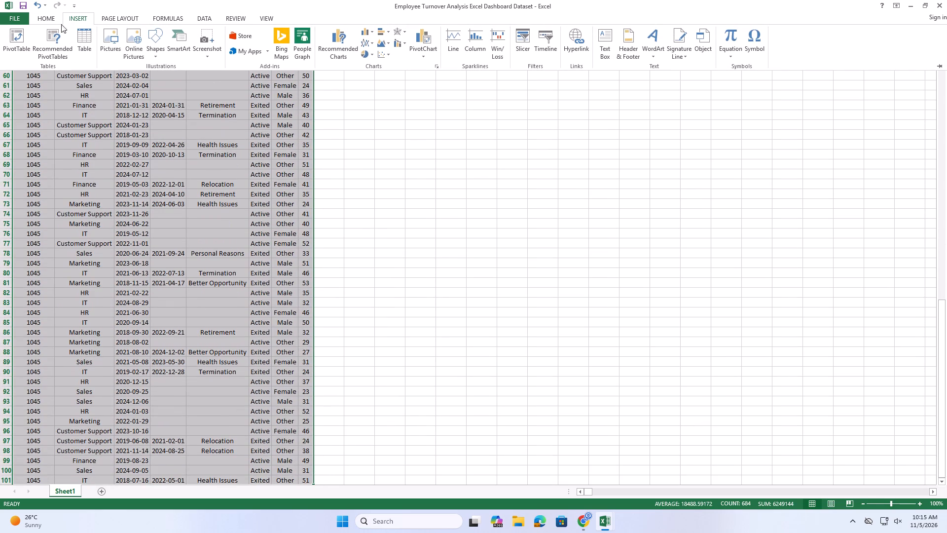
pyautogui.click(23, 44)
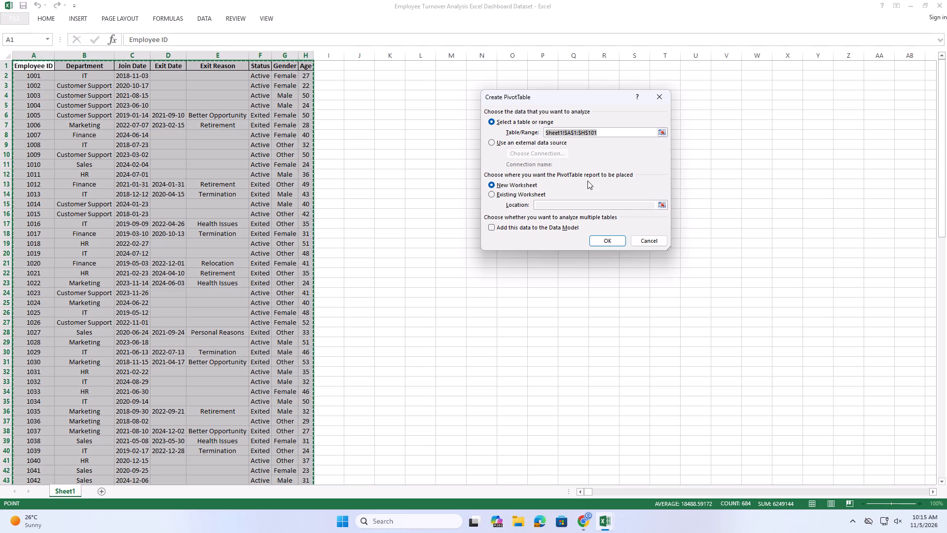
pyautogui.click(611, 245)
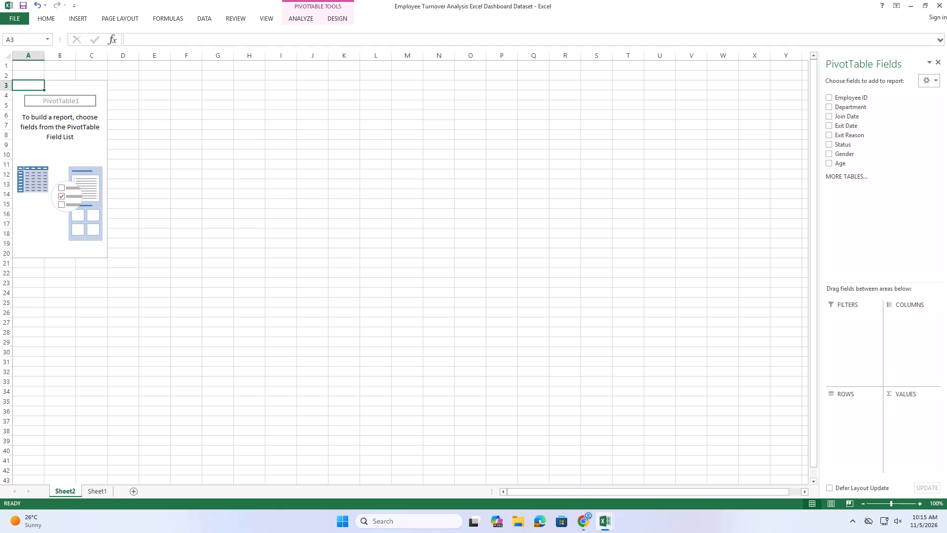
pyautogui.click(861, 177)
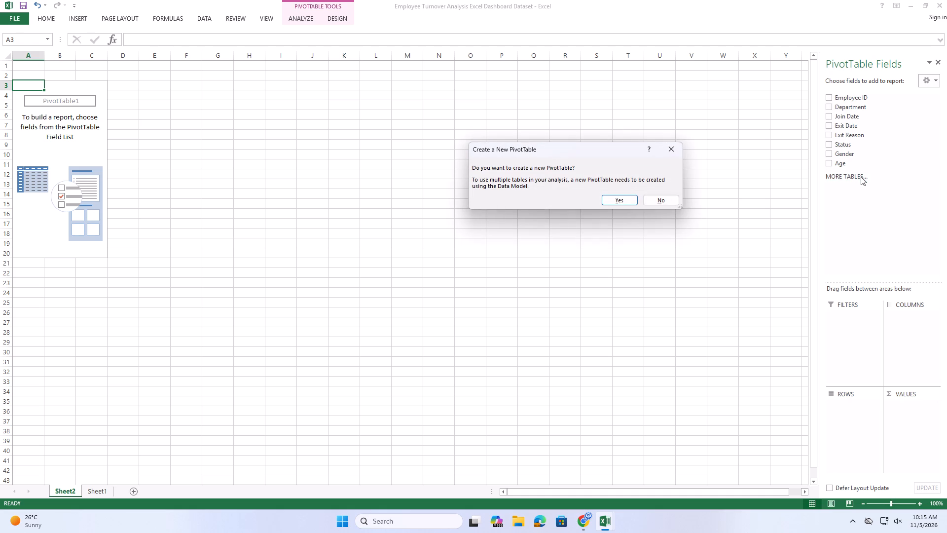
pyautogui.click(671, 152)
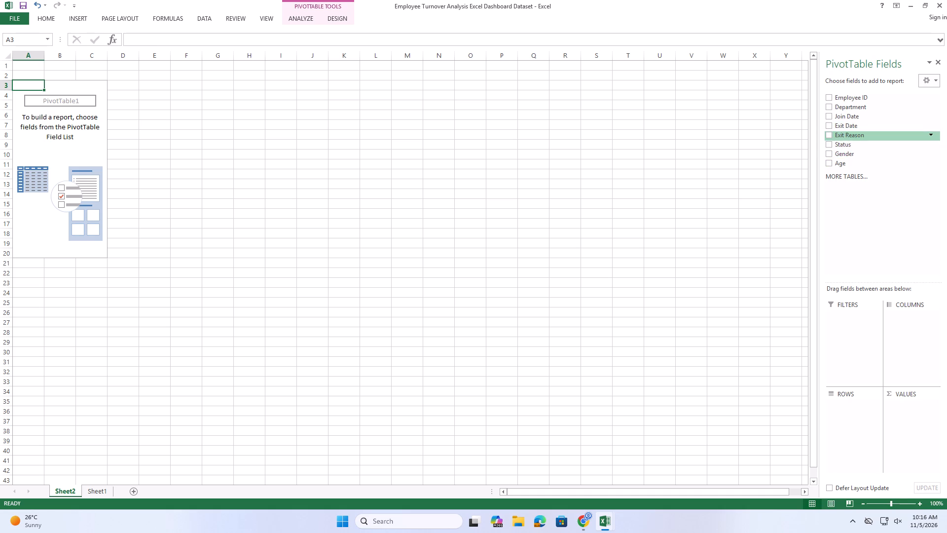
# Set up the new PivotTable with Gender in Rows and Count of Gender in Values.
pyautogui.click(830, 155)
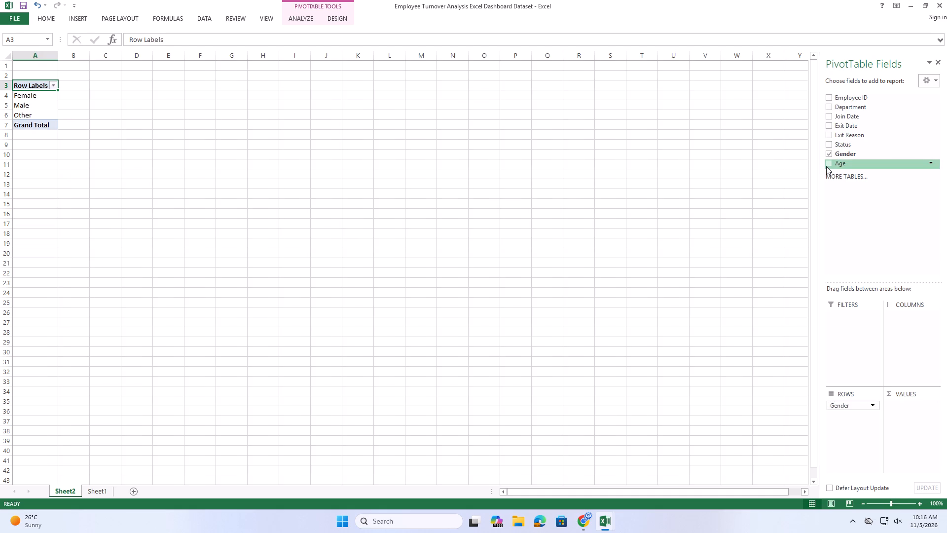
pyautogui.click(826, 166)
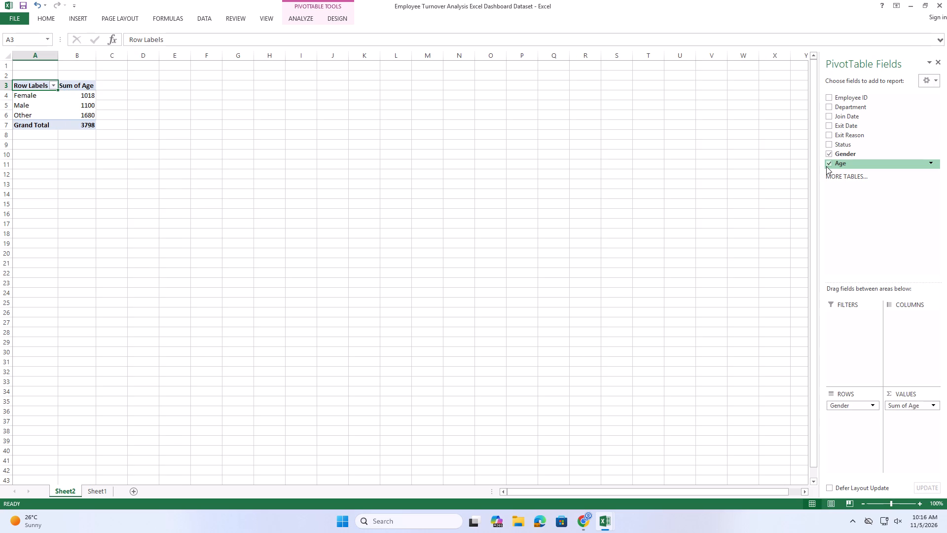
pyautogui.click(829, 163)
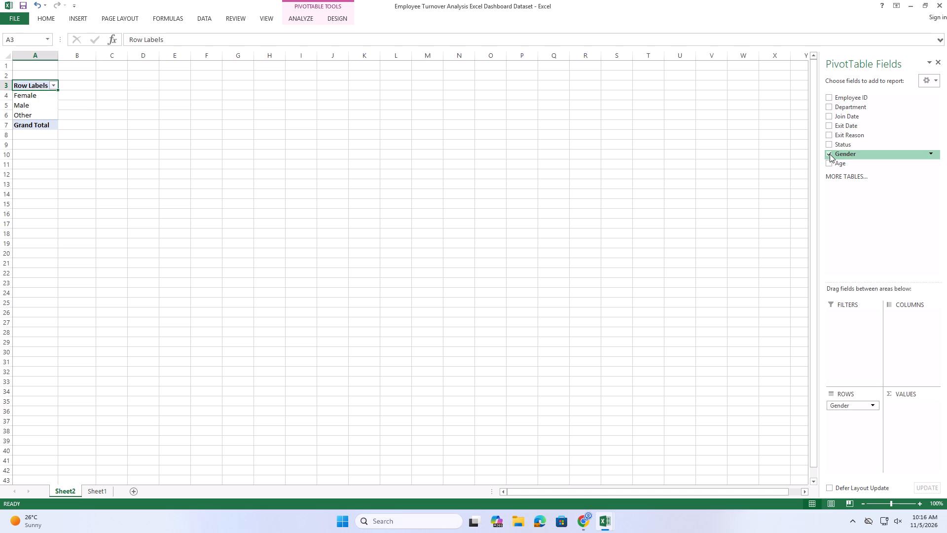
pyautogui.click(830, 154)
pyautogui.click(830, 154)
pyautogui.moveTo(830, 154); pyautogui.dragTo(835, 158)
pyautogui.moveTo(835, 158); pyautogui.dragTo(910, 414)
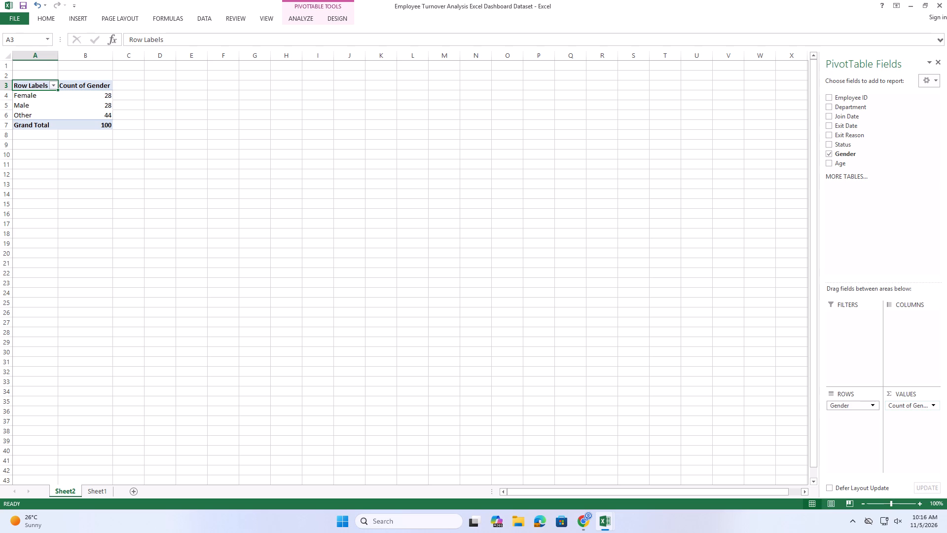
# Add a new worksheet, copy the gender count PivotTable to its cell B2, and auto-fit columns B and C.
pyautogui.click(129, 494)
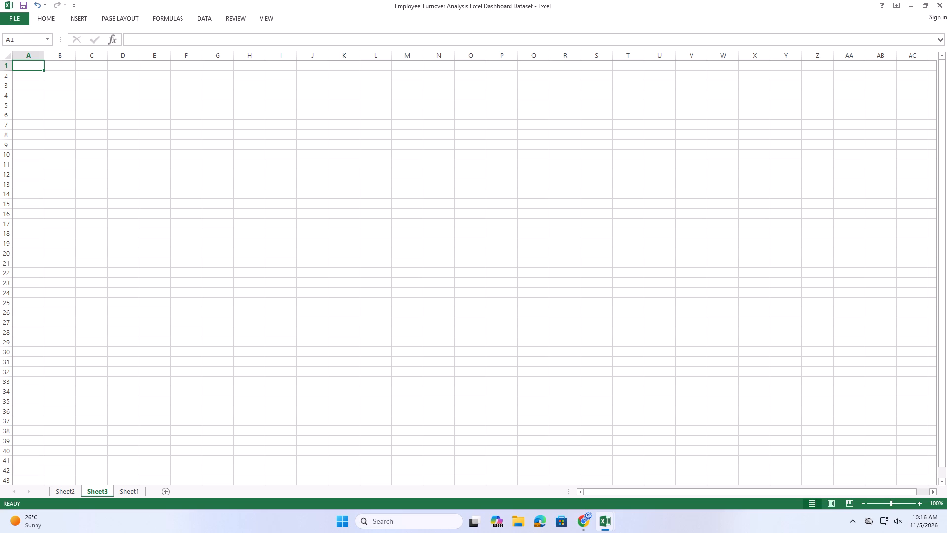
pyautogui.click(121, 494)
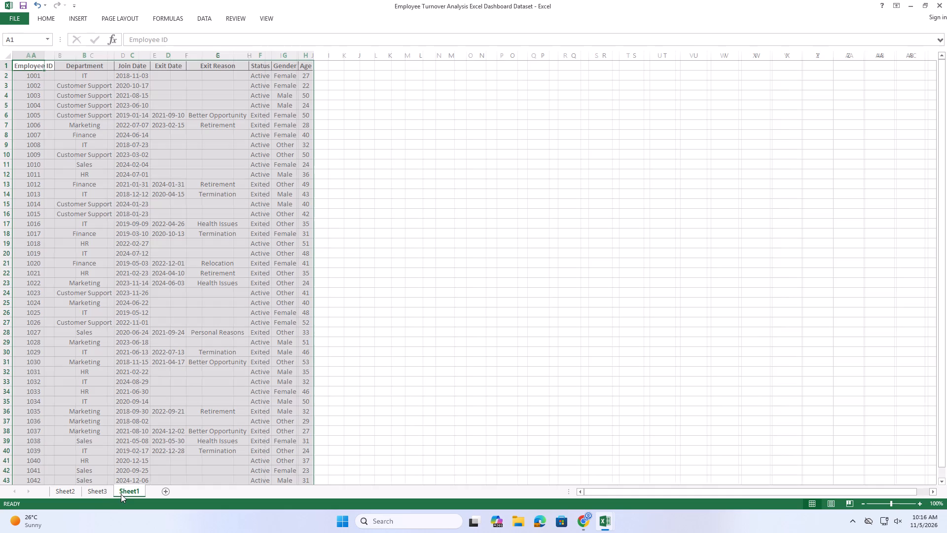
pyautogui.click(74, 491)
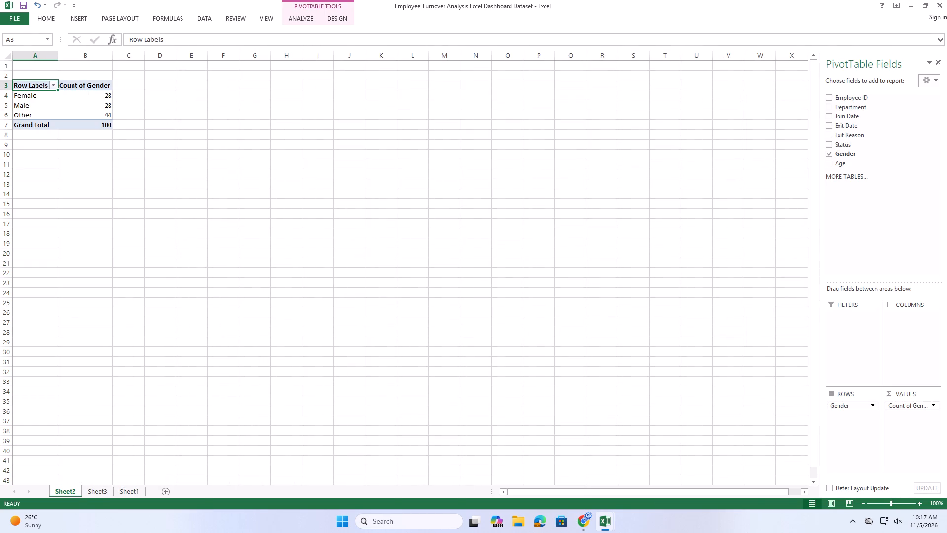
pyautogui.moveTo(37, 85); pyautogui.dragTo(86, 124)
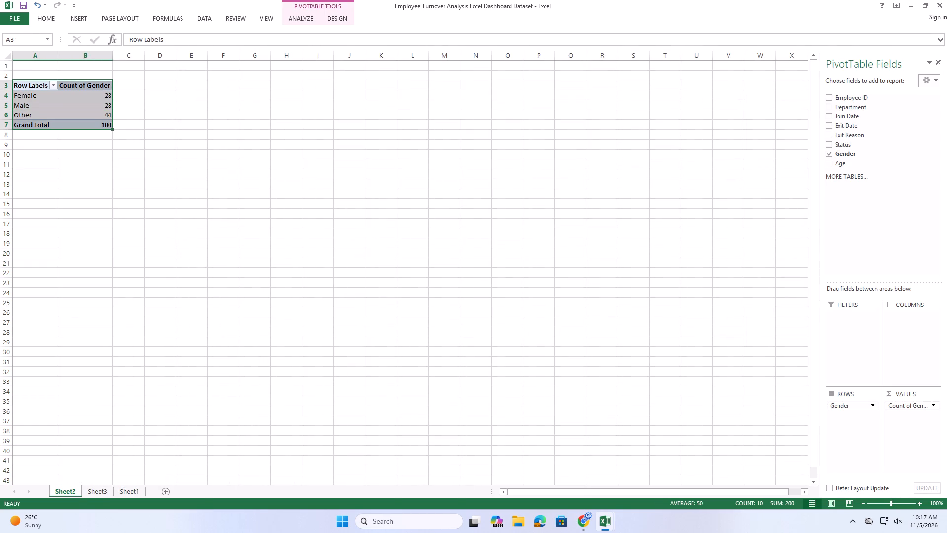
pyautogui.hotkey('ctrl', 'c')
pyautogui.click(109, 493)
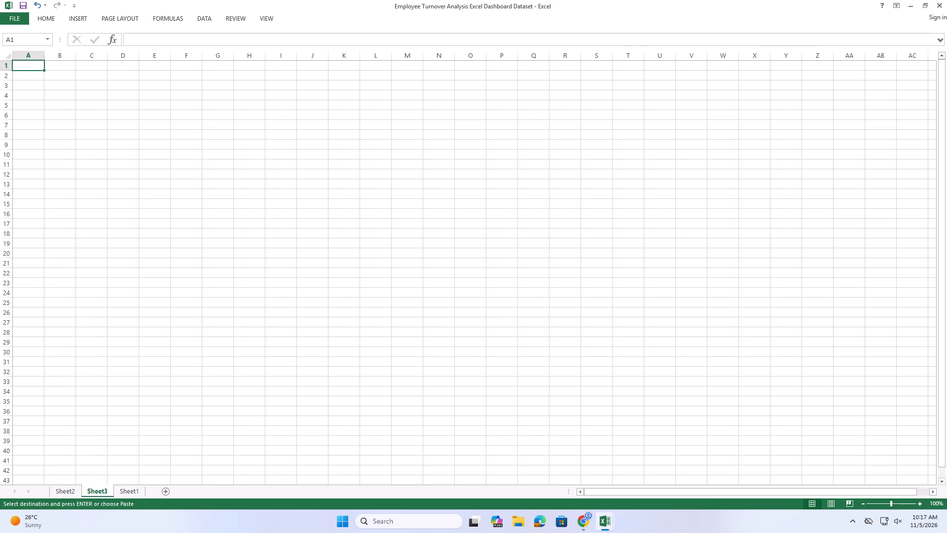
pyautogui.click(52, 74)
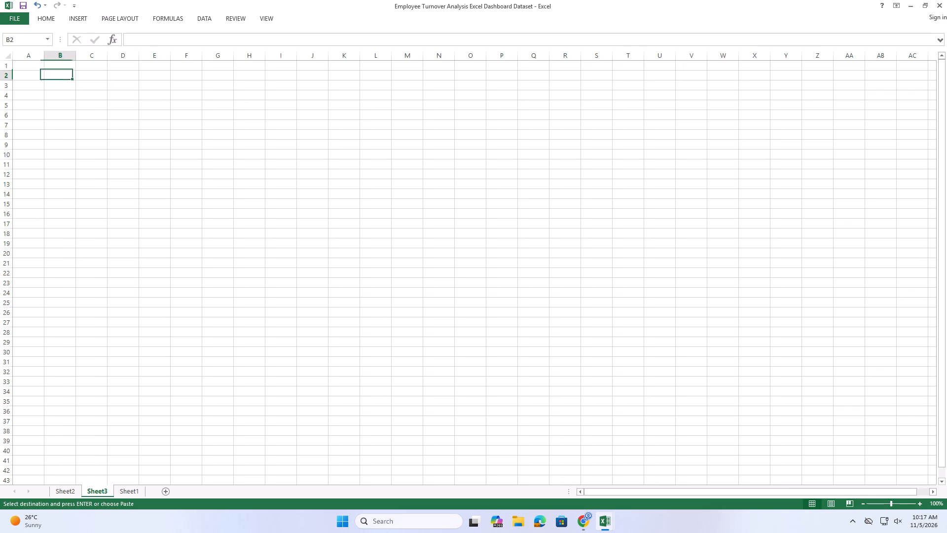
pyautogui.hotkey('ctrl', 'v')
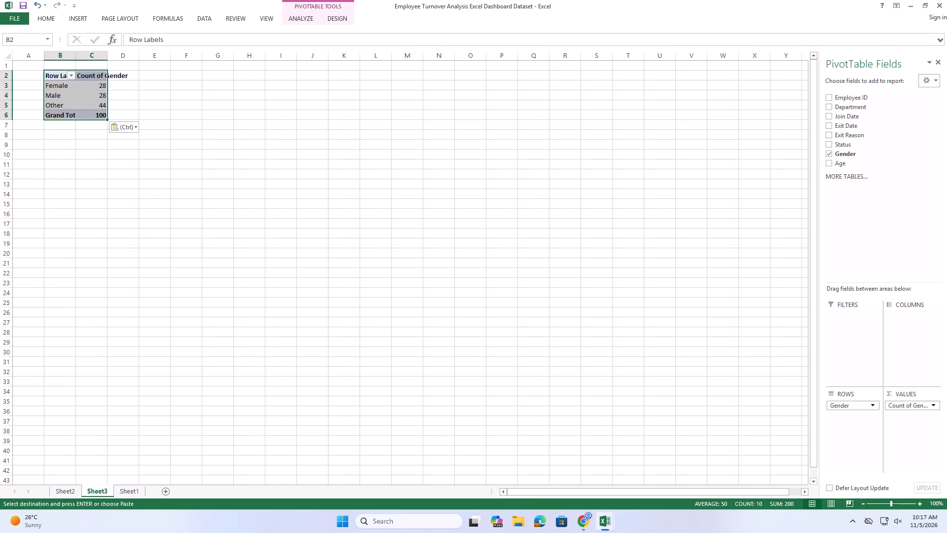
pyautogui.doubleClick(108, 56)
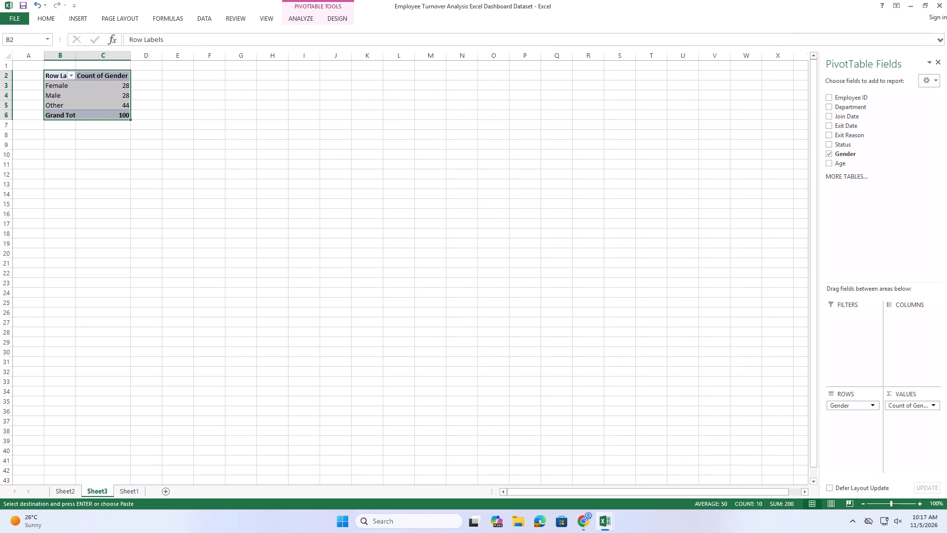
pyautogui.doubleClick(74, 56)
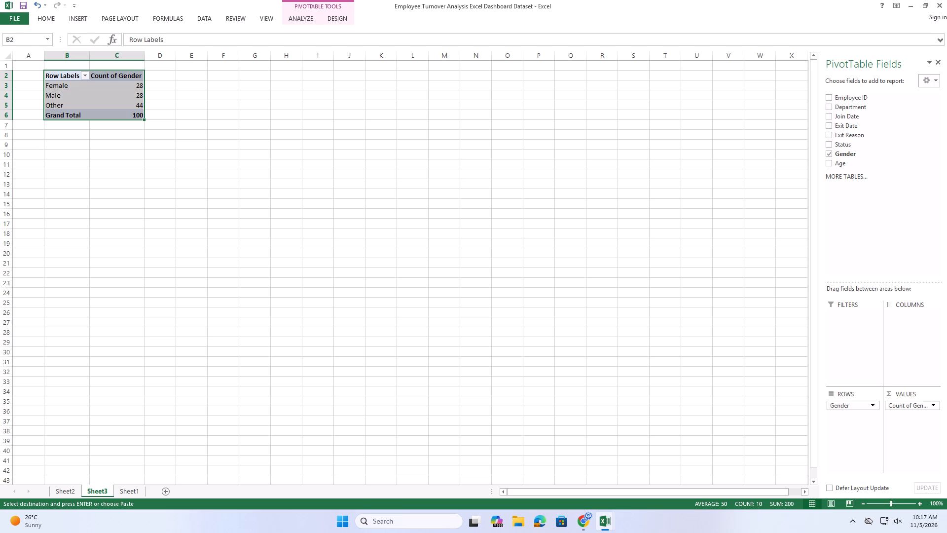
# Rearrange the PivotTable on Sheet2 to have Department in Rows and Count of Gender in Values.
pyautogui.click(69, 492)
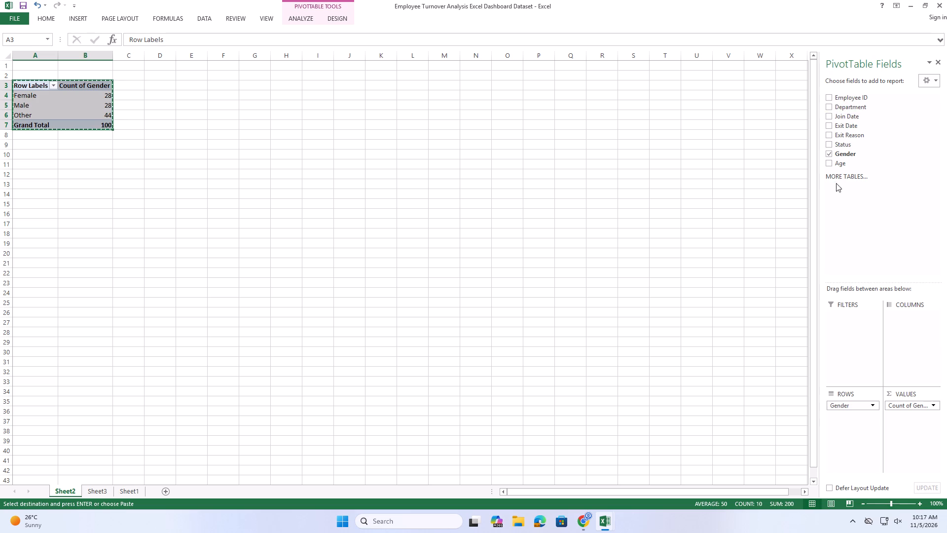
pyautogui.click(829, 154)
pyautogui.click(829, 154)
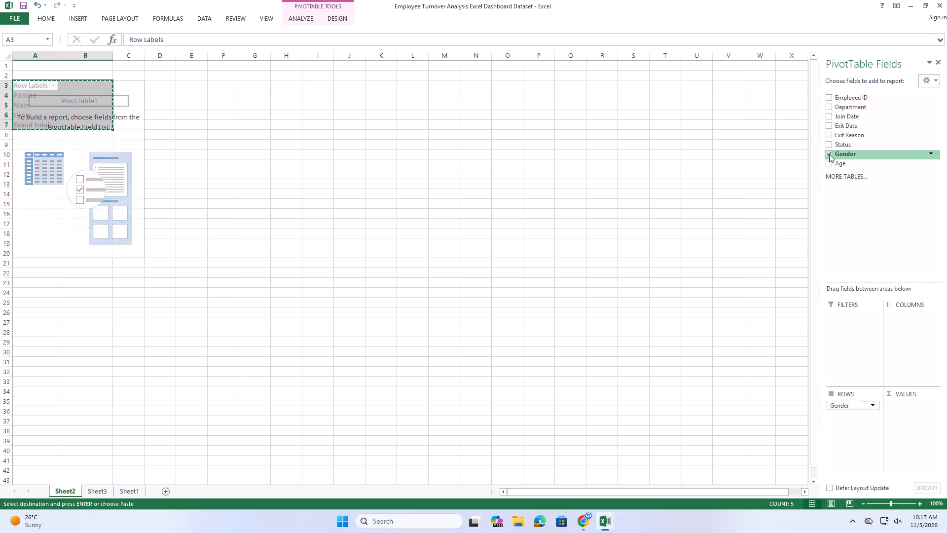
pyautogui.click(832, 109)
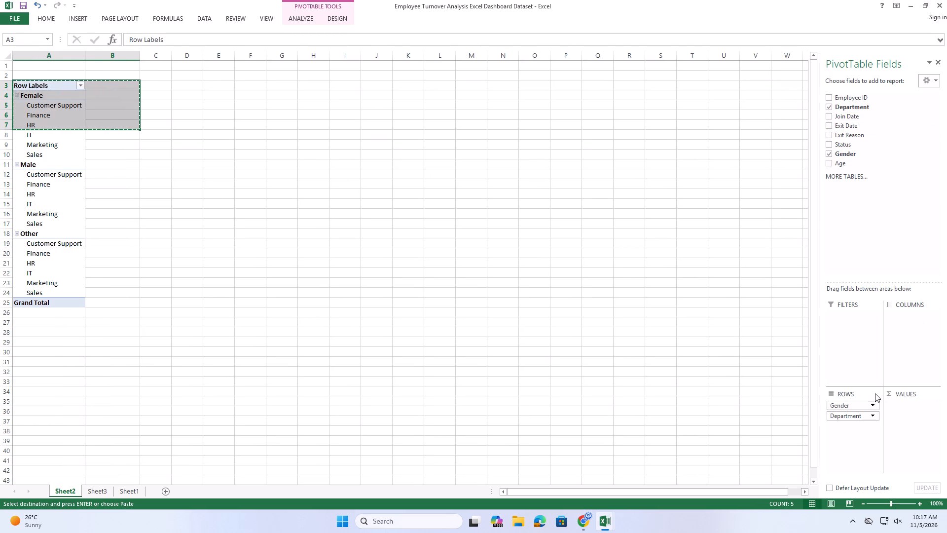
pyautogui.moveTo(842, 415); pyautogui.dragTo(918, 406)
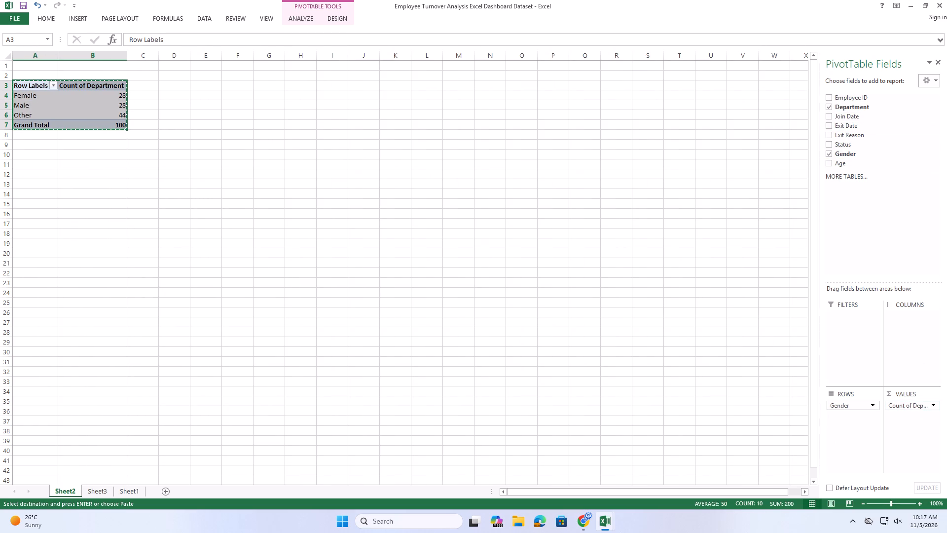
pyautogui.moveTo(913, 407); pyautogui.dragTo(862, 421)
pyautogui.moveTo(849, 406); pyautogui.dragTo(918, 404)
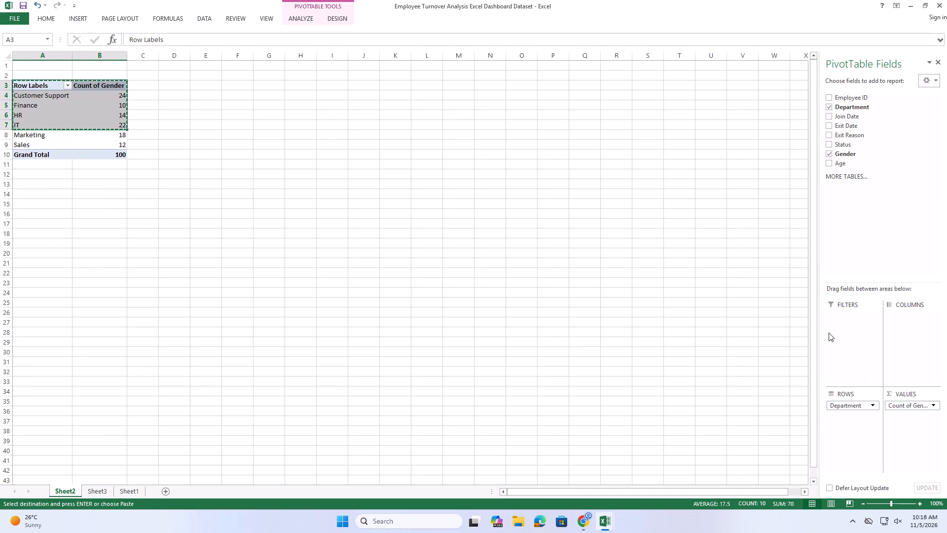
# Copy the department PivotTable A3:B10 from Sheet2 to cell E2 of Sheet3 and auto-fit columns E and F.
pyautogui.moveTo(30, 87); pyautogui.dragTo(103, 156)
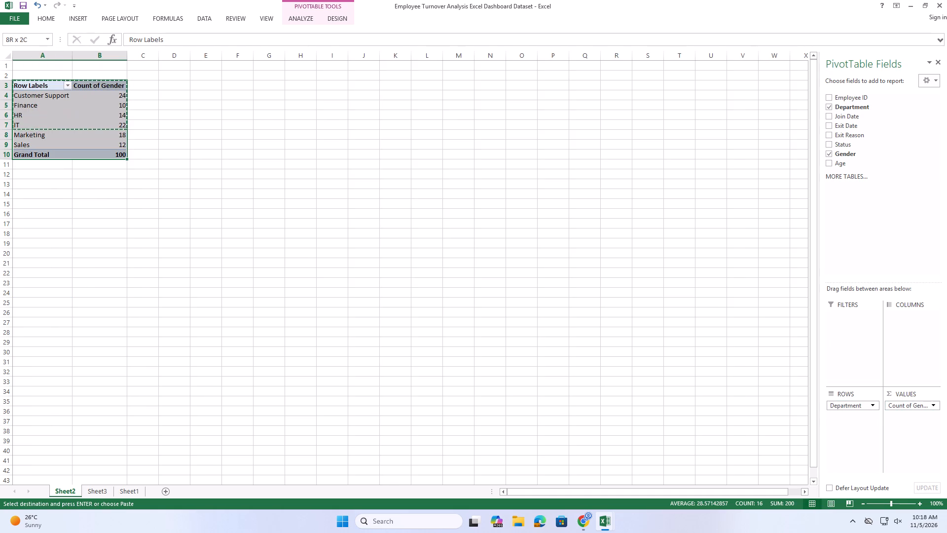
pyautogui.moveTo(103, 156); pyautogui.dragTo(105, 153)
pyautogui.hotkey('ctrl', 'c')
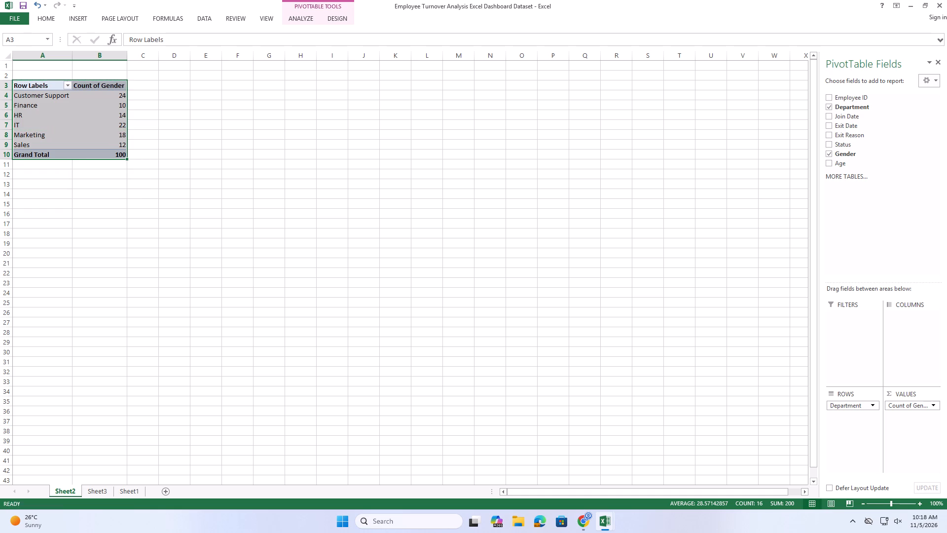
pyautogui.click(105, 495)
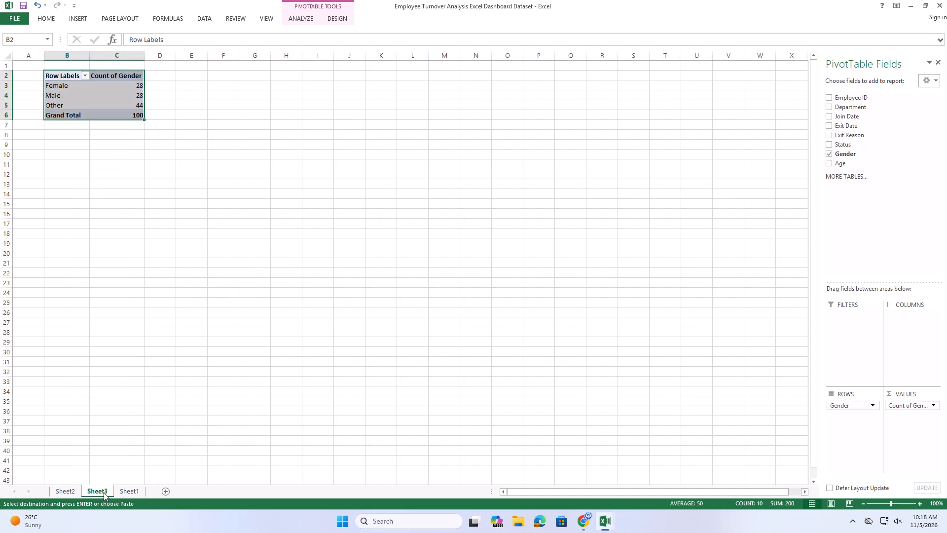
pyautogui.click(193, 76)
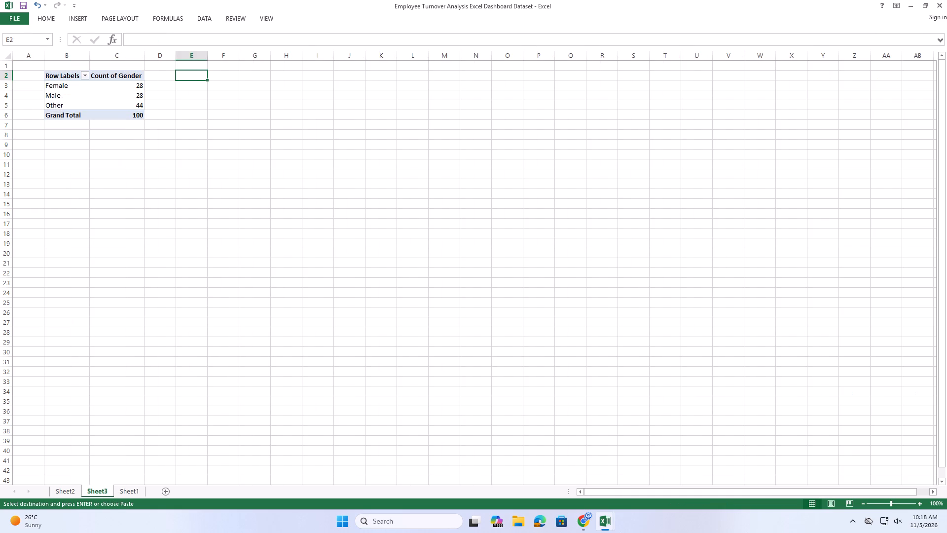
pyautogui.hotkey('ctrl', 'v')
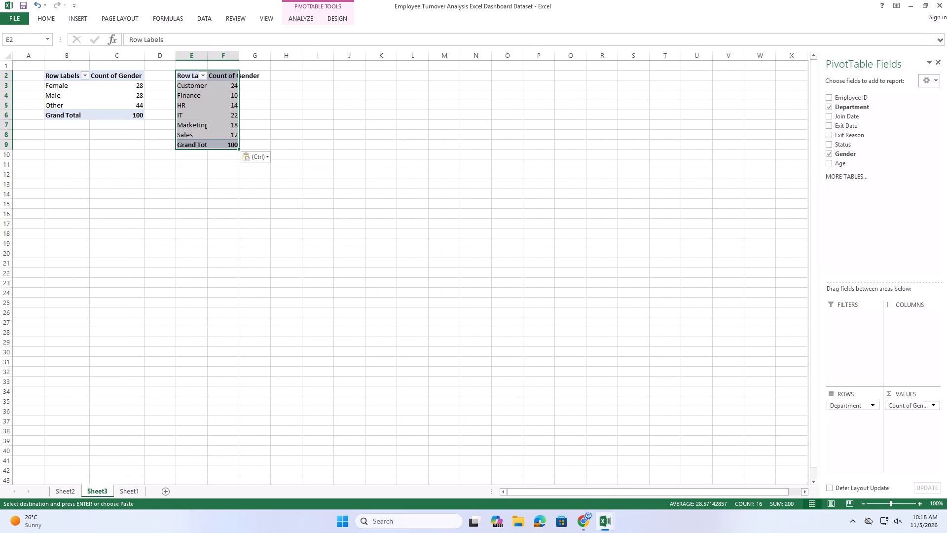
pyautogui.doubleClick(238, 54)
pyautogui.click(238, 54)
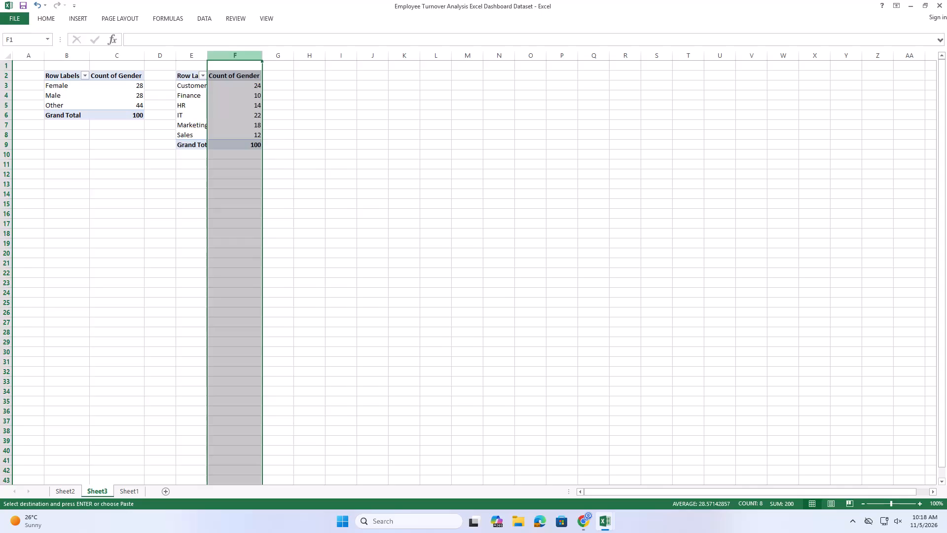
pyautogui.doubleClick(210, 55)
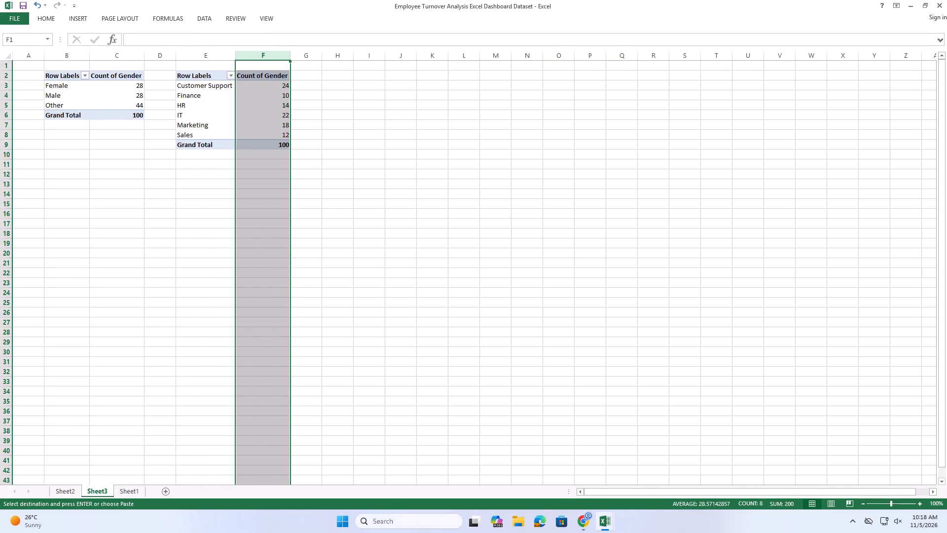
pyautogui.click(313, 110)
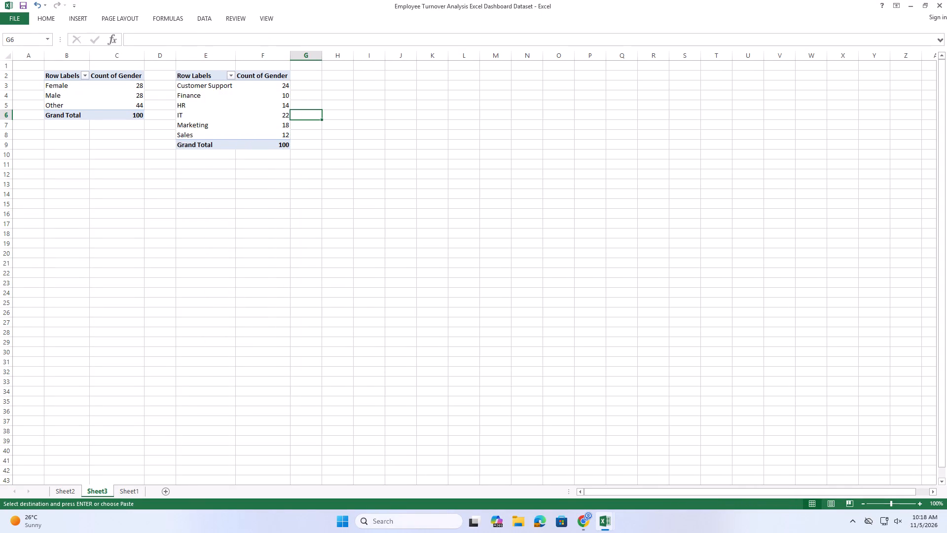
# Rearrange the PivotTable on Sheet2 to have Exit Reason in Rows and Count of Department in Values, without Gender.
pyautogui.click(77, 494)
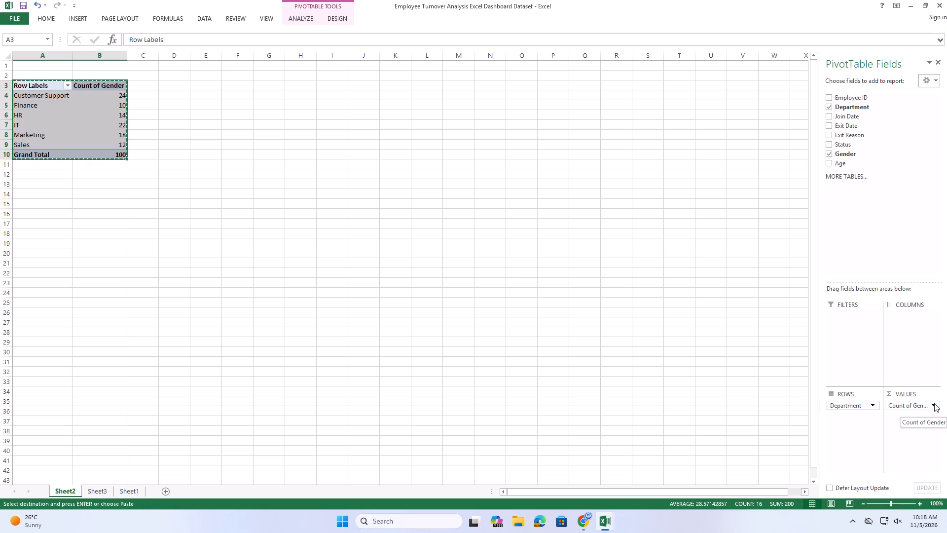
pyautogui.click(830, 152)
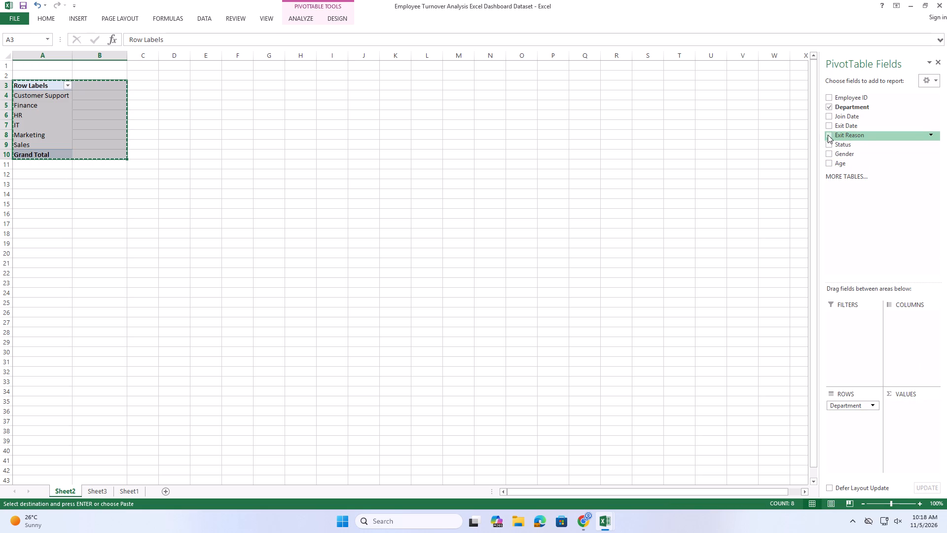
pyautogui.moveTo(828, 135); pyautogui.dragTo(896, 399)
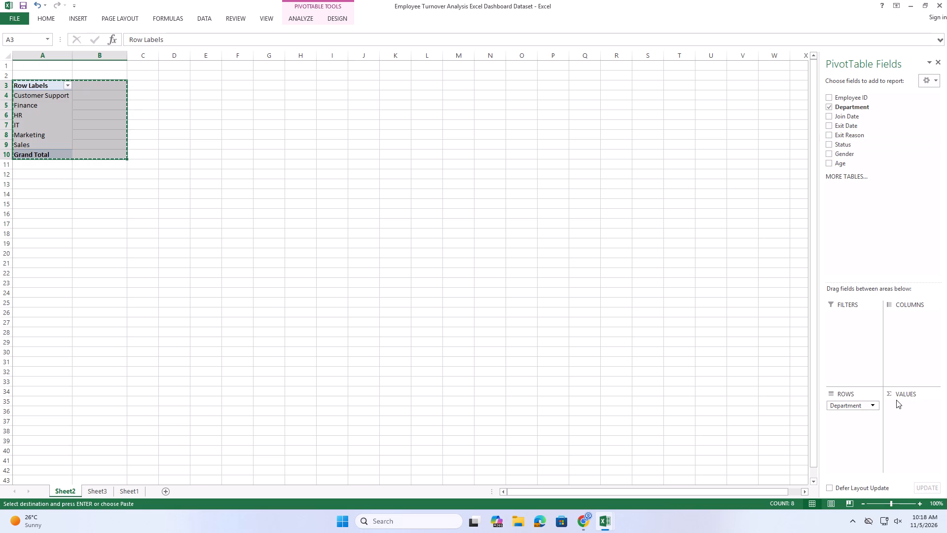
pyautogui.click(828, 135)
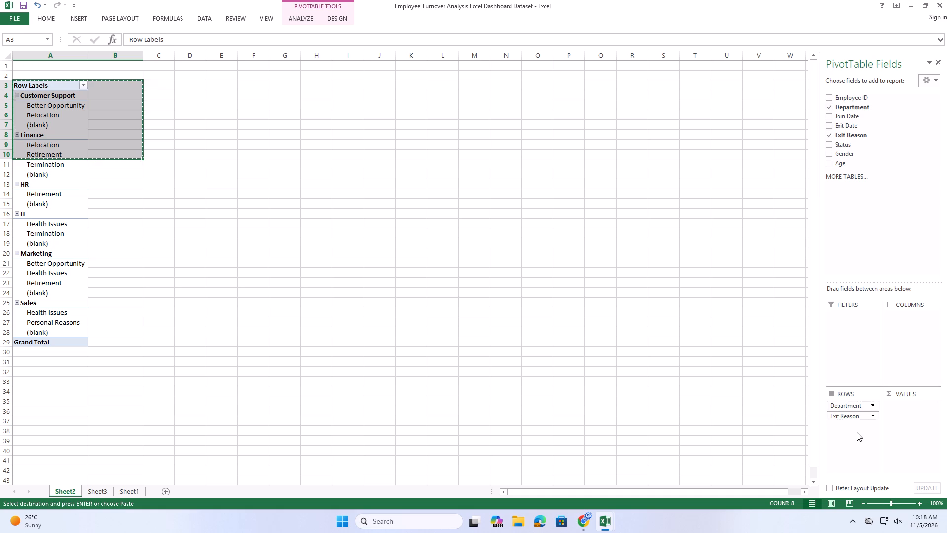
pyautogui.moveTo(856, 416); pyautogui.dragTo(916, 411)
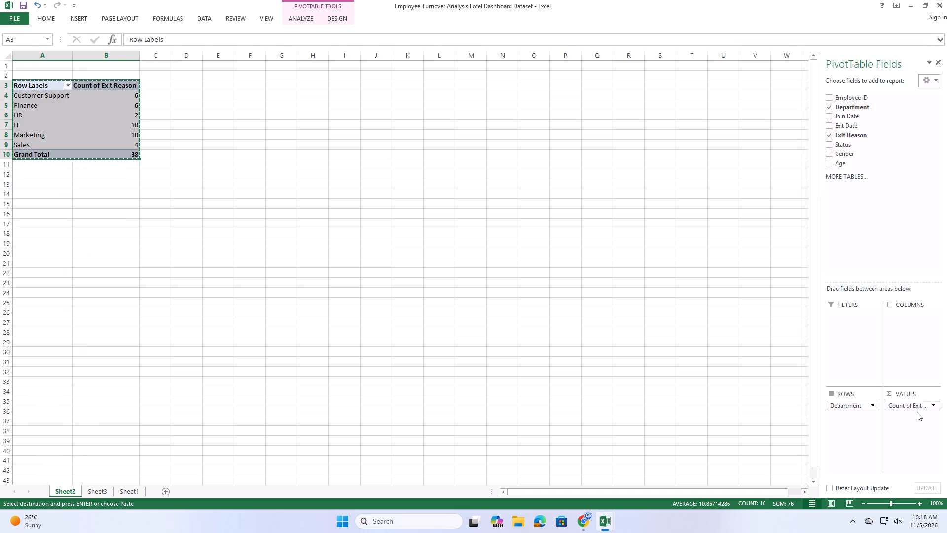
pyautogui.moveTo(917, 406); pyautogui.dragTo(848, 420)
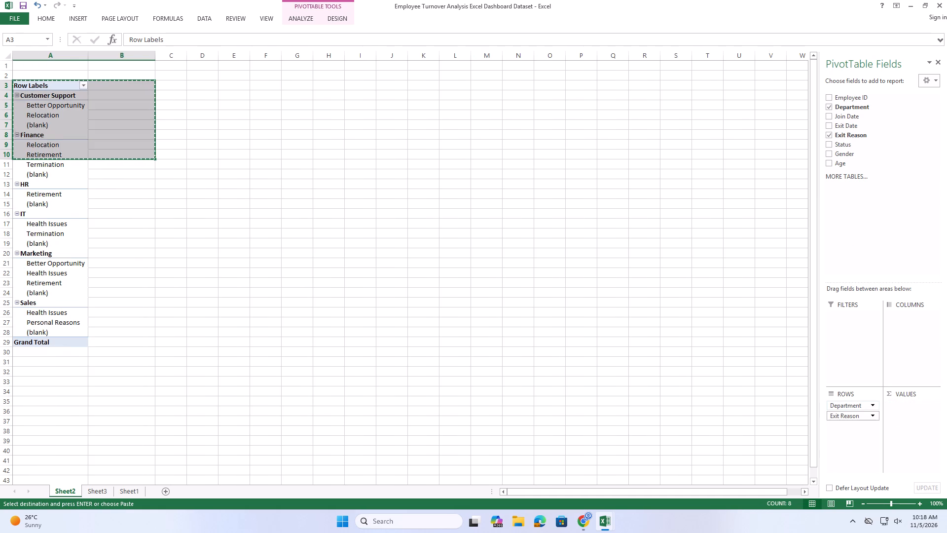
pyautogui.moveTo(848, 406); pyautogui.dragTo(901, 413)
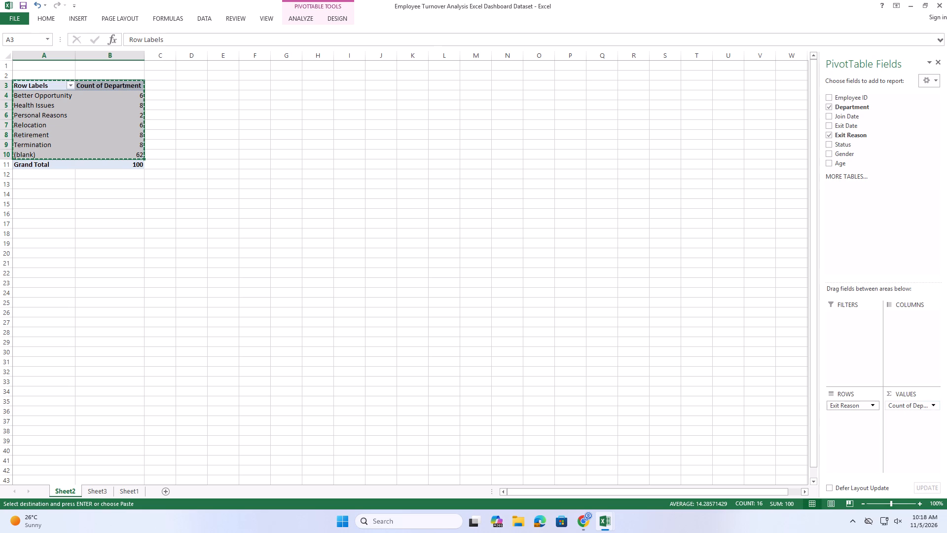
# Clear the PivotTable on Sheet2 by removing the Exit Reason and Department fields from it.
pyautogui.moveTo(903, 406); pyautogui.dragTo(911, 357)
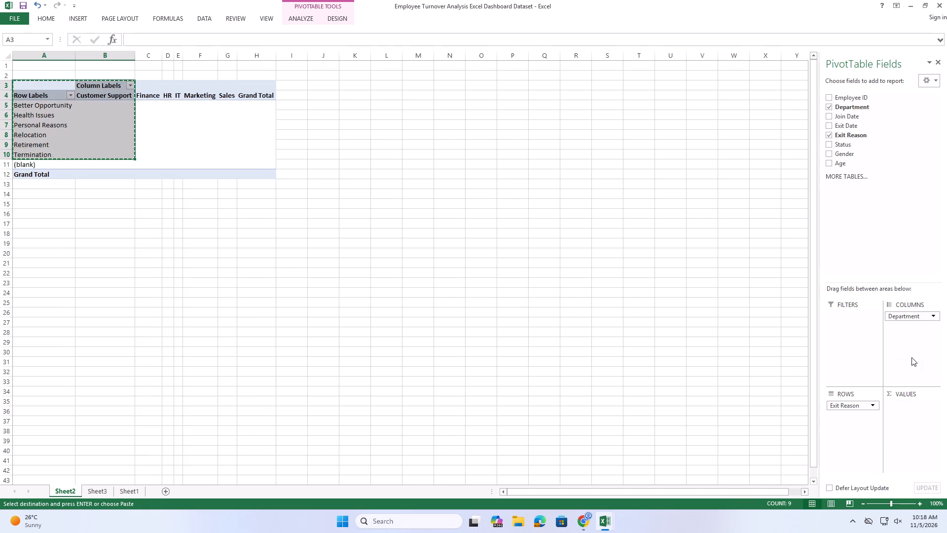
pyautogui.moveTo(910, 312); pyautogui.dragTo(885, 379)
pyautogui.moveTo(885, 379); pyautogui.dragTo(865, 419)
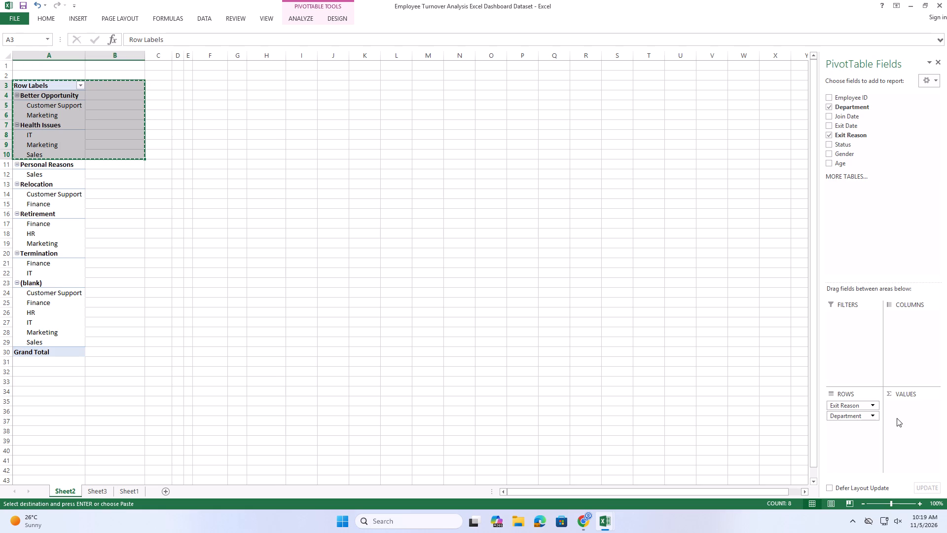
pyautogui.click(830, 136)
pyautogui.click(829, 105)
pyautogui.click(376, 369)
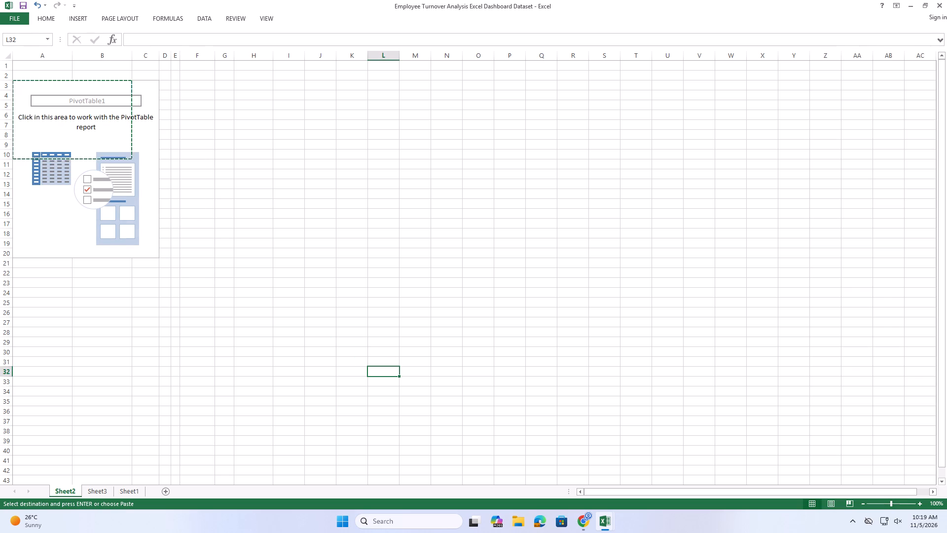
pyautogui.click(203, 331)
# Look over Sheet3 and the Dashboard and WinePerPerson sheets of the WineDataFinished workbook, ending back in the Employee Turnover workbook.
pyautogui.click(95, 493)
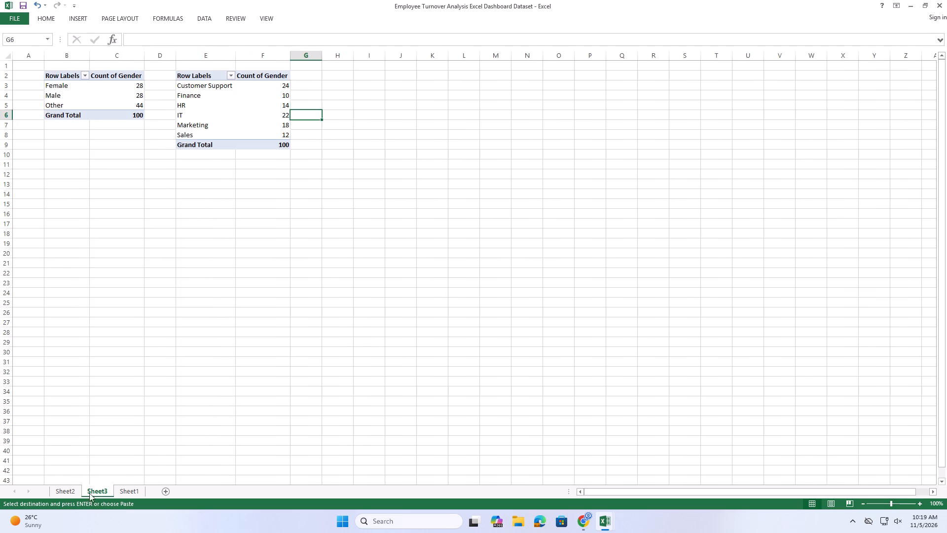
pyautogui.click(69, 493)
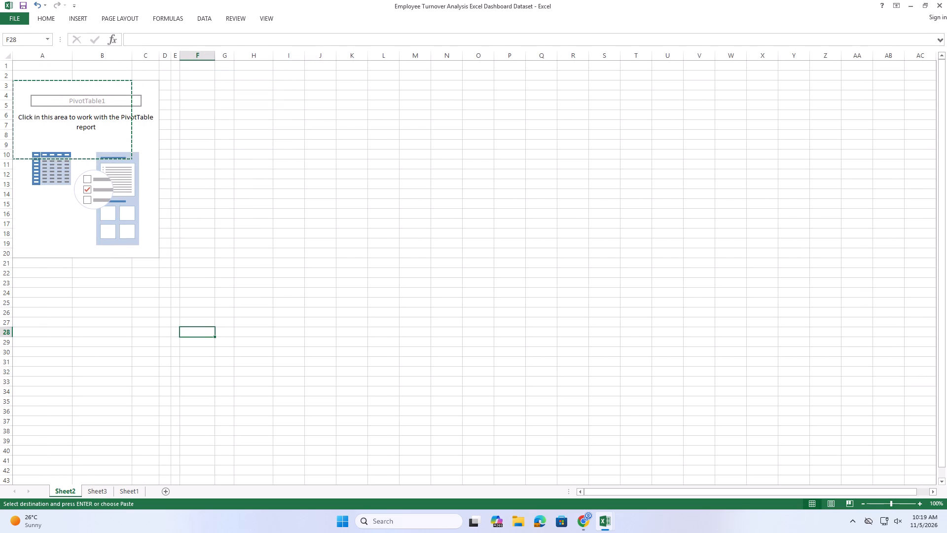
pyautogui.click(107, 144)
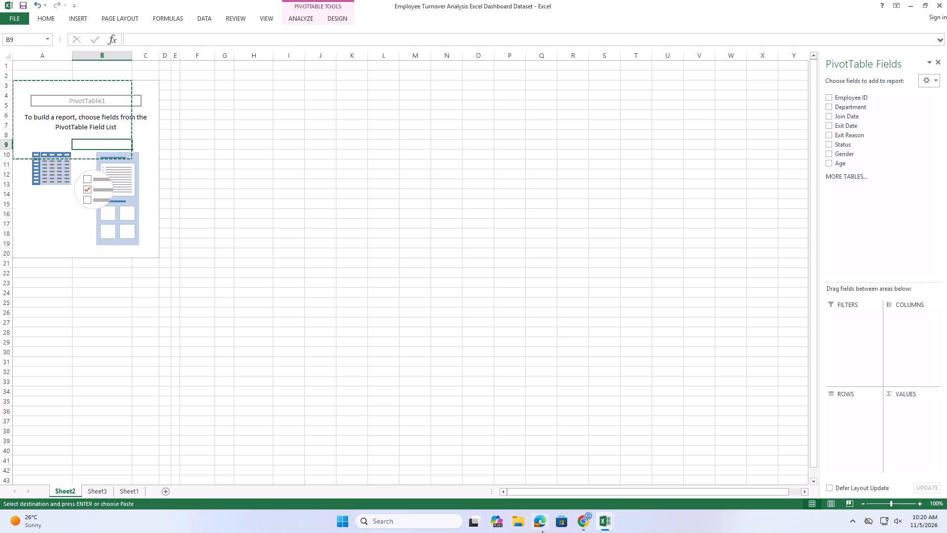
pyautogui.click(582, 481)
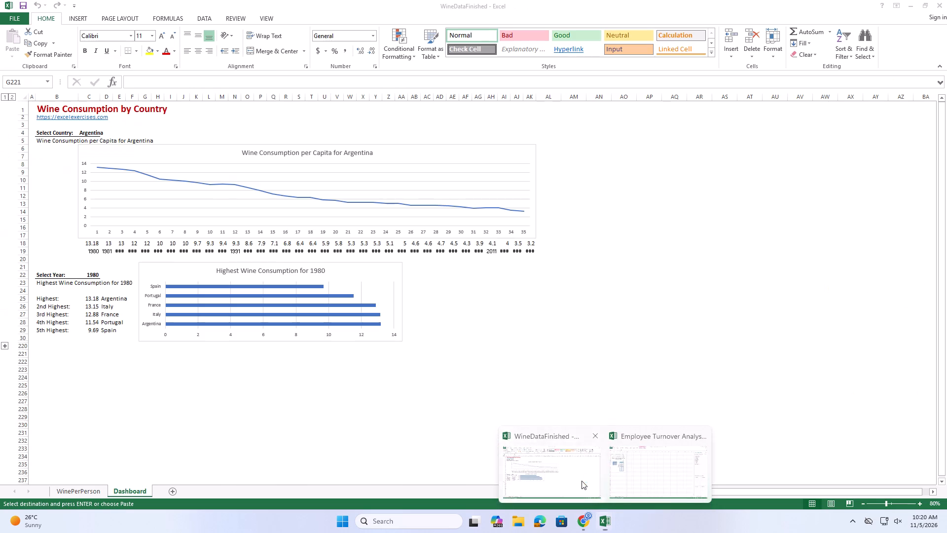
pyautogui.click(164, 385)
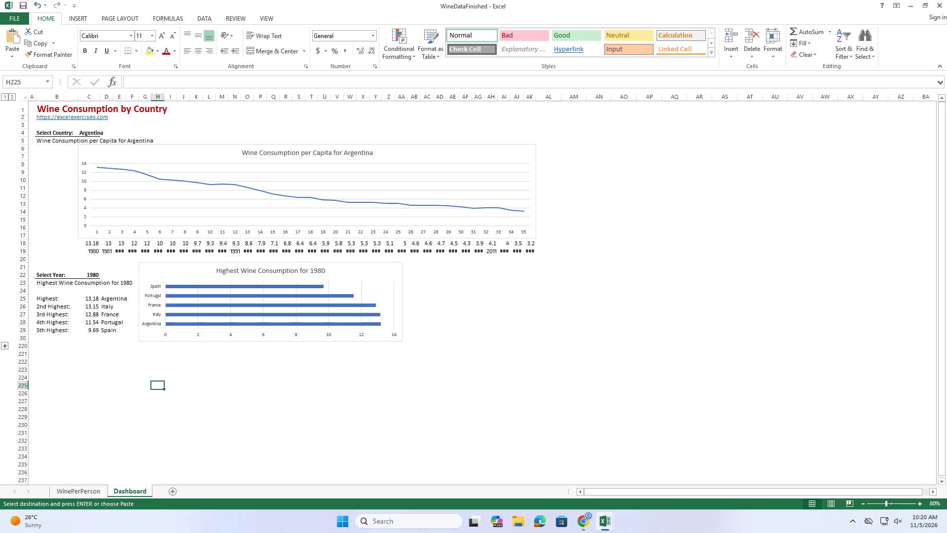
pyautogui.click(81, 498)
pyautogui.click(136, 495)
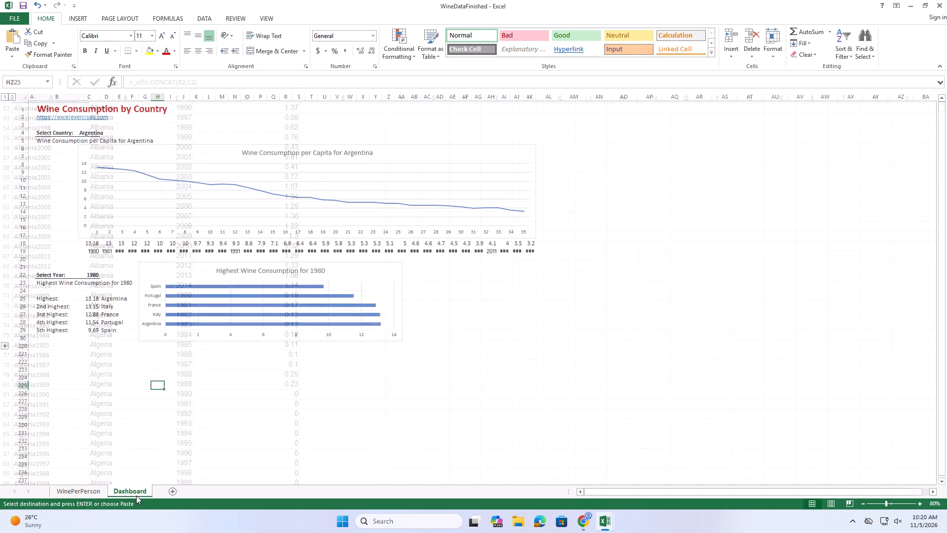
pyautogui.click(604, 523)
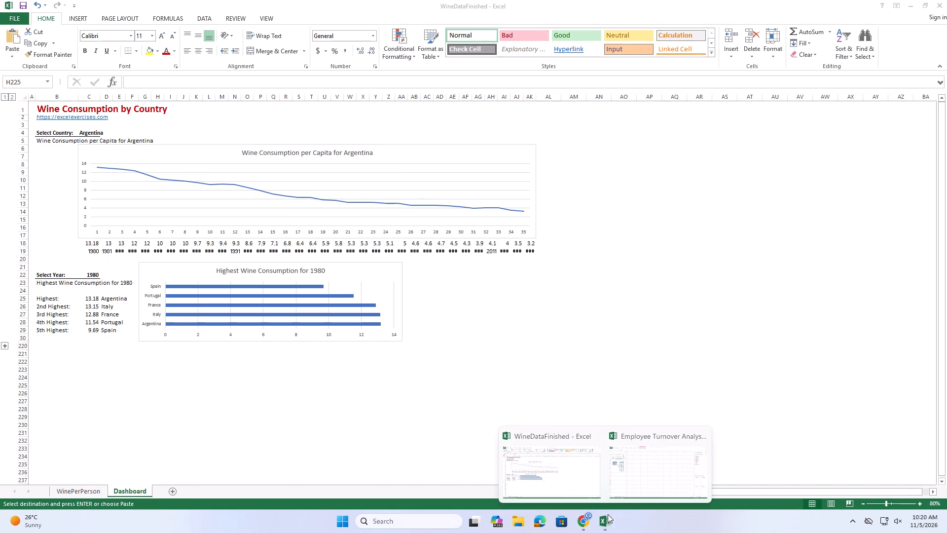
pyautogui.click(629, 488)
# Insert a Clustered Column chart from the department PivotTable E2:F9 on Sheet3.
pyautogui.click(107, 491)
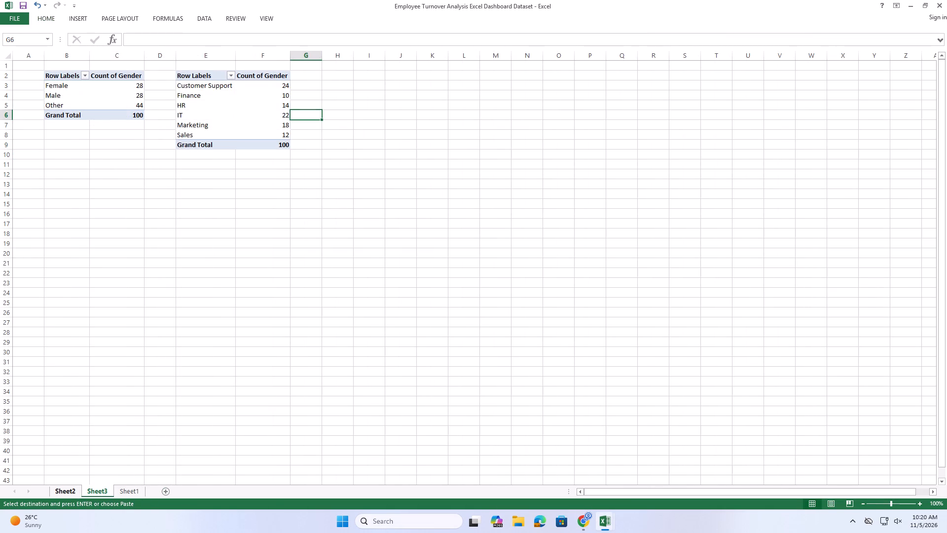
pyautogui.moveTo(186, 78); pyautogui.dragTo(187, 78)
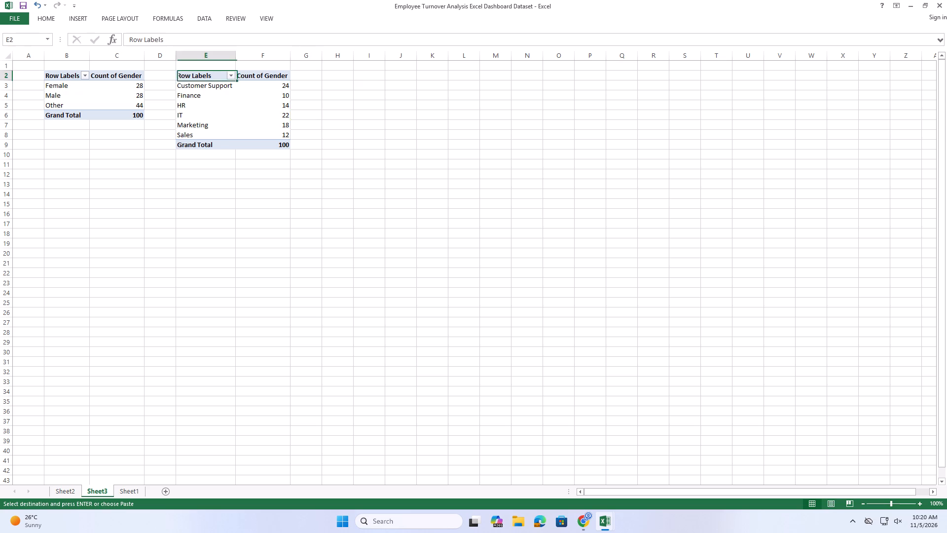
pyautogui.moveTo(187, 78); pyautogui.dragTo(273, 143)
pyautogui.click(77, 20)
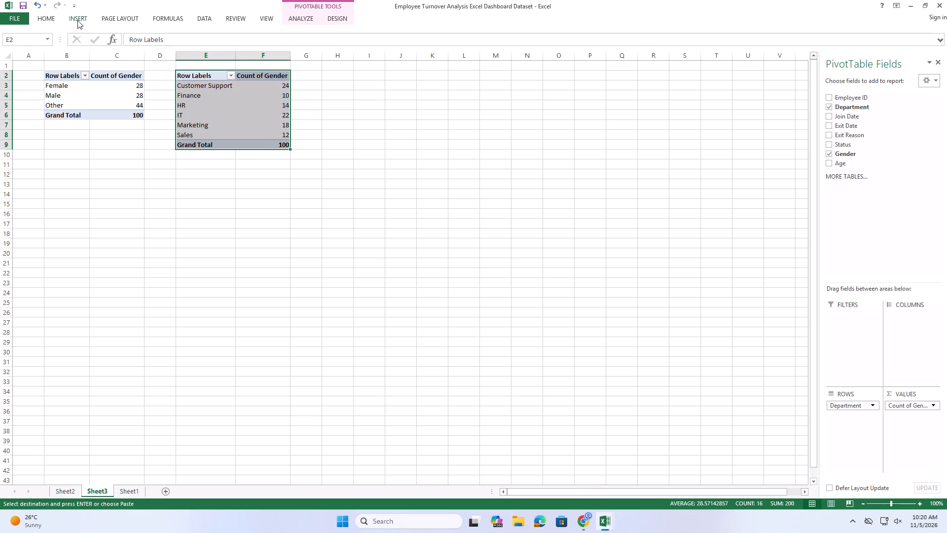
pyautogui.click(348, 38)
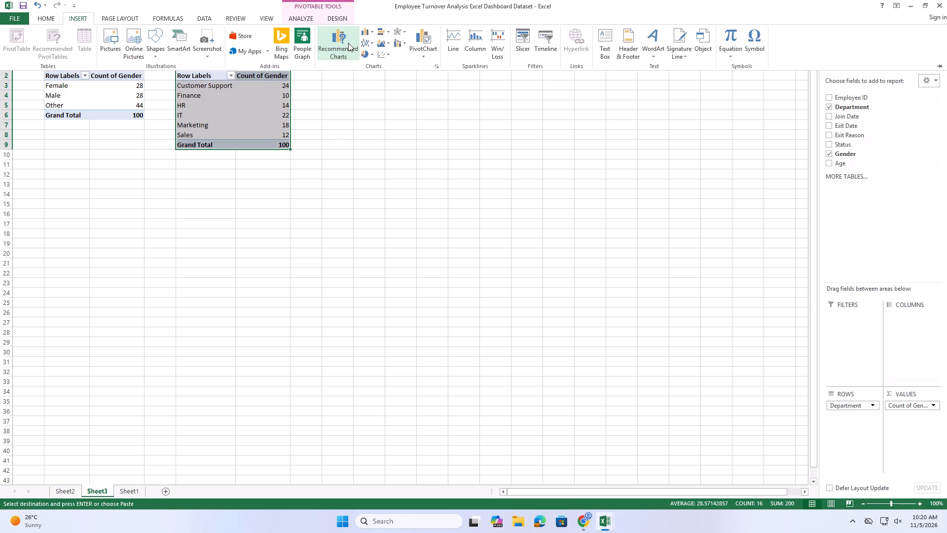
pyautogui.click(342, 58)
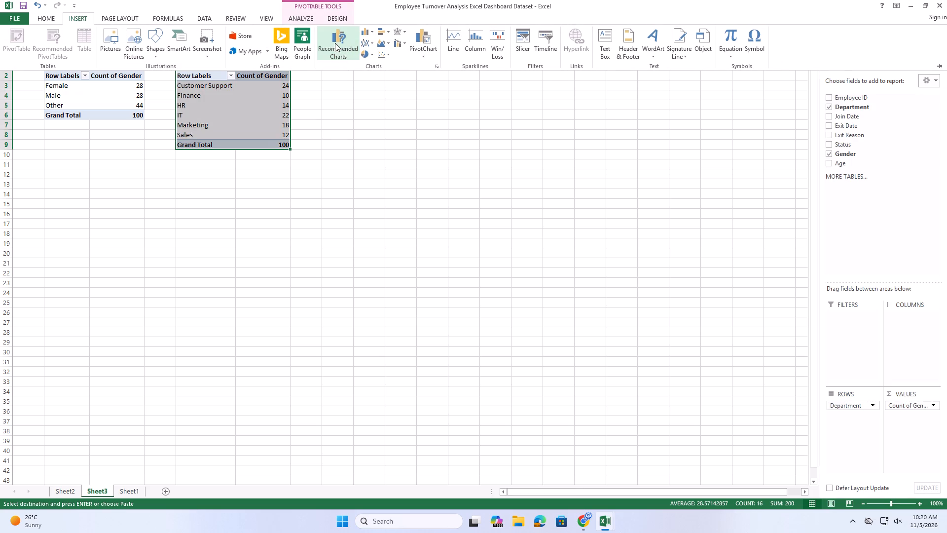
pyautogui.click(335, 43)
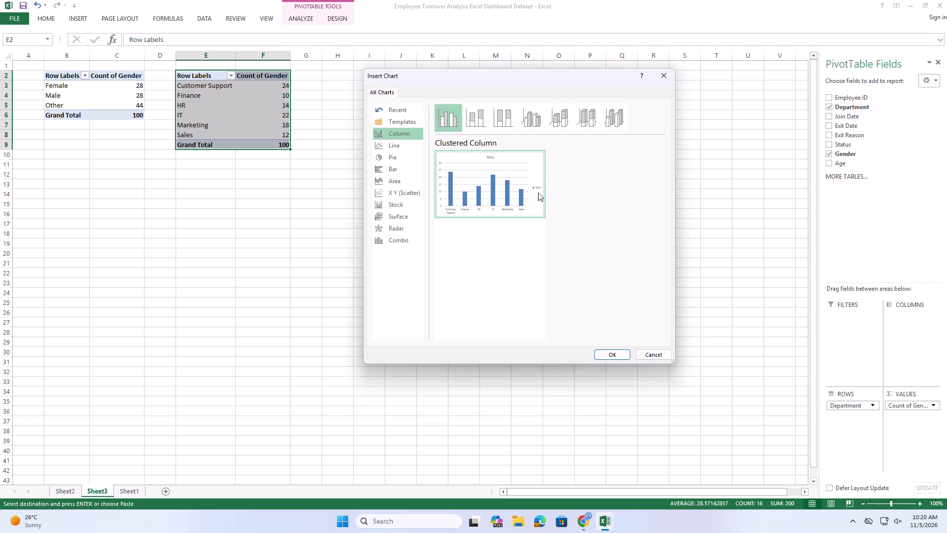
pyautogui.click(621, 358)
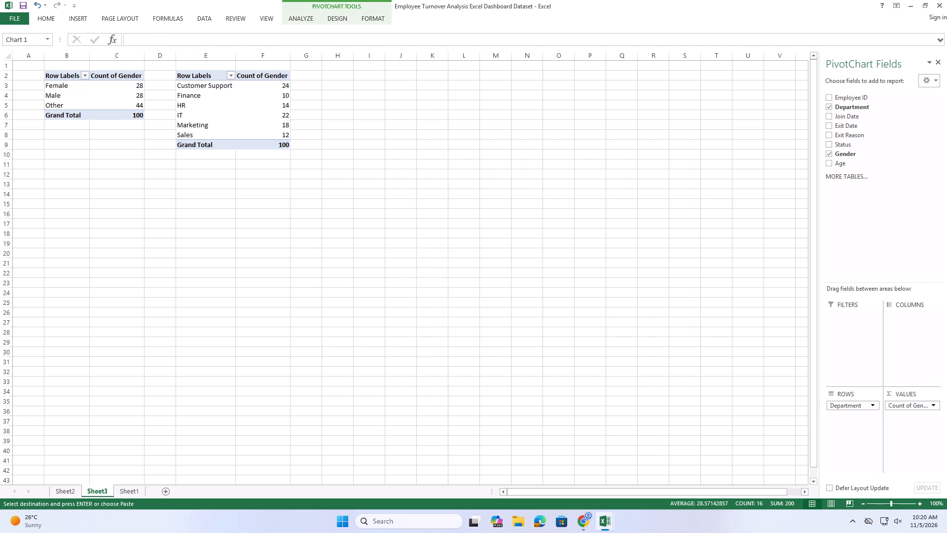
# Move the department chart below the department PivotTable and to its right, covering about G13:O27.
pyautogui.moveTo(484, 229); pyautogui.dragTo(511, 227)
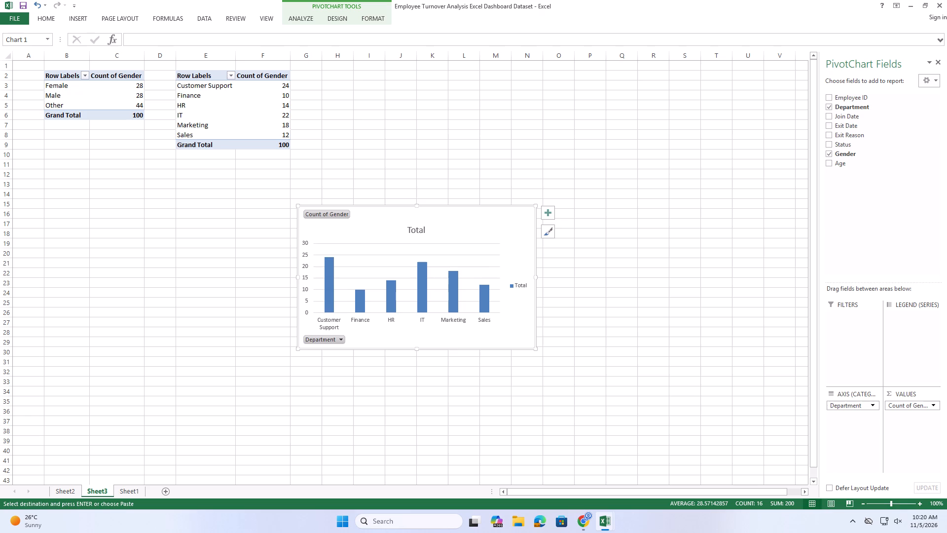
pyautogui.moveTo(511, 227); pyautogui.dragTo(493, 211)
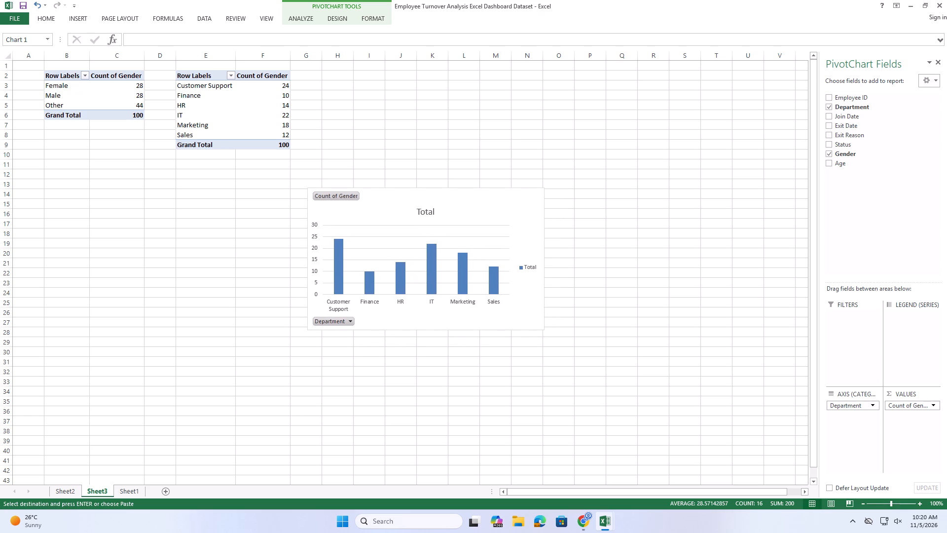
pyautogui.moveTo(485, 211); pyautogui.dragTo(479, 217)
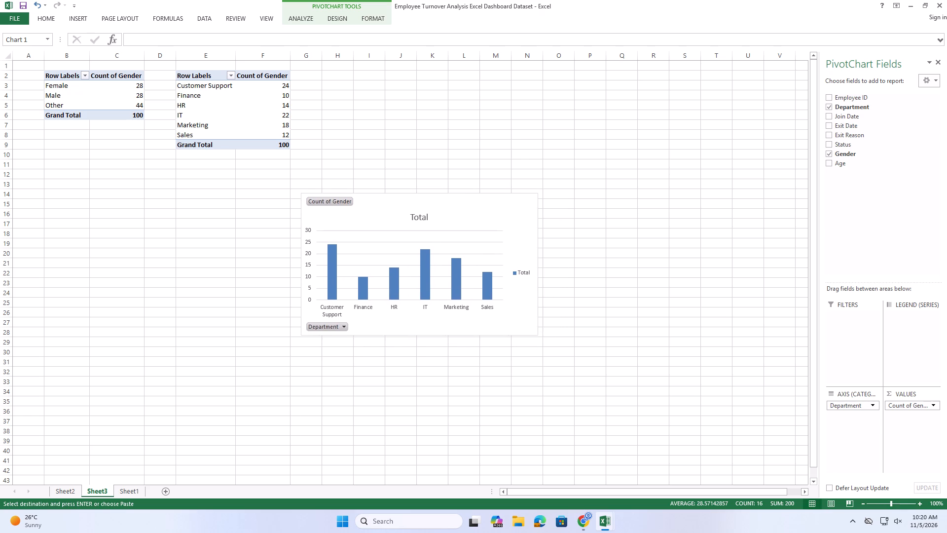
pyautogui.moveTo(479, 217); pyautogui.dragTo(477, 208)
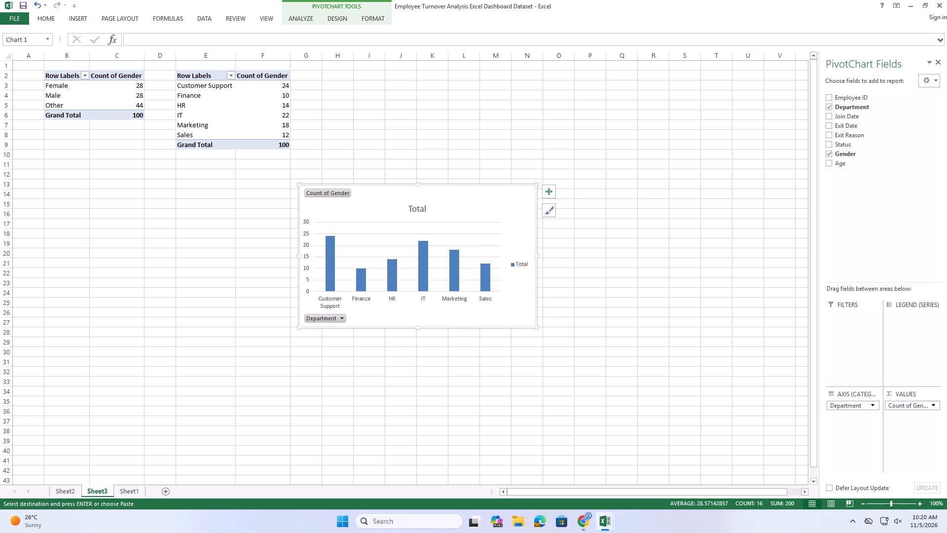
# Change the department chart's title to "Department by gender".
pyautogui.doubleClick(422, 207)
pyautogui.click(425, 208)
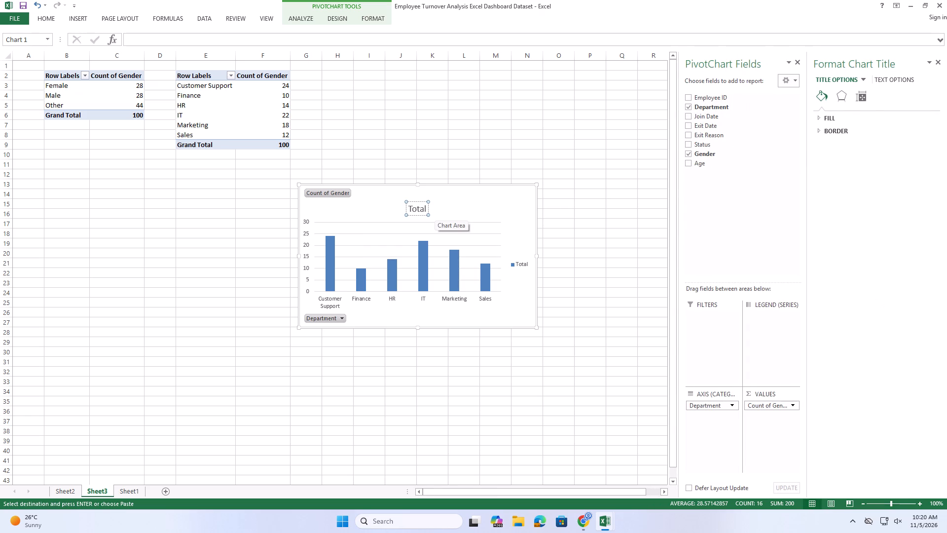
pyautogui.press('Right')
pyautogui.press('BackSpace')
pyautogui.press('BackSpace')
pyautogui.press('BackSpace')
pyautogui.press('BackSpace')
pyautogui.press('BackSpace')
pyautogui.press('BackSpace')
pyautogui.press('d')
pyautogui.press('BackSpace')
pyautogui.write('Depa')
pyautogui.write('rt')
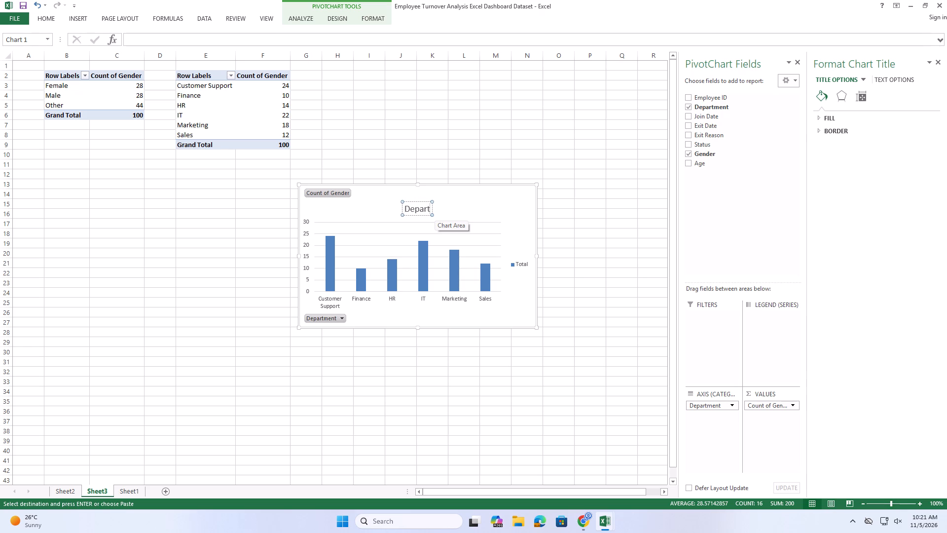
pyautogui.write('ment')
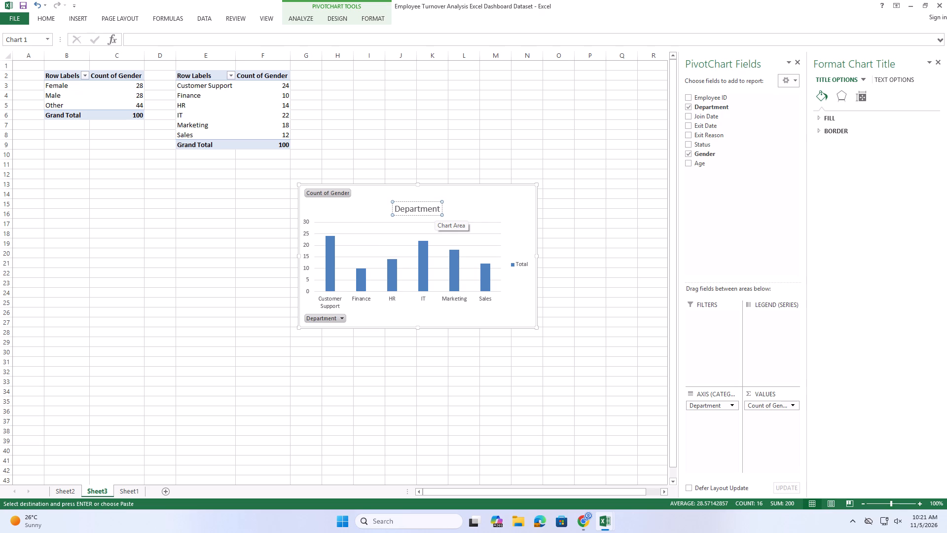
pyautogui.press('space')
pyautogui.write('by')
pyautogui.press('space')
pyautogui.write('gen')
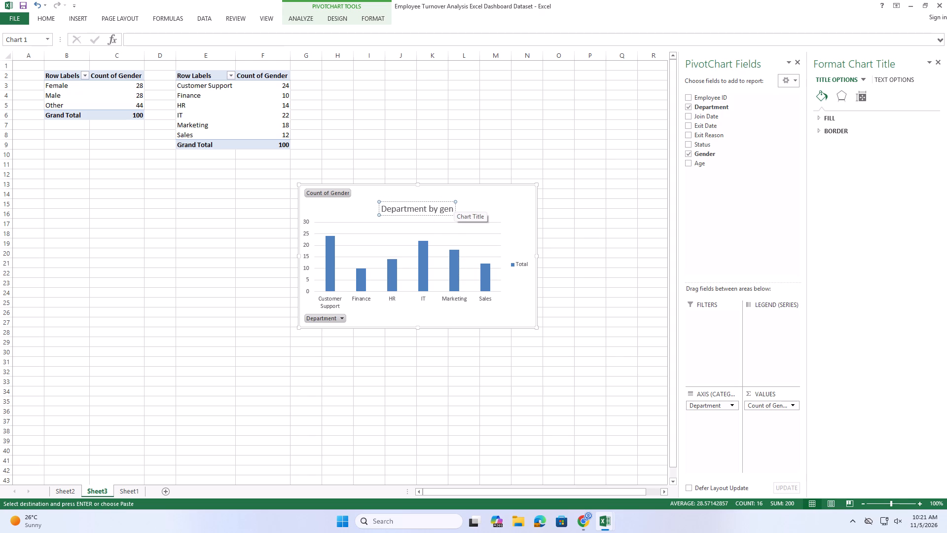
pyautogui.write('der')
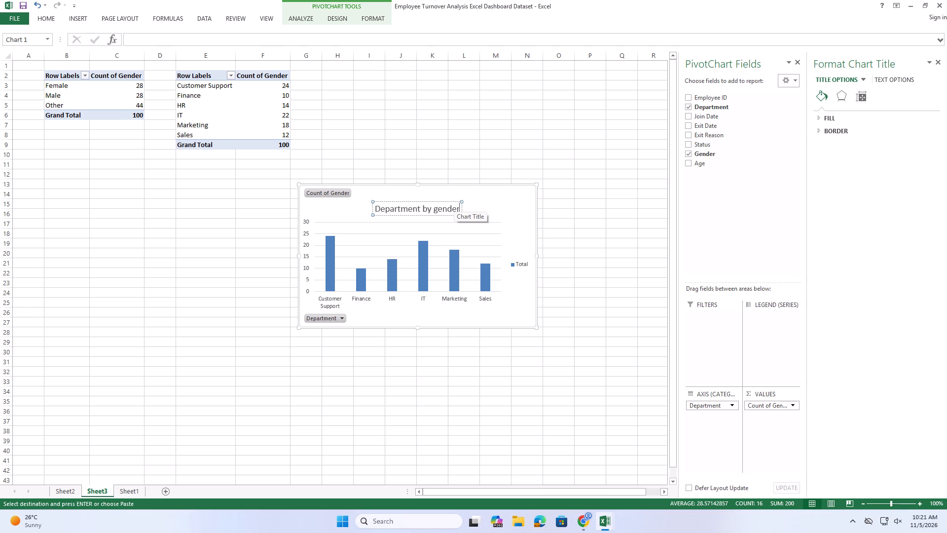
pyautogui.click(451, 157)
pyautogui.click(333, 162)
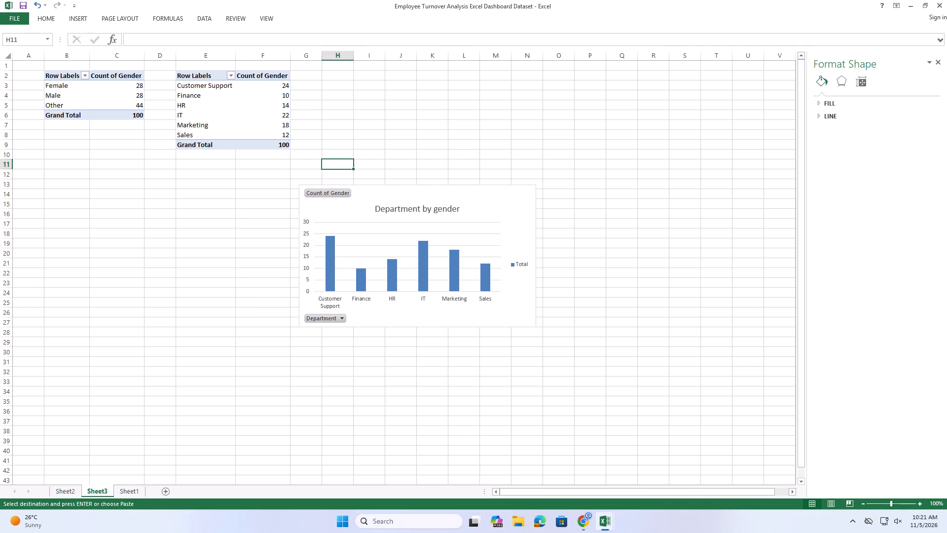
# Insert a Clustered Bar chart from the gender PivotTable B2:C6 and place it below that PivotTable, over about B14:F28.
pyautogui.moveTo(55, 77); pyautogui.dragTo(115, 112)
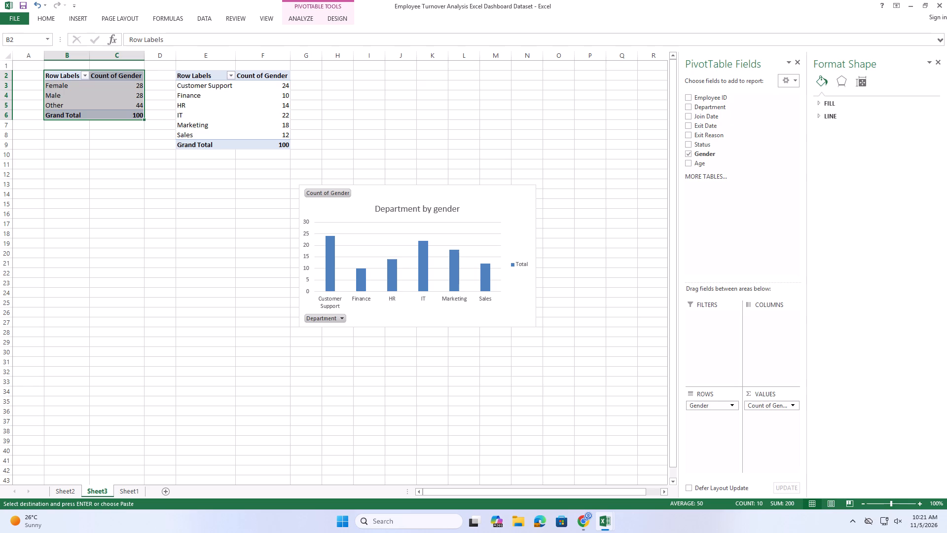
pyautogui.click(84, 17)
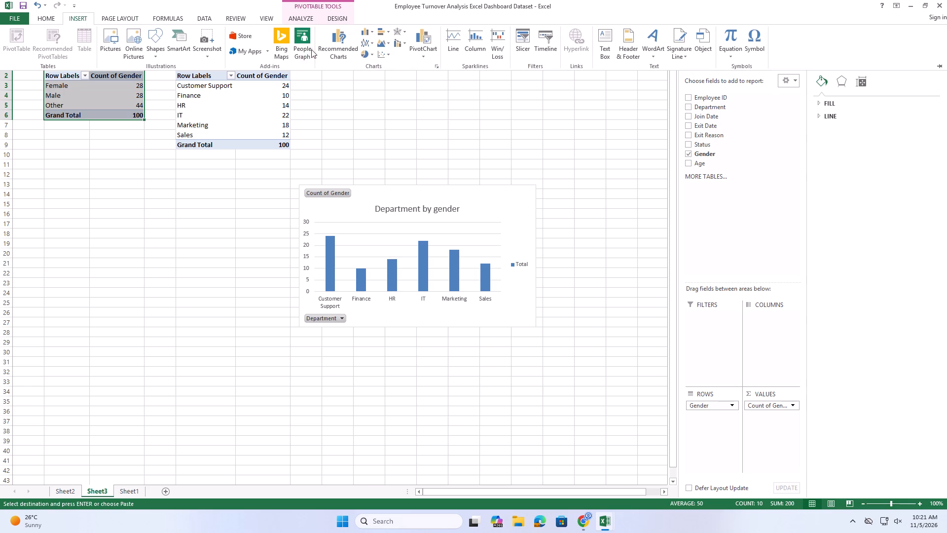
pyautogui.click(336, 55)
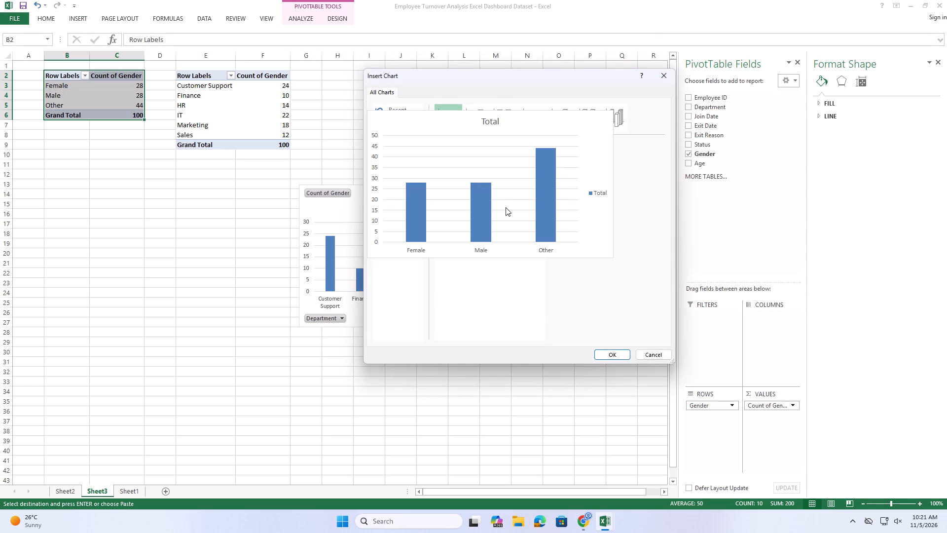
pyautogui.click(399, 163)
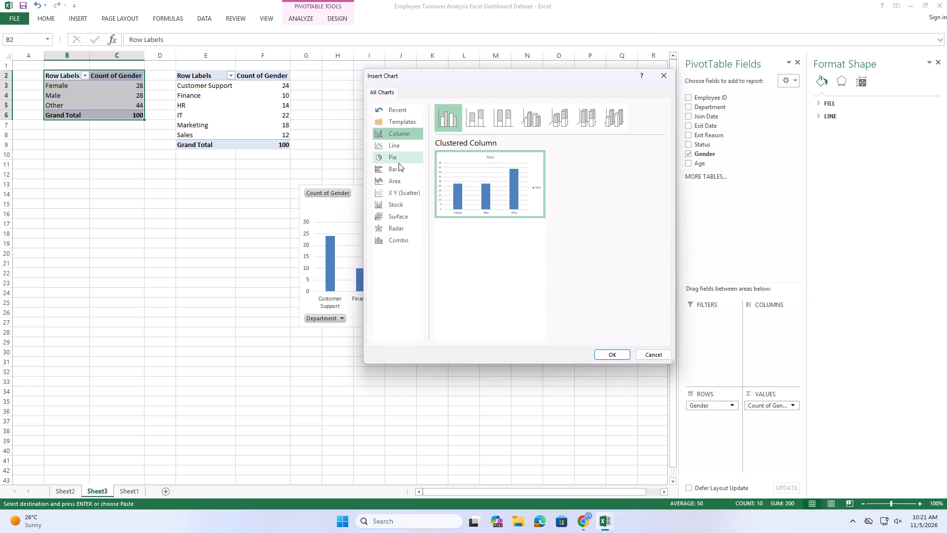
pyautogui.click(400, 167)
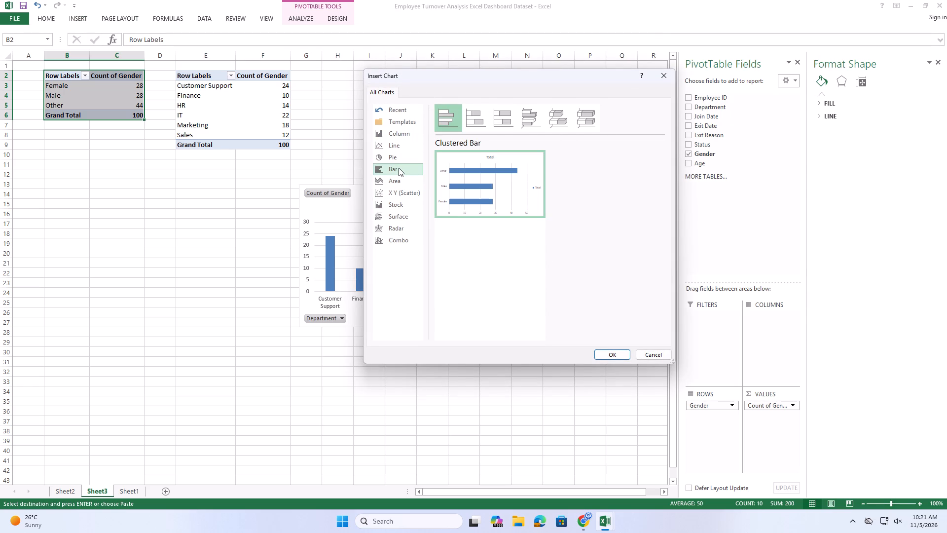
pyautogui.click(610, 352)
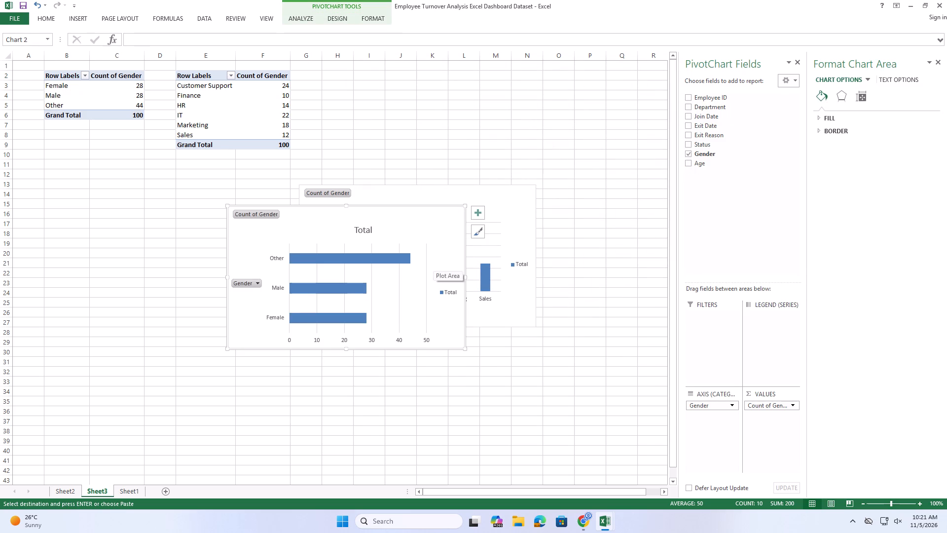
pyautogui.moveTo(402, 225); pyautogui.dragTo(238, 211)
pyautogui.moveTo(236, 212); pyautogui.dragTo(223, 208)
# Delete the gender bar chart and clear the gender PivotTable's Row Labels header in B2, closing both side panes.
pyautogui.doubleClick(190, 212)
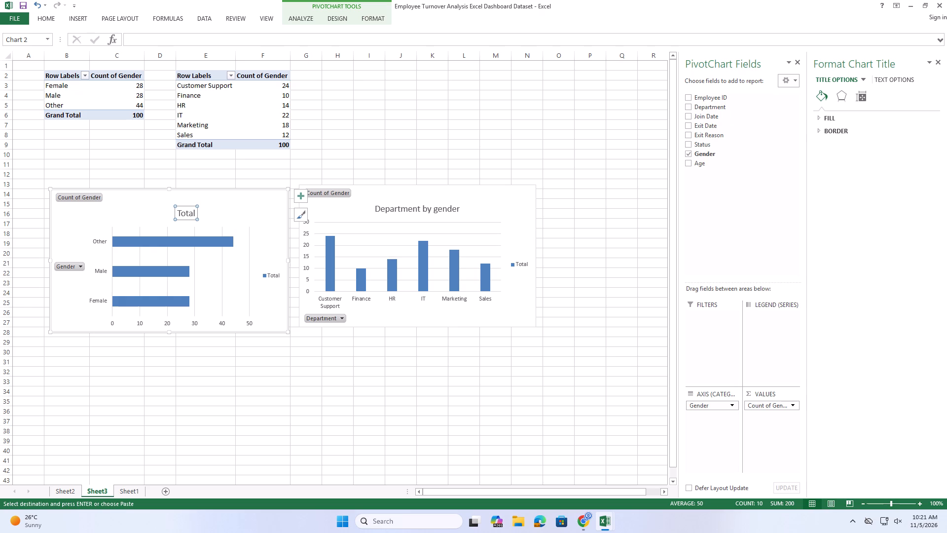
pyautogui.press('Right')
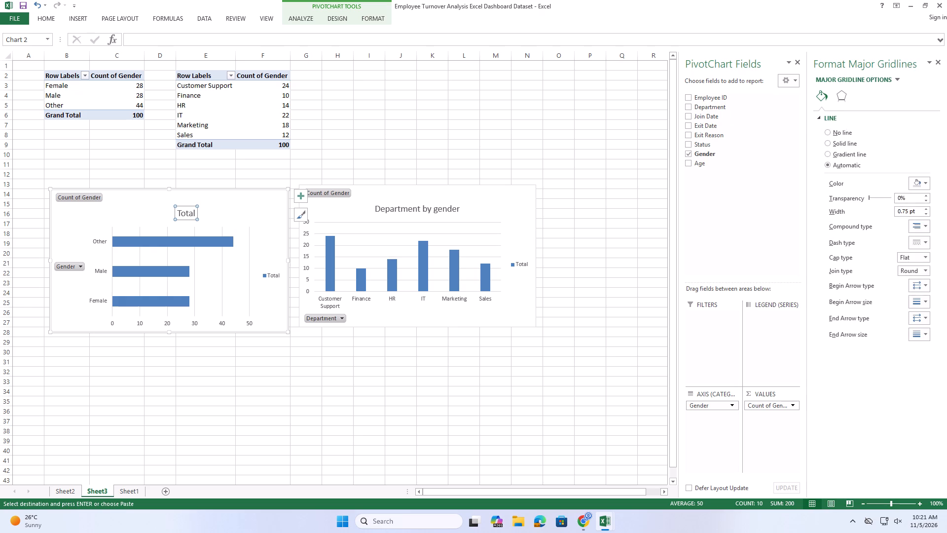
pyautogui.press('BackSpace')
pyautogui.press('BackSpace')
pyautogui.press('BackSpace')
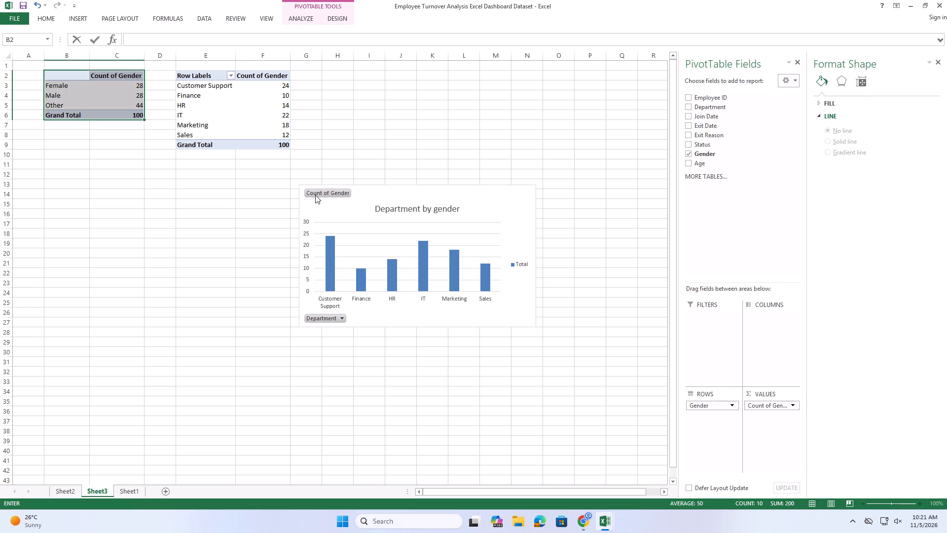
pyautogui.click(797, 60)
pyautogui.click(938, 62)
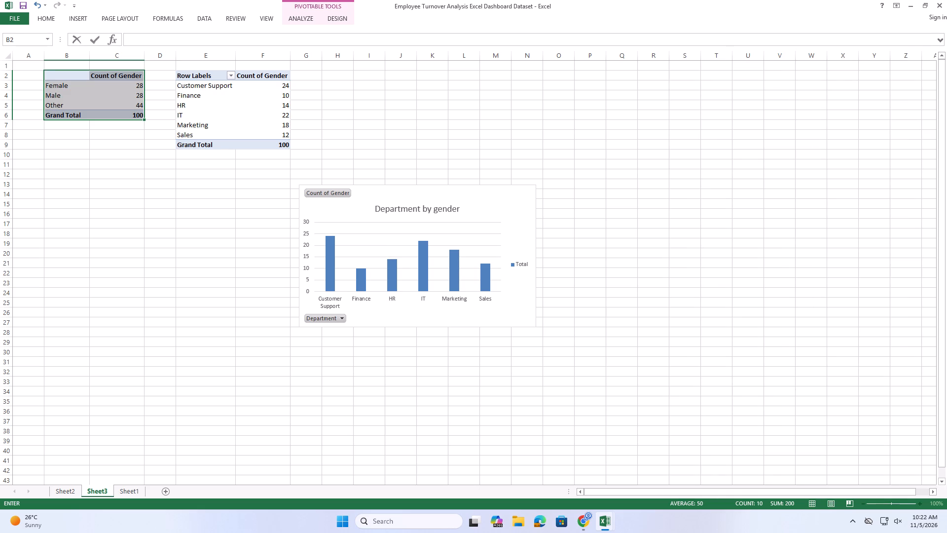
pyautogui.click(73, 155)
# Insert a Clustered Bar chart from the gender PivotTable B2:C6 on Sheet3.
pyautogui.moveTo(67, 76); pyautogui.dragTo(128, 100)
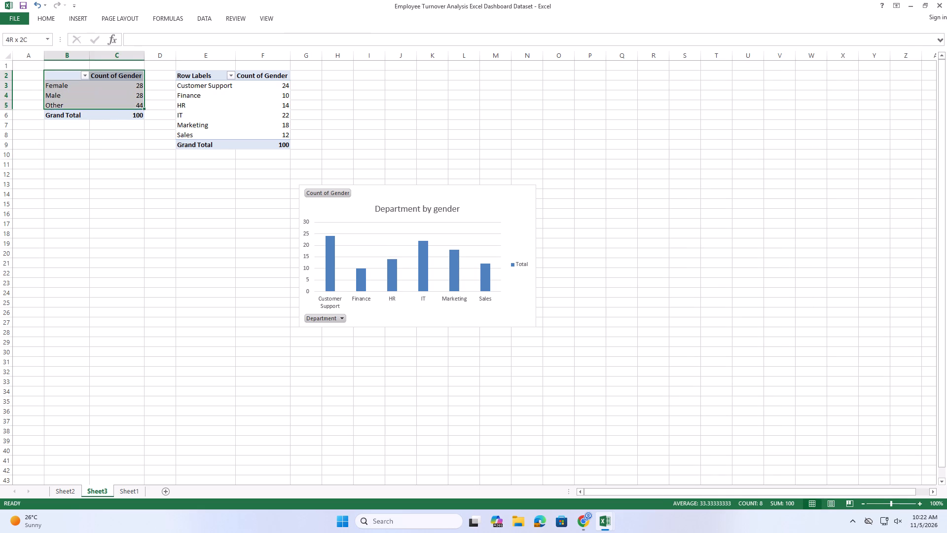
pyautogui.moveTo(128, 100); pyautogui.dragTo(123, 115)
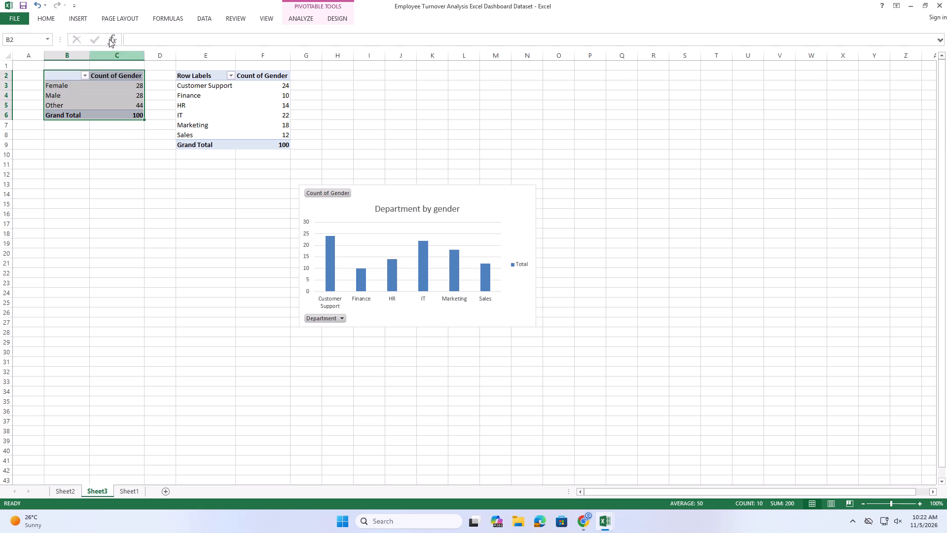
pyautogui.click(79, 14)
pyautogui.click(341, 42)
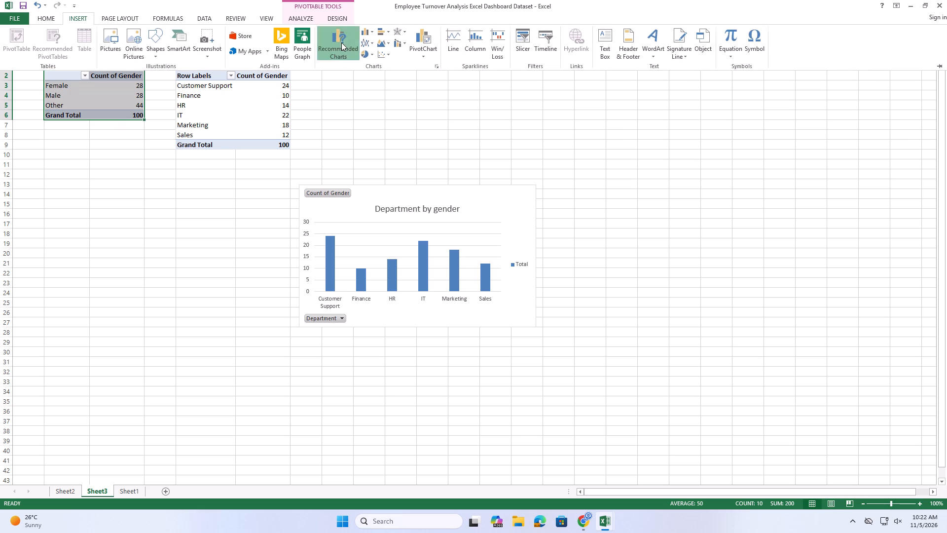
pyautogui.click(403, 167)
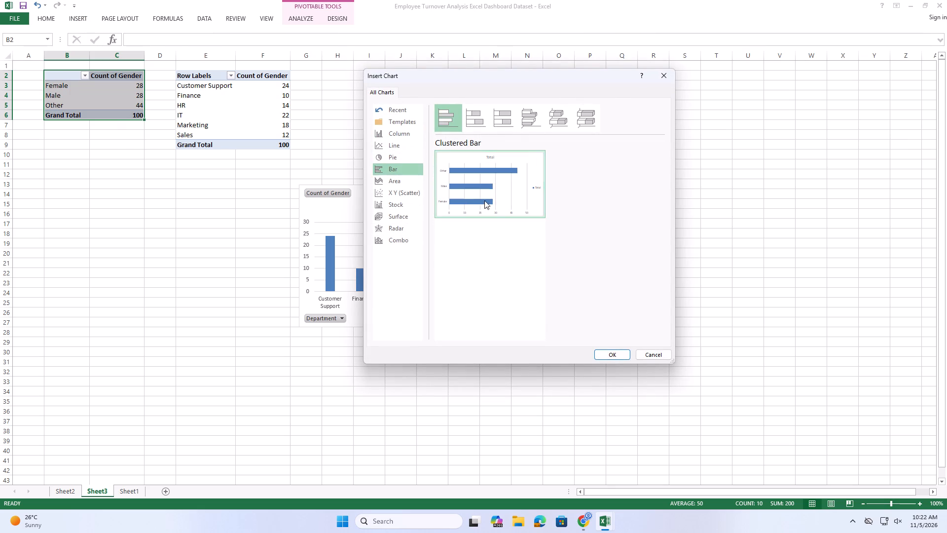
pyautogui.click(611, 354)
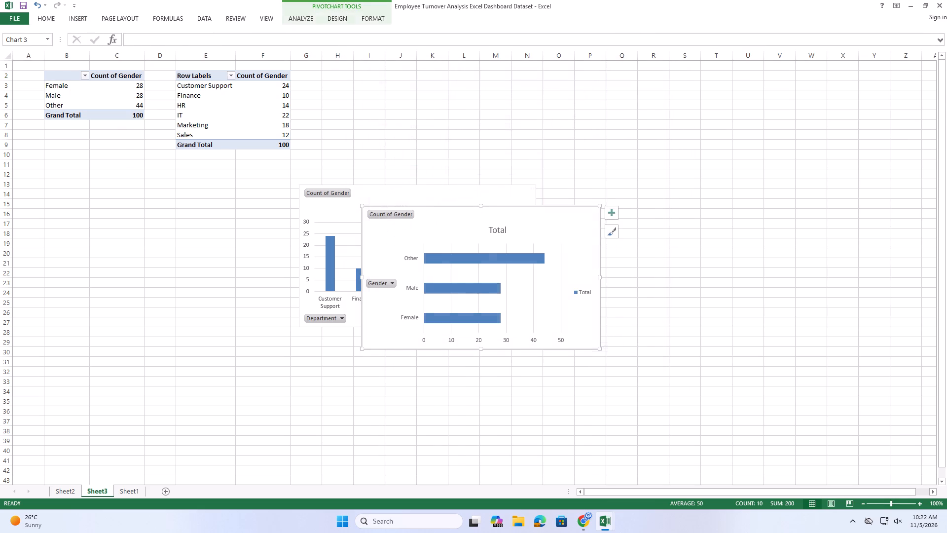
# Move the gender bar chart below the gender PivotTable, beside the department chart, covering about A15:F29.
pyautogui.moveTo(542, 218); pyautogui.dragTo(218, 216)
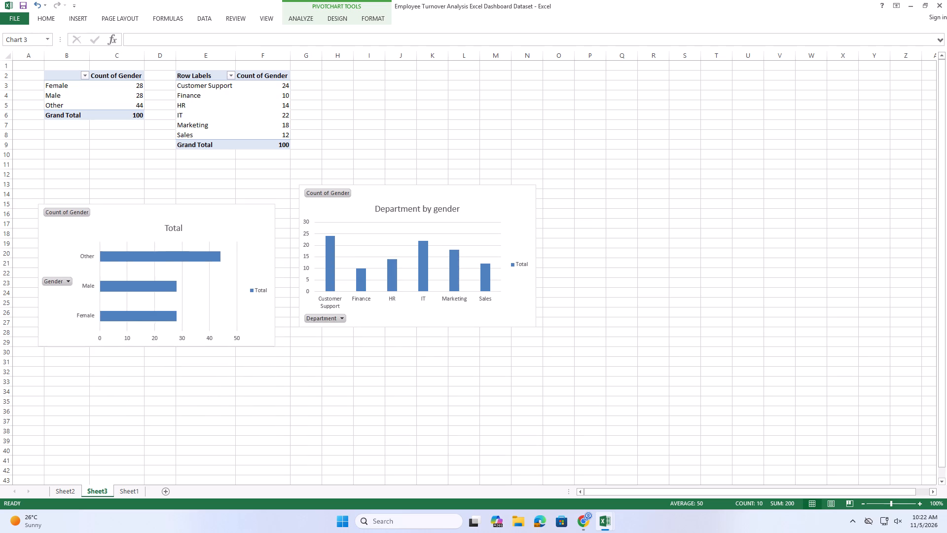
pyautogui.moveTo(218, 216); pyautogui.dragTo(207, 215)
# Change the gender bar chart's title to "count of gender".
pyautogui.doubleClick(174, 228)
pyautogui.doubleClick(172, 228)
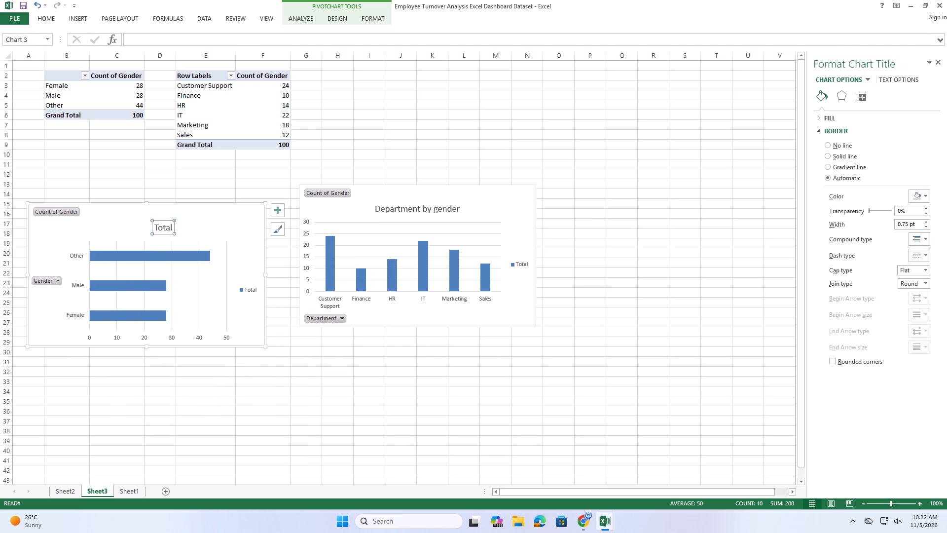
pyautogui.click(172, 227)
pyautogui.press('BackSpace')
pyautogui.press('BackSpace')
pyautogui.press('BackSpace')
pyautogui.press('BackSpace')
pyautogui.press('BackSpace')
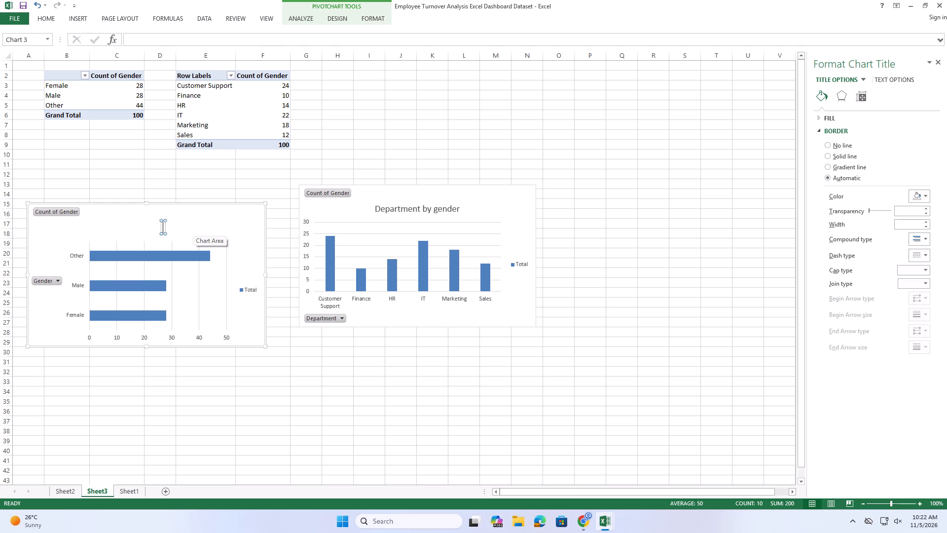
pyautogui.press('c')
pyautogui.write('ount')
pyautogui.press('space')
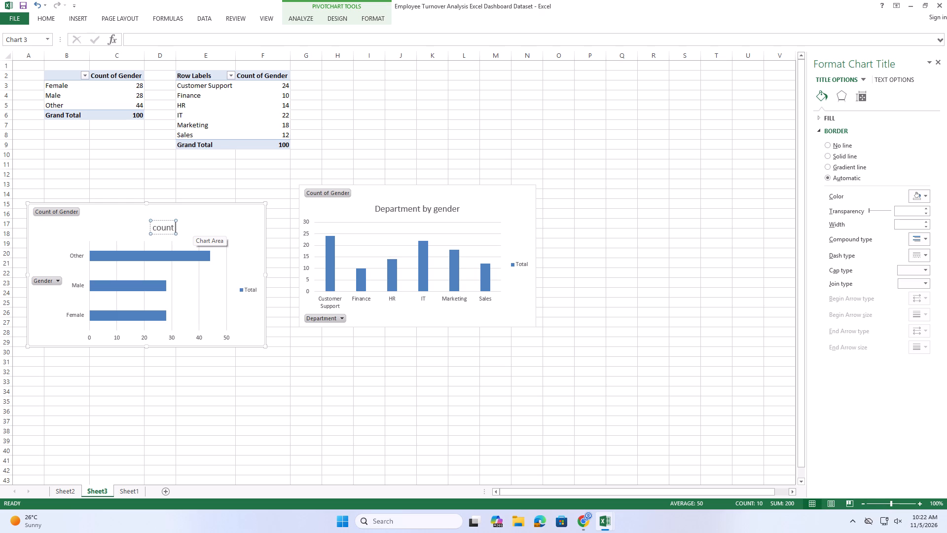
pyautogui.write('of gender')
pyautogui.press('Return')
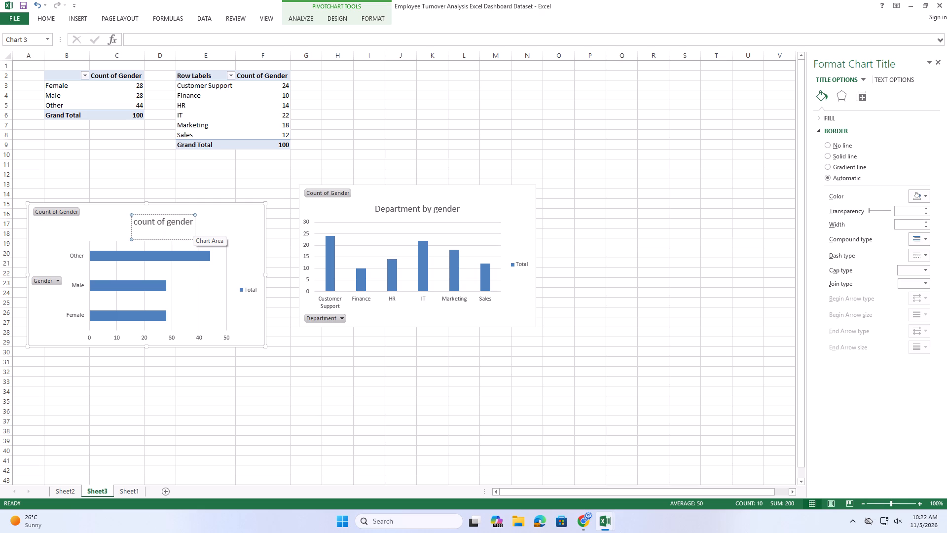
pyautogui.press('BackSpace')
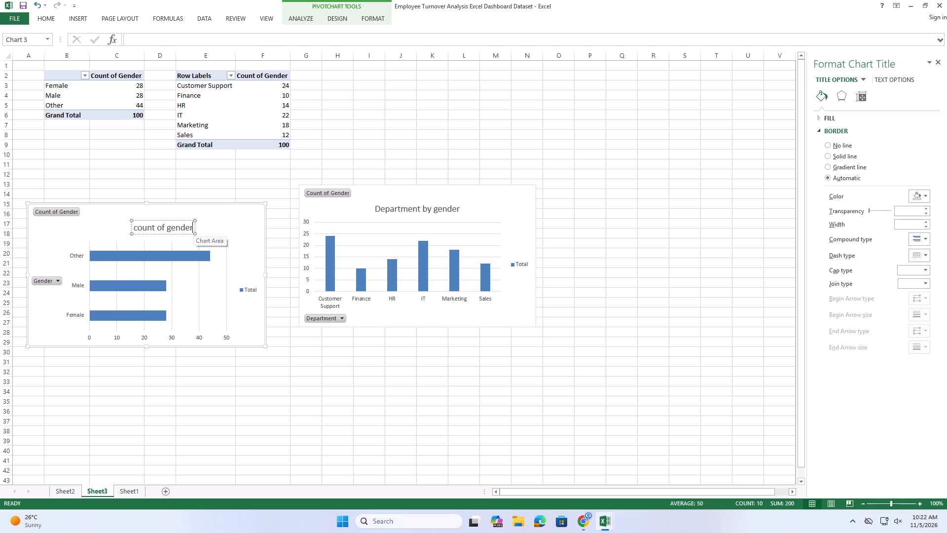
pyautogui.click(269, 203)
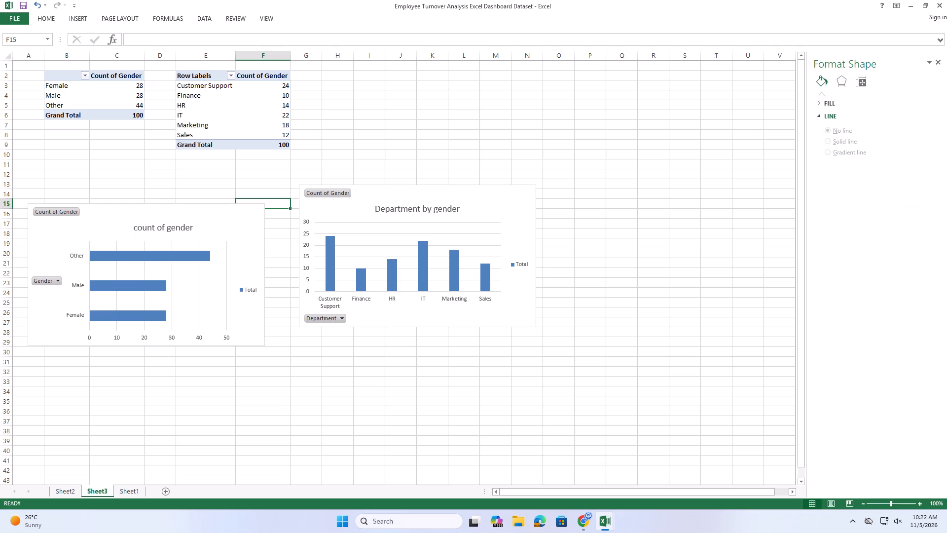
# Move the department chart slightly up and away from the gender chart, covering about H12:O27.
pyautogui.moveTo(473, 208); pyautogui.dragTo(503, 201)
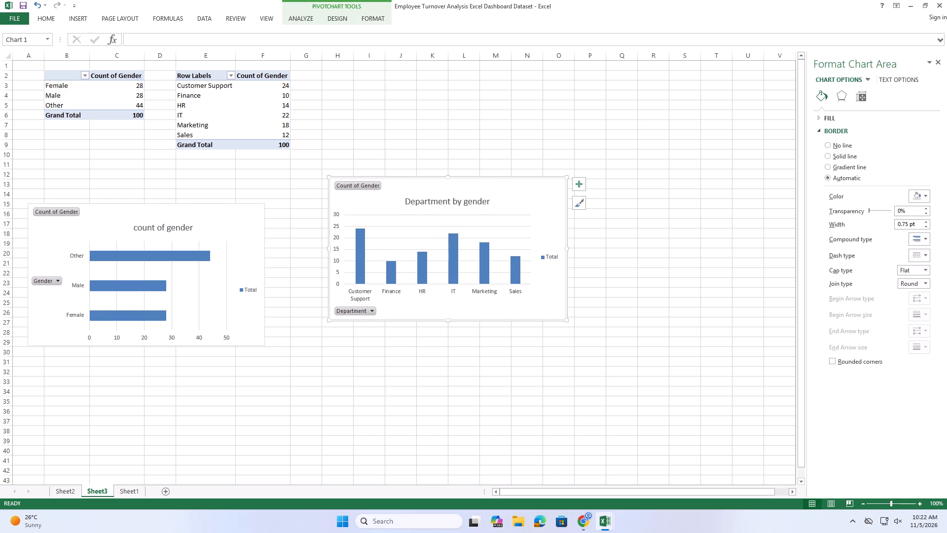
# Change the department chart's title to "Department count".
pyautogui.doubleClick(479, 202)
pyautogui.click(488, 200)
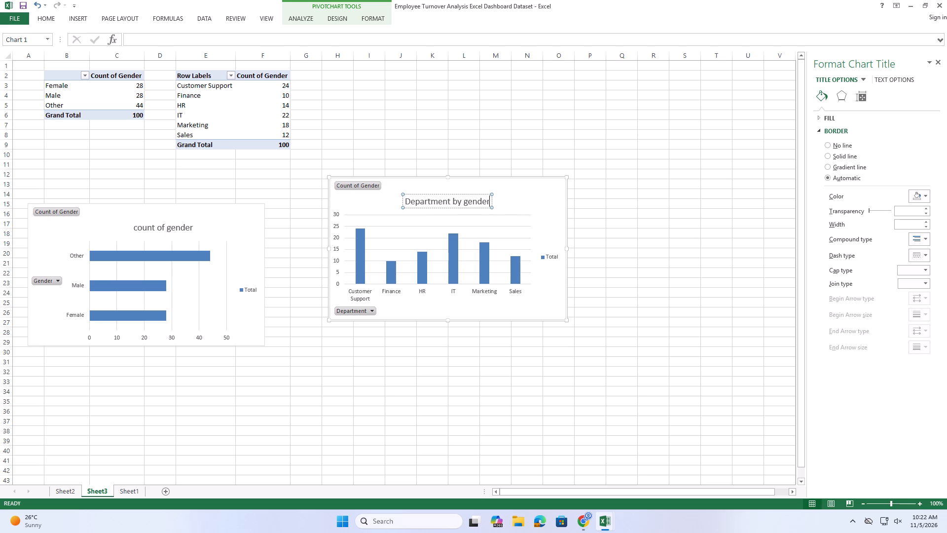
pyautogui.press('BackSpace')
pyautogui.press('BackSpace')
pyautogui.press('BackSpace')
pyautogui.press('BackSpace')
pyautogui.press('BackSpace')
pyautogui.press('BackSpace')
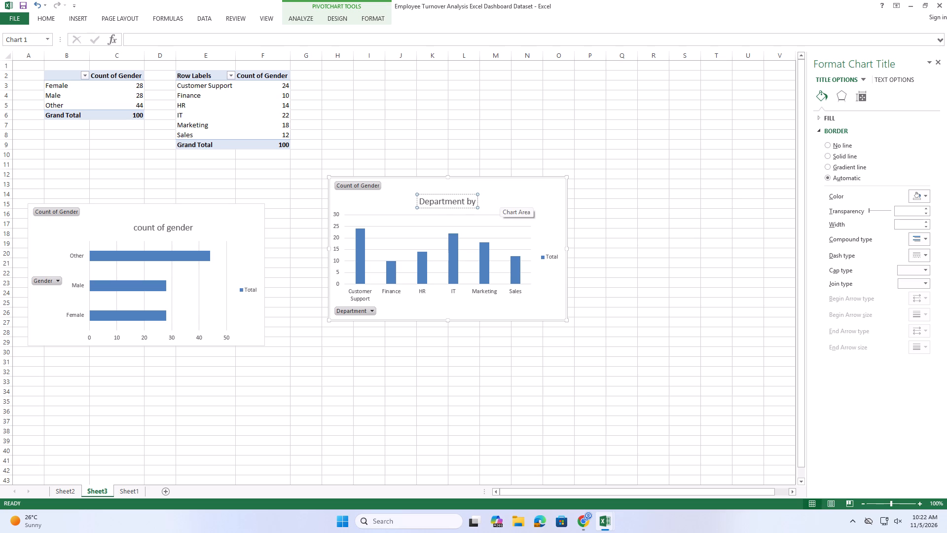
pyautogui.press('BackSpace')
pyautogui.press('BackSpace')
pyautogui.press('BackSpace')
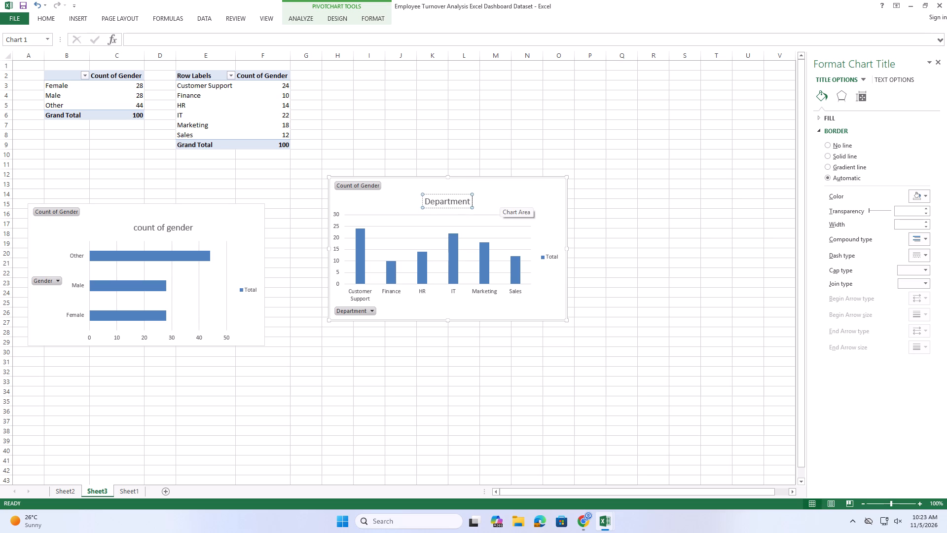
pyautogui.press('s')
pyautogui.write('tren')
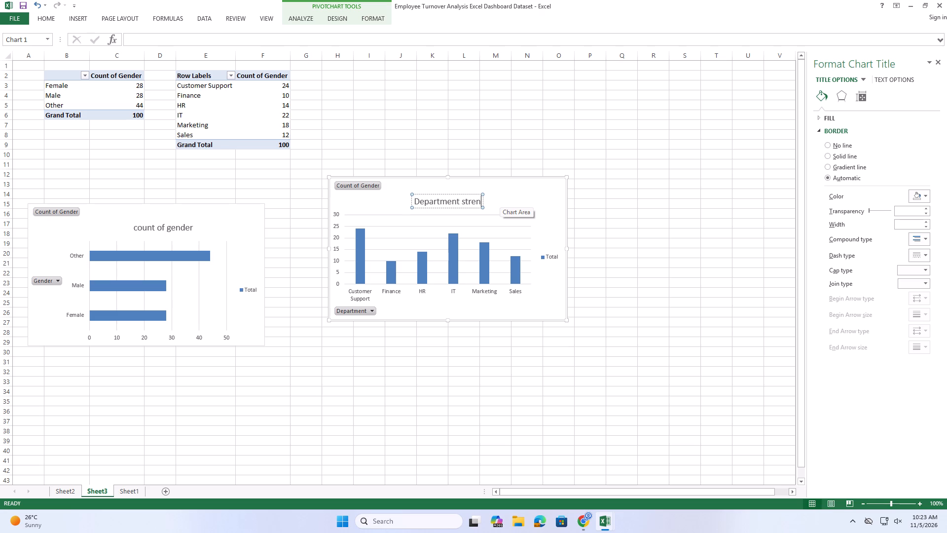
pyautogui.press('BackSpace')
pyautogui.press('BackSpace')
pyautogui.press('BackSpace')
pyautogui.press('BackSpace')
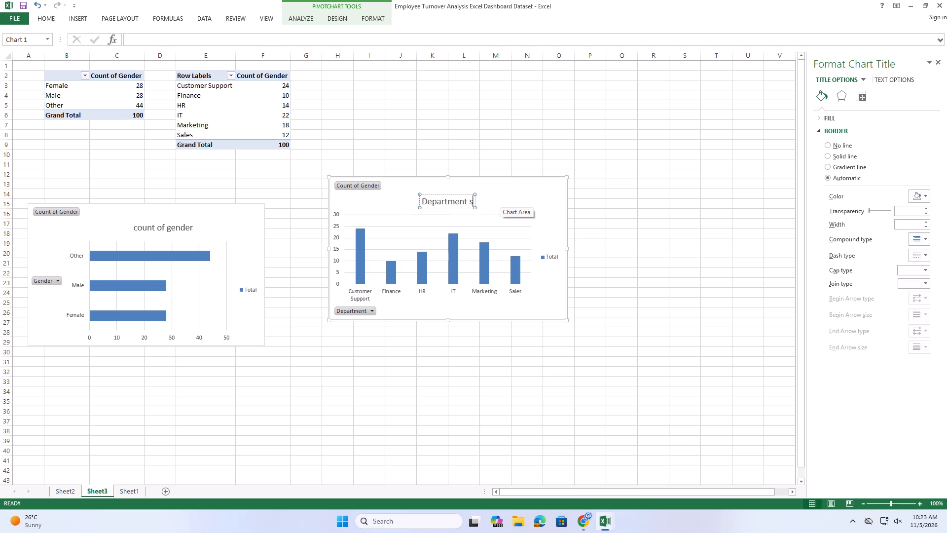
pyautogui.press('BackSpace')
pyautogui.write('count')
pyautogui.click(538, 143)
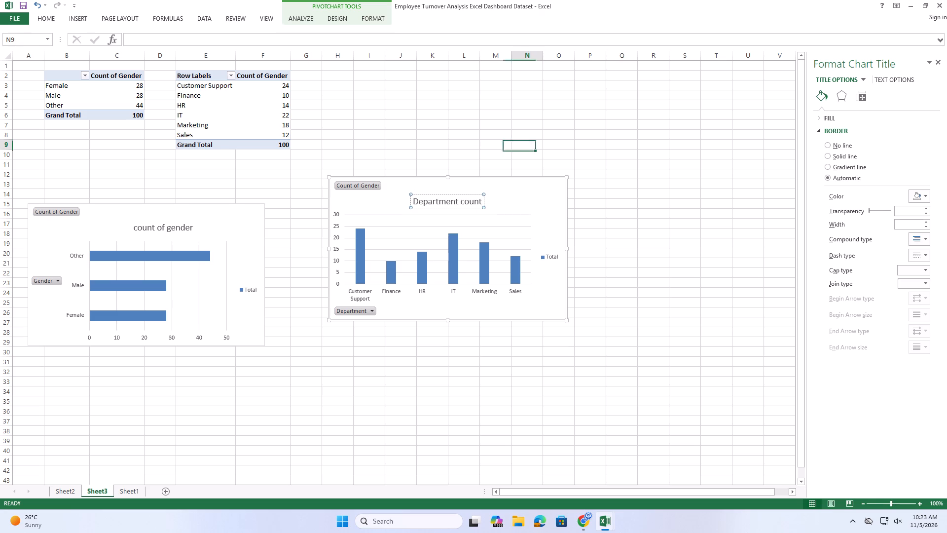
# Remove the legend from the department chart.
pyautogui.click(507, 209)
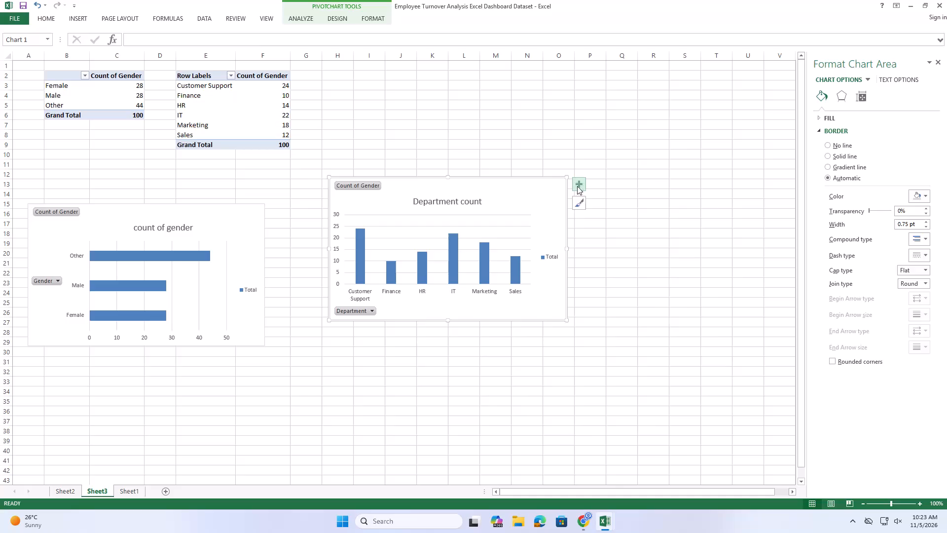
pyautogui.click(577, 196)
pyautogui.click(582, 187)
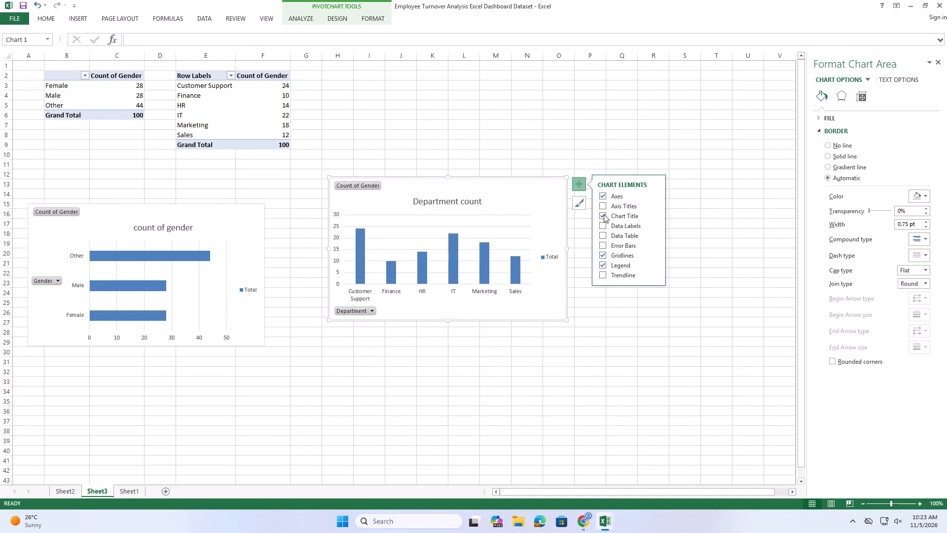
pyautogui.click(602, 265)
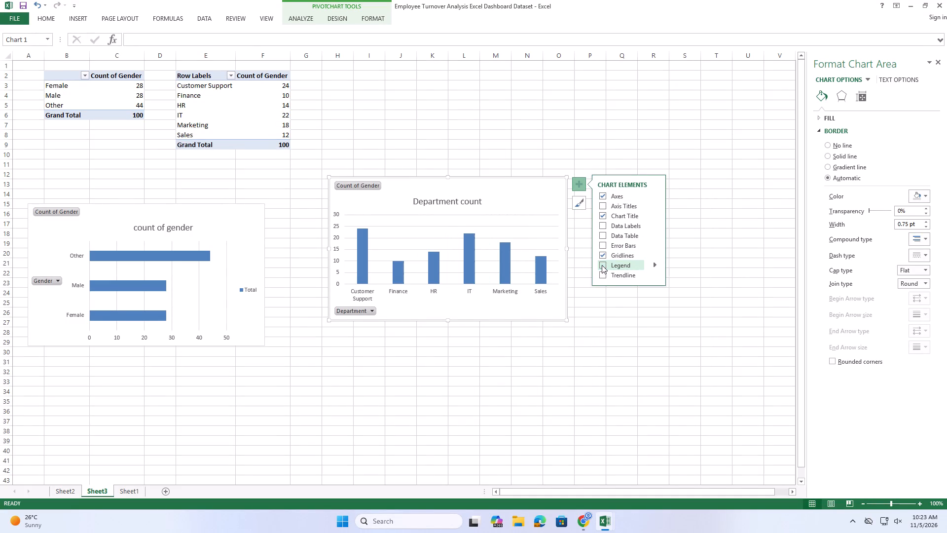
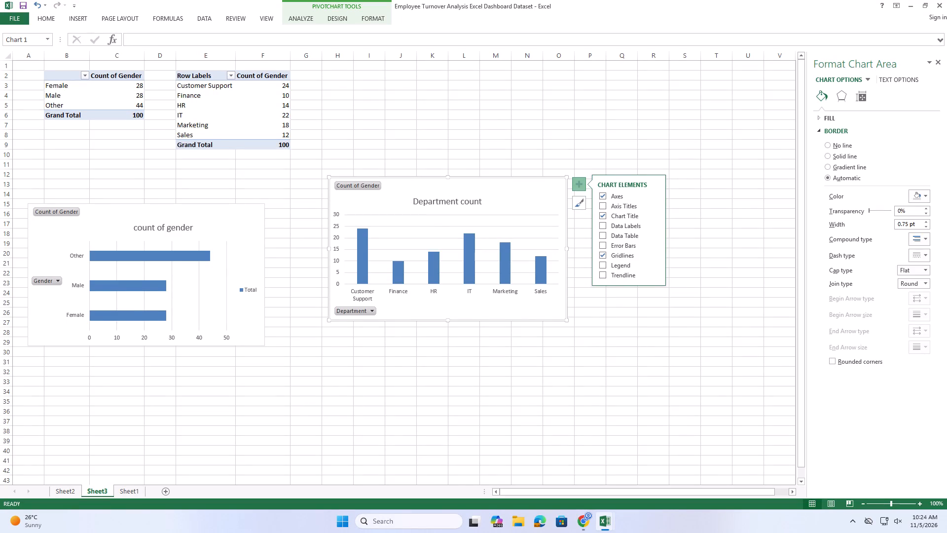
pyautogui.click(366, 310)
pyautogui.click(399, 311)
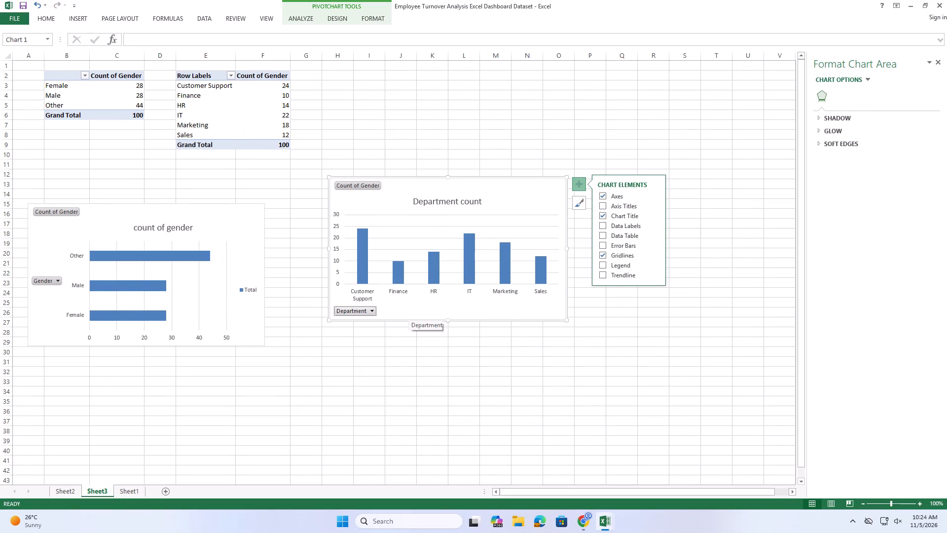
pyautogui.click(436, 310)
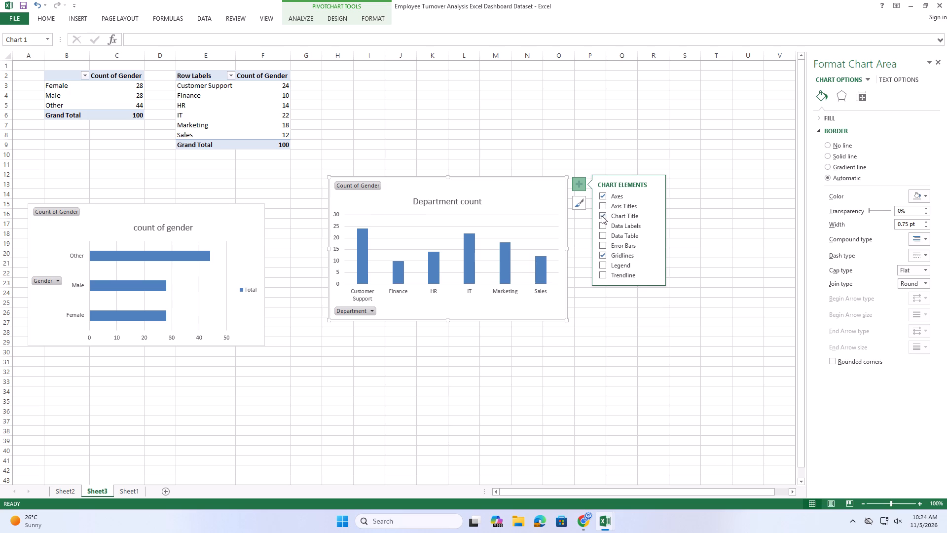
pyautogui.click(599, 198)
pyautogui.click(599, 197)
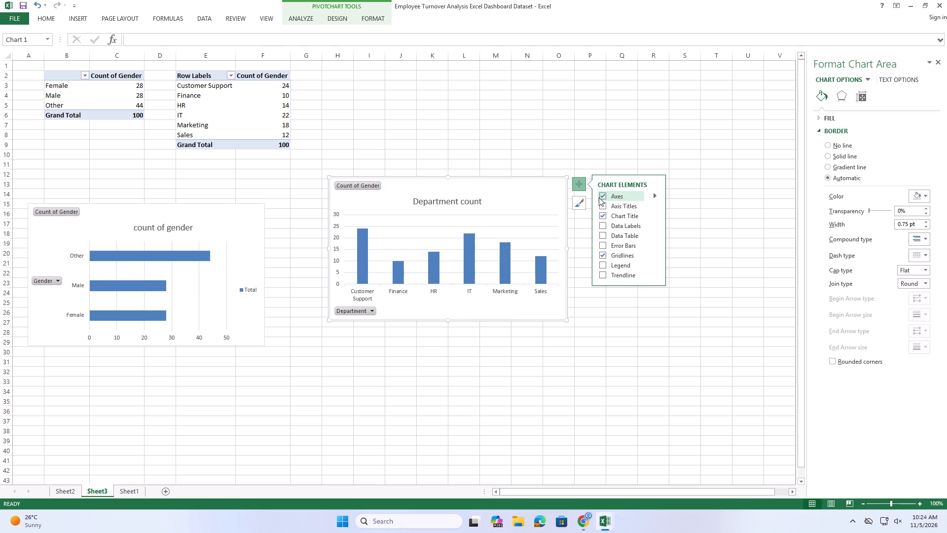
# Switch the department chart's title off and back on, resetting it to the default "Total".
pyautogui.click(600, 216)
pyautogui.click(602, 216)
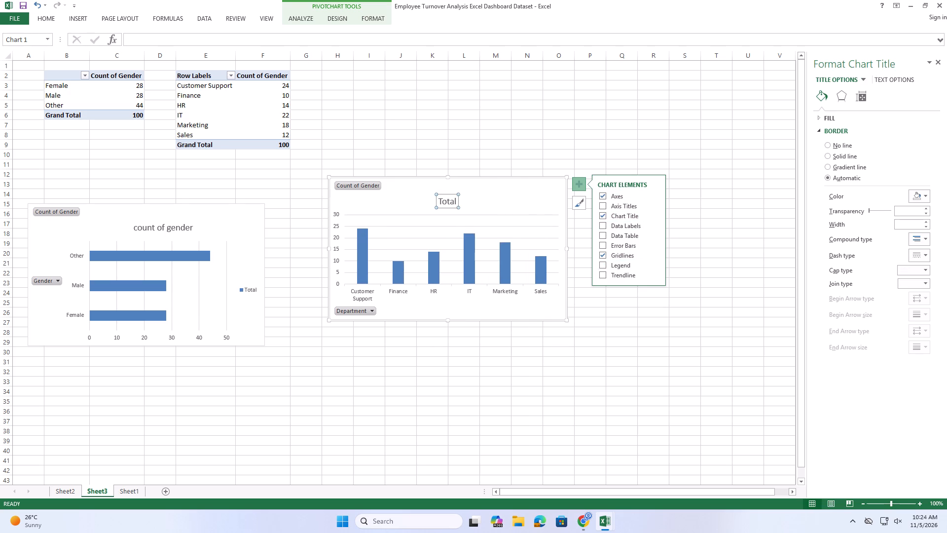
pyautogui.click(503, 343)
# Remove the legend from the gender bar chart.
pyautogui.click(247, 259)
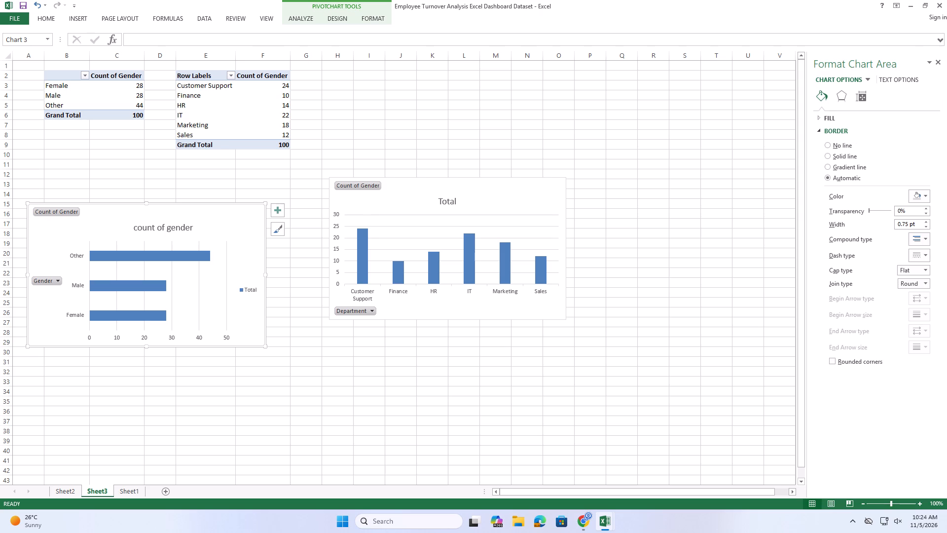
pyautogui.click(273, 209)
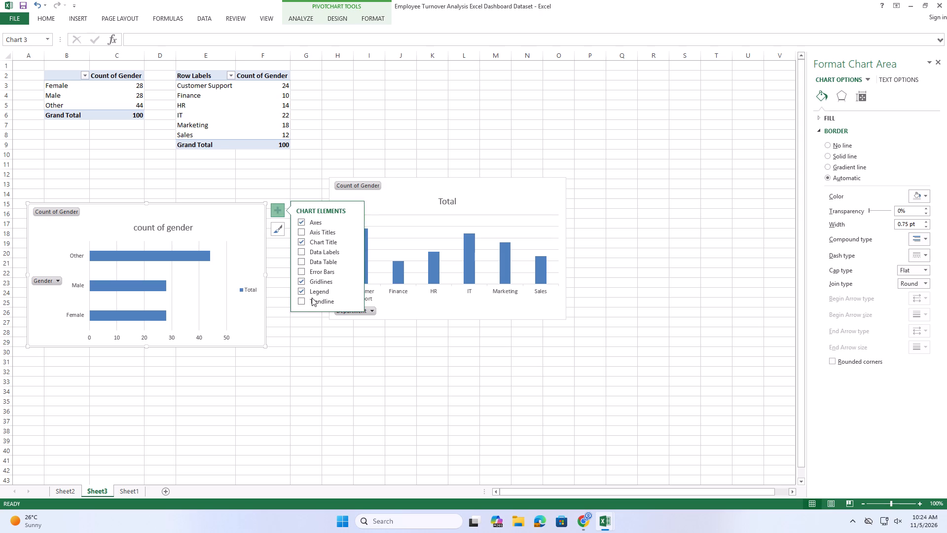
pyautogui.click(311, 289)
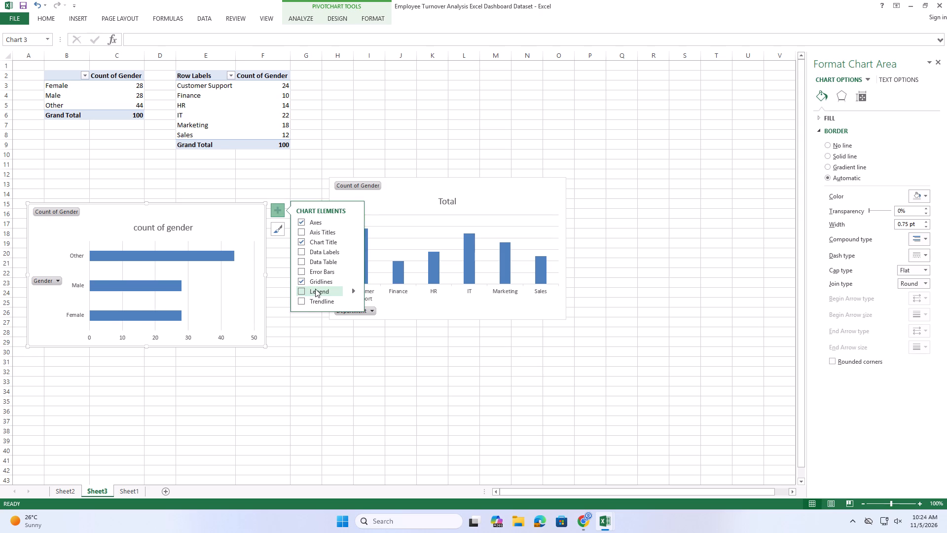
pyautogui.click(354, 337)
pyautogui.click(251, 223)
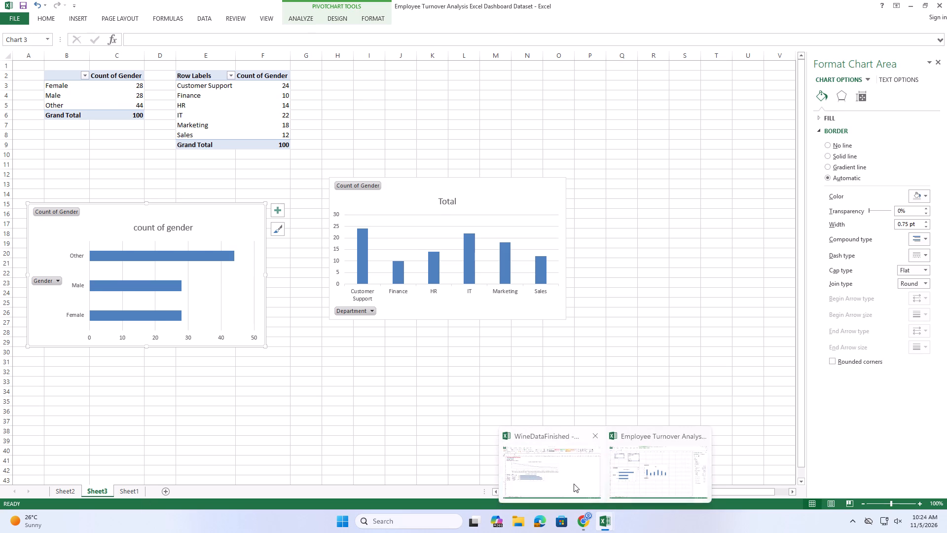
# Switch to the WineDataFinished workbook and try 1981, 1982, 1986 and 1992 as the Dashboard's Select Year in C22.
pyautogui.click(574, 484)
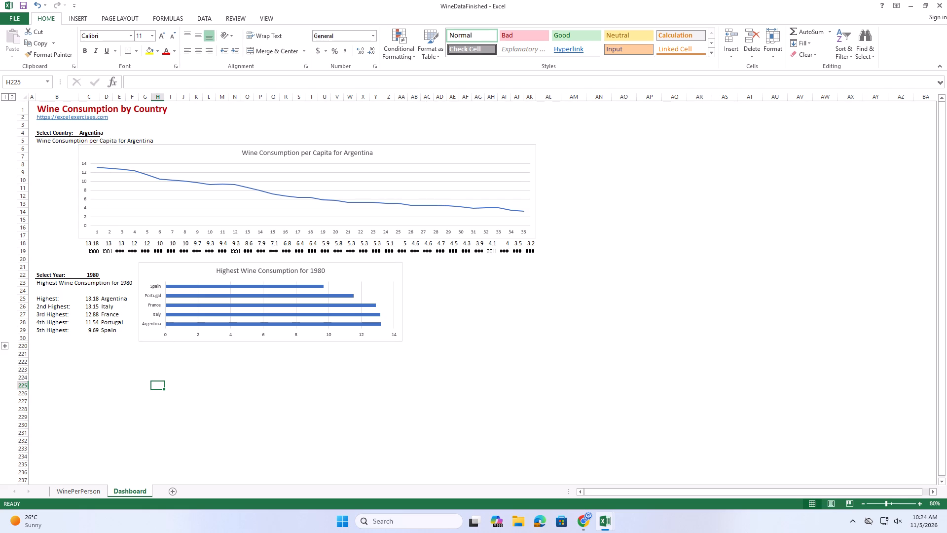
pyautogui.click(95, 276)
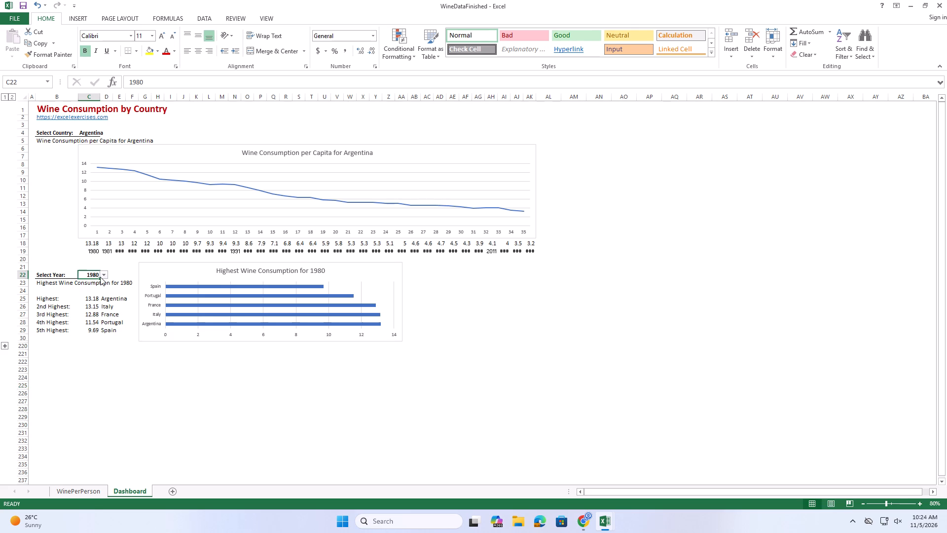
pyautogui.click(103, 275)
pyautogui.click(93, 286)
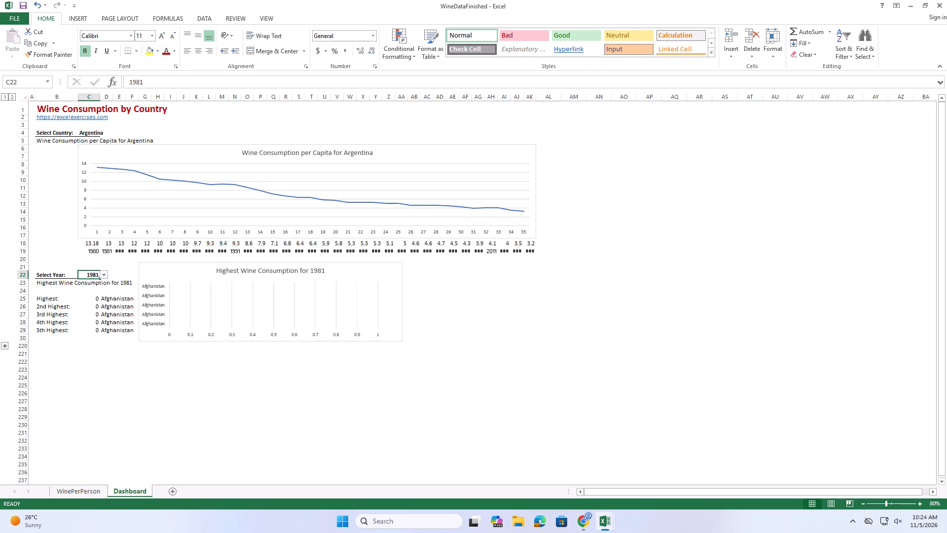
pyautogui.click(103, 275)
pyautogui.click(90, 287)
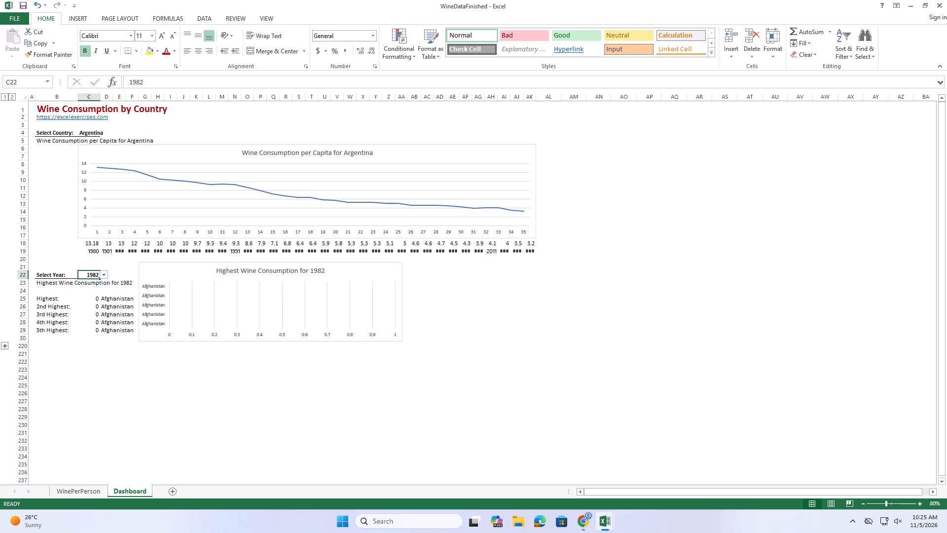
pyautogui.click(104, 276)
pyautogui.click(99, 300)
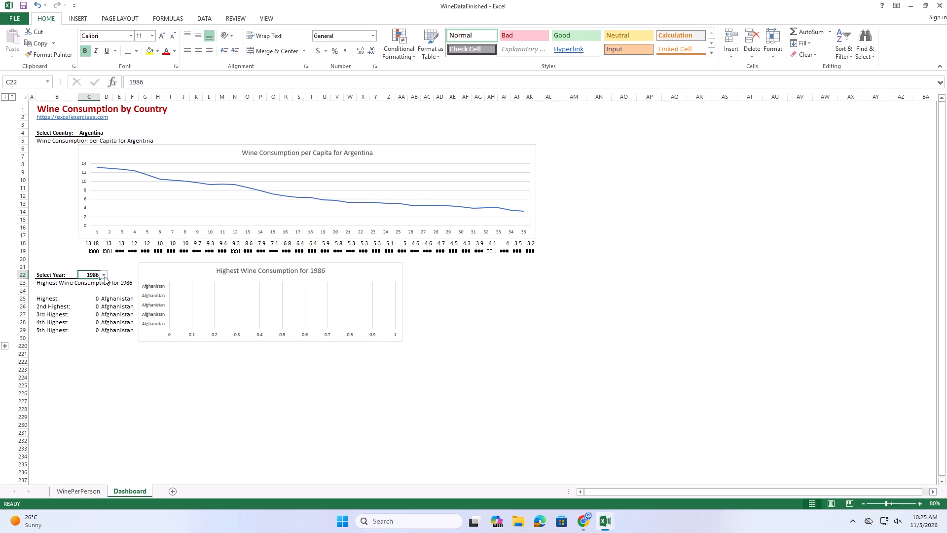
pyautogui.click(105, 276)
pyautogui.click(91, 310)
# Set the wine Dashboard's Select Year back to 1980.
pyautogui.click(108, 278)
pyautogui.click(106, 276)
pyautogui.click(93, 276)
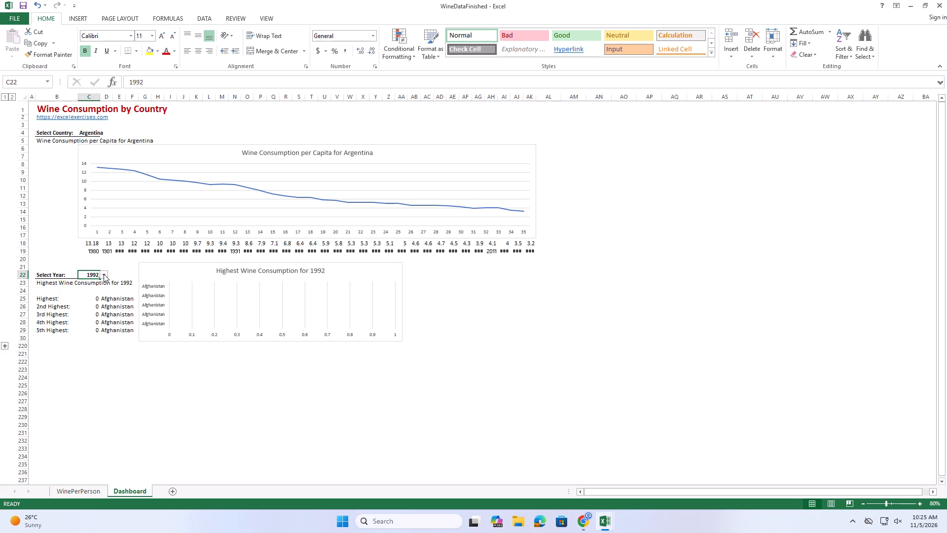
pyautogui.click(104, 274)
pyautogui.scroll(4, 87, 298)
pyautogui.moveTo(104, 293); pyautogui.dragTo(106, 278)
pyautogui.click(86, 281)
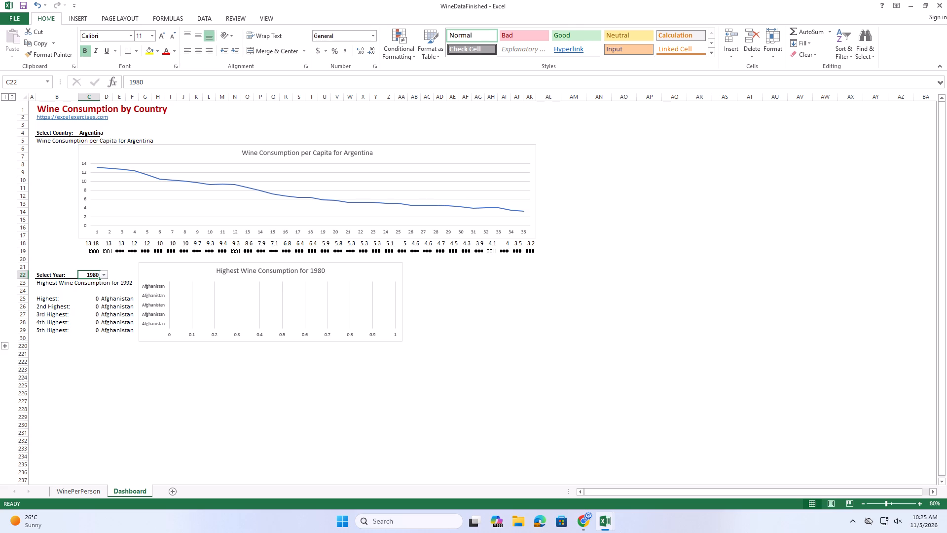
# Return to the Employee Turnover workbook and move the gender chart closer to the department chart, covering about B16:G29.
pyautogui.click(602, 521)
pyautogui.click(632, 480)
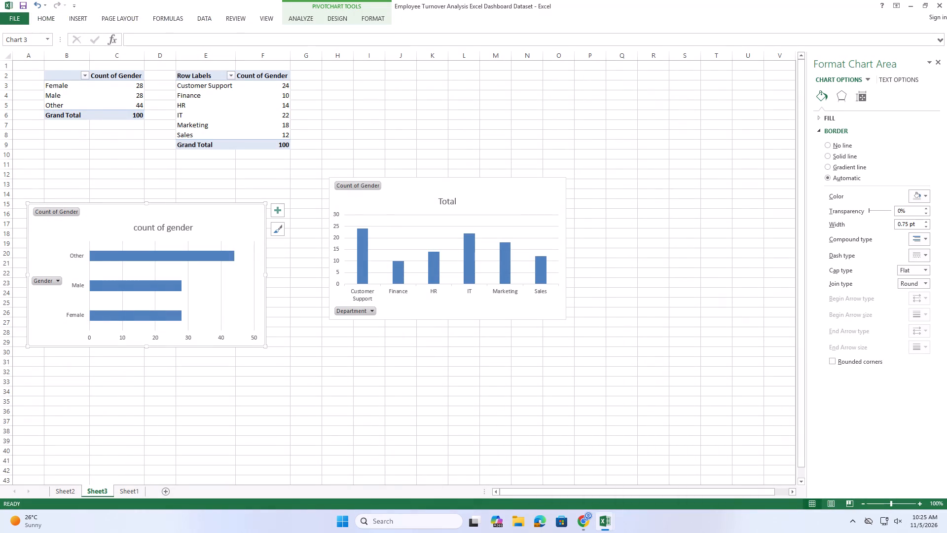
pyautogui.moveTo(245, 222); pyautogui.dragTo(280, 204)
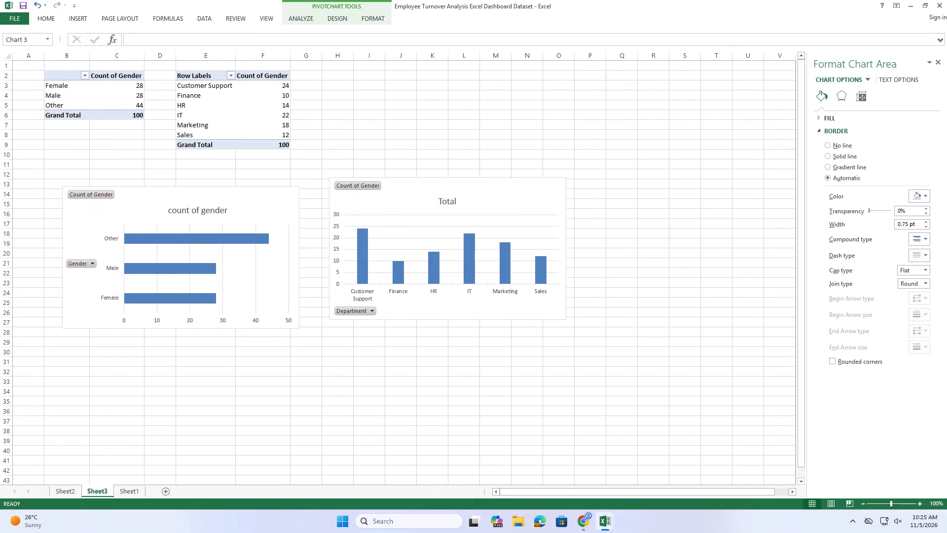
pyautogui.moveTo(280, 204); pyautogui.dragTo(282, 201)
pyautogui.moveTo(282, 201); pyautogui.dragTo(279, 218)
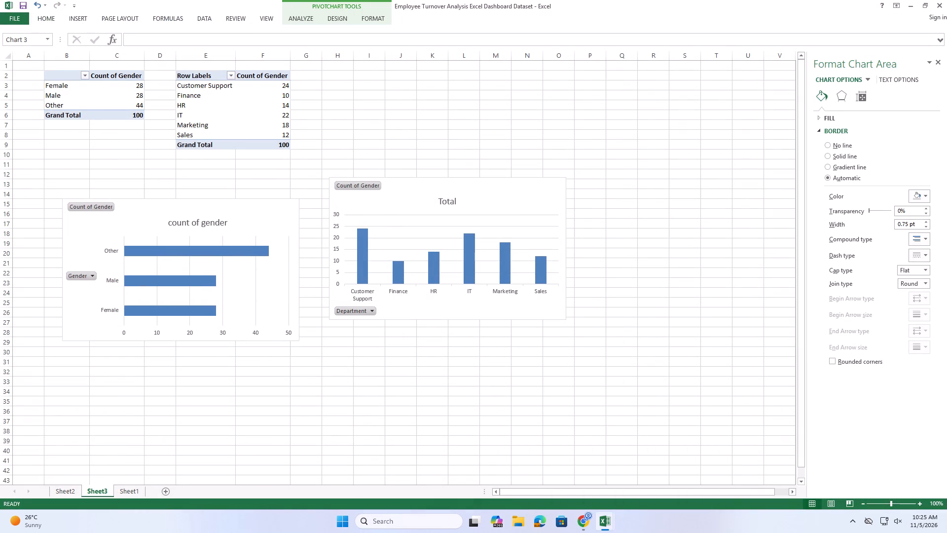
pyautogui.moveTo(279, 218); pyautogui.dragTo(282, 227)
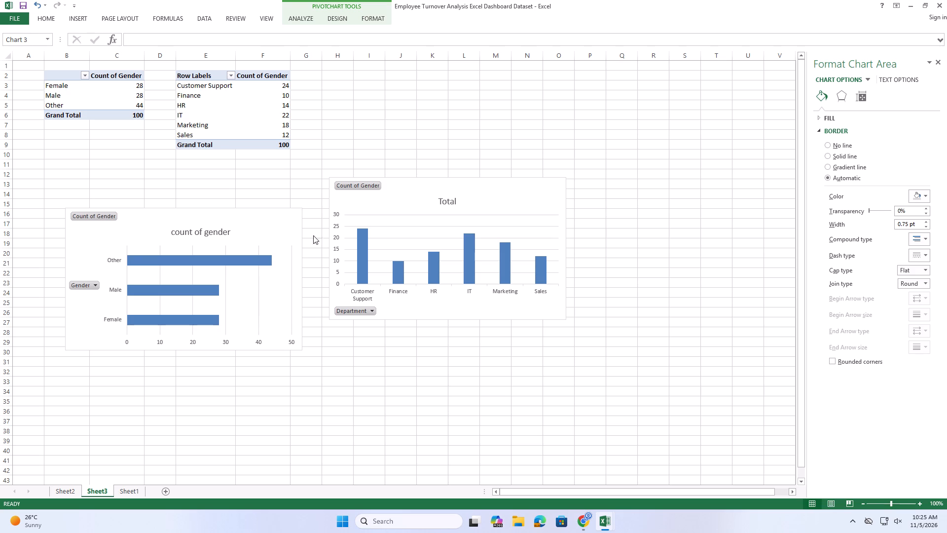
# Copy the gender and department charts together and paste them onto a new worksheet.
pyautogui.keyDown('ctrl'); pyautogui.click(404, 192); pyautogui.keyUp('ctrl')
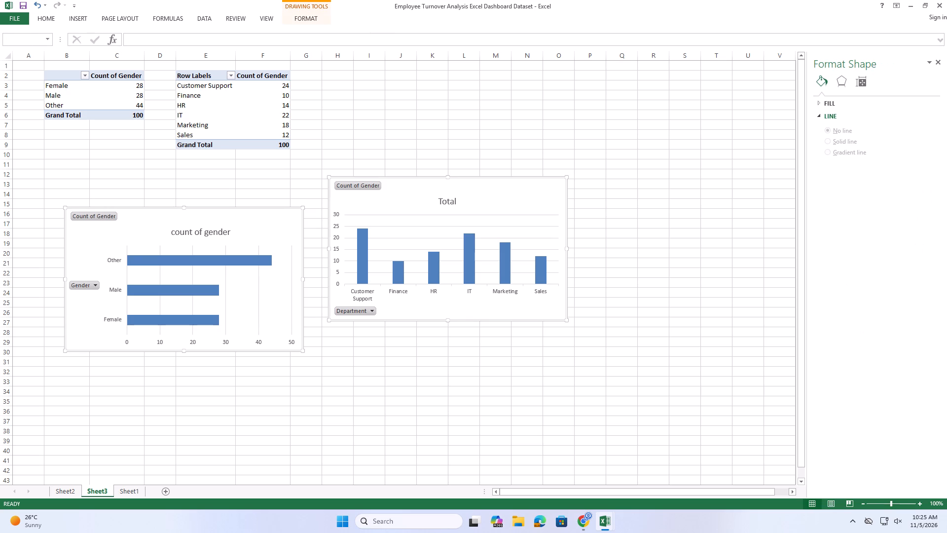
pyautogui.hotkey('ctrl', 'c')
pyautogui.click(164, 492)
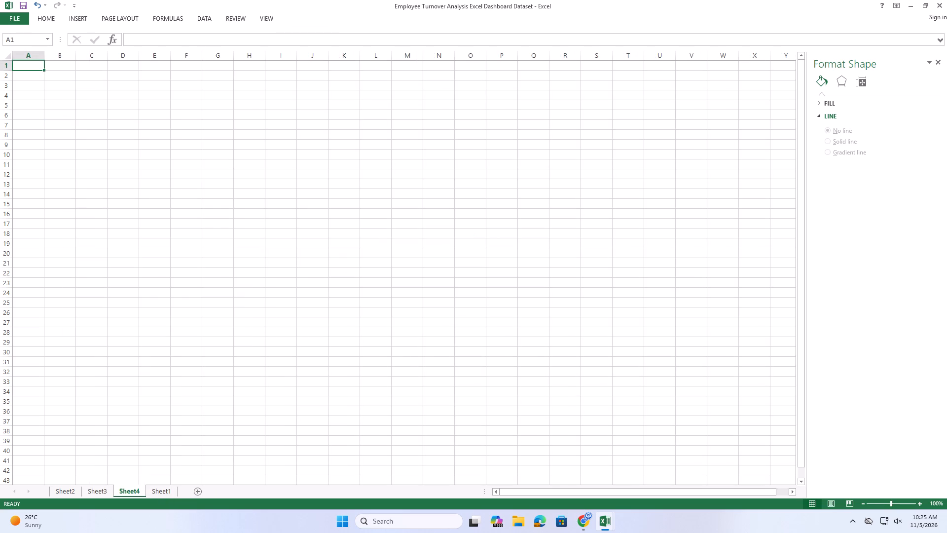
pyautogui.click(305, 365)
pyautogui.hotkey('ctrl', 'v')
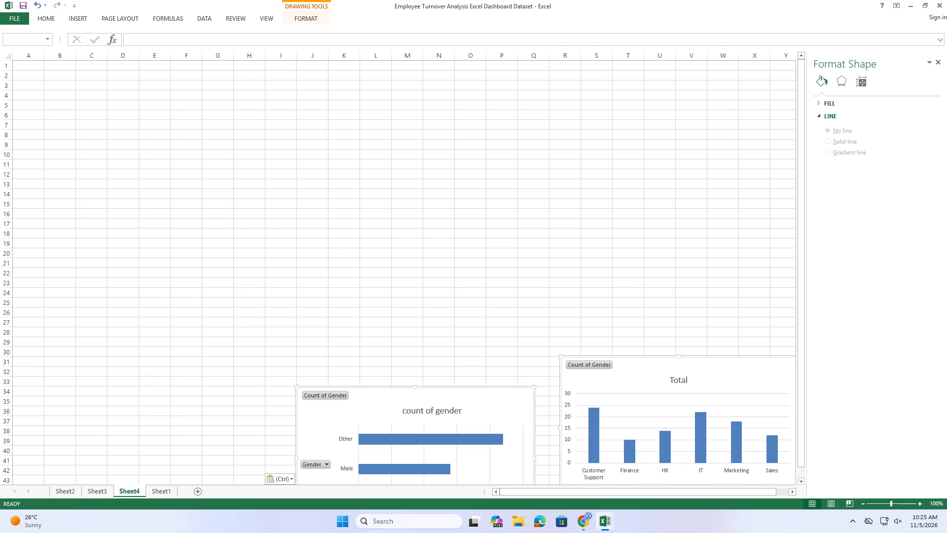
# Move both pasted charts together up into the middle of the new sheet, covering about F12:U29.
pyautogui.moveTo(481, 408); pyautogui.dragTo(337, 231)
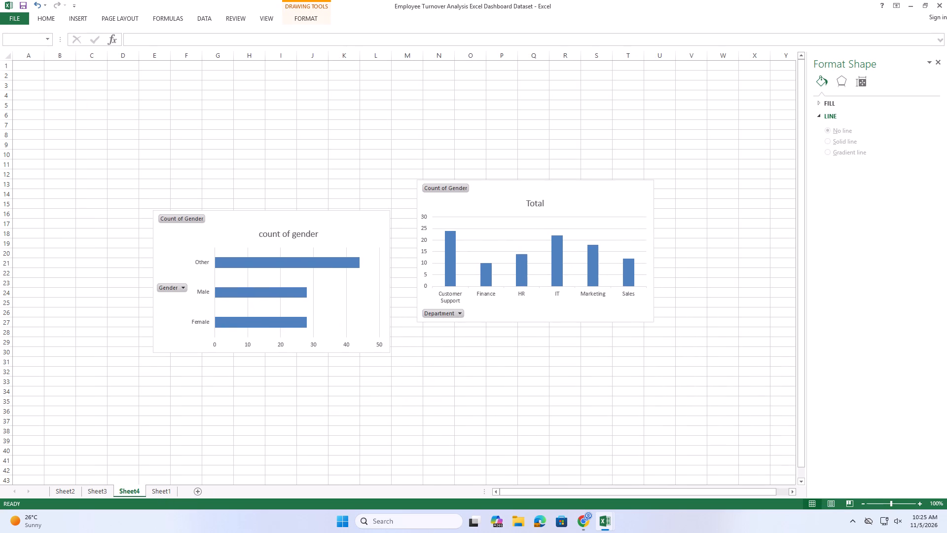
pyautogui.moveTo(360, 228); pyautogui.dragTo(382, 223)
pyautogui.click(428, 238)
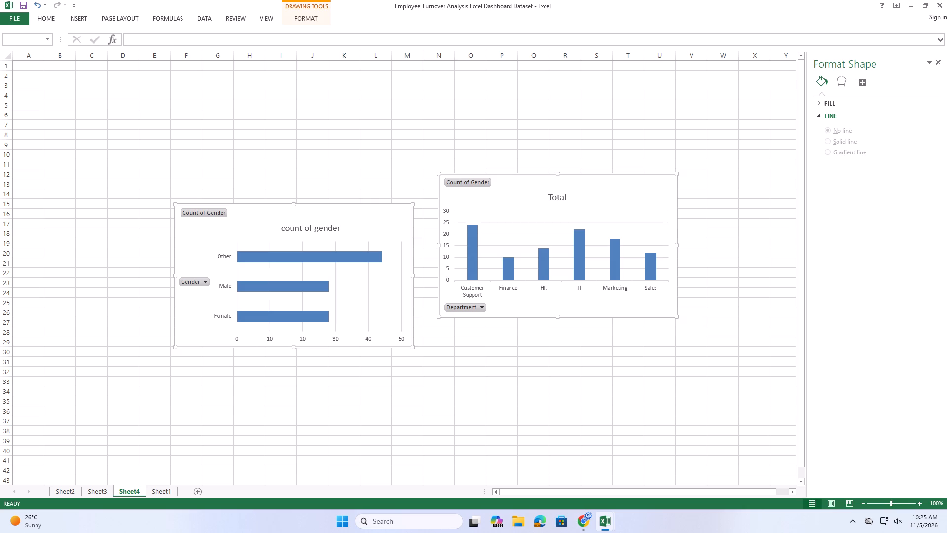
# Move the department chart directly beside the gender chart with their top edges aligned, covering about M15:U29.
pyautogui.click(400, 219)
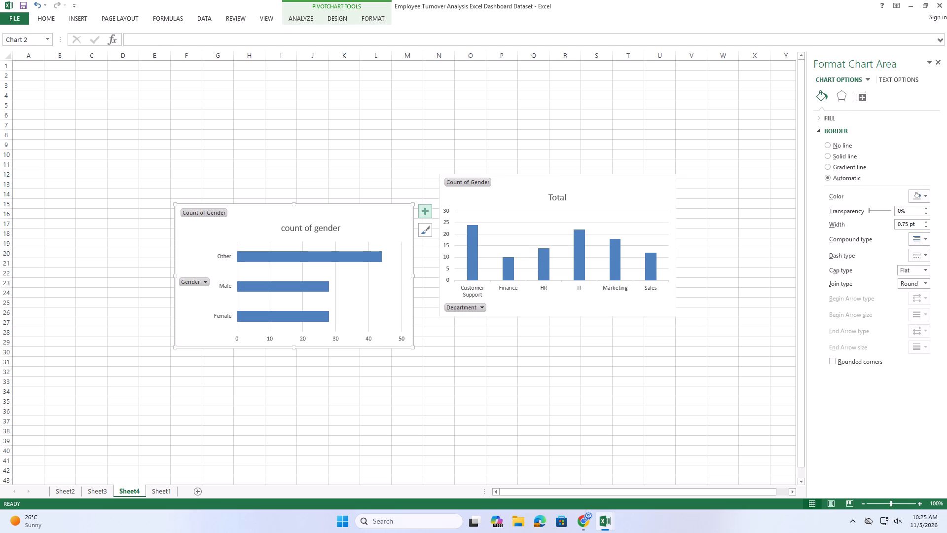
pyautogui.click(509, 186)
pyautogui.moveTo(509, 186); pyautogui.dragTo(484, 224)
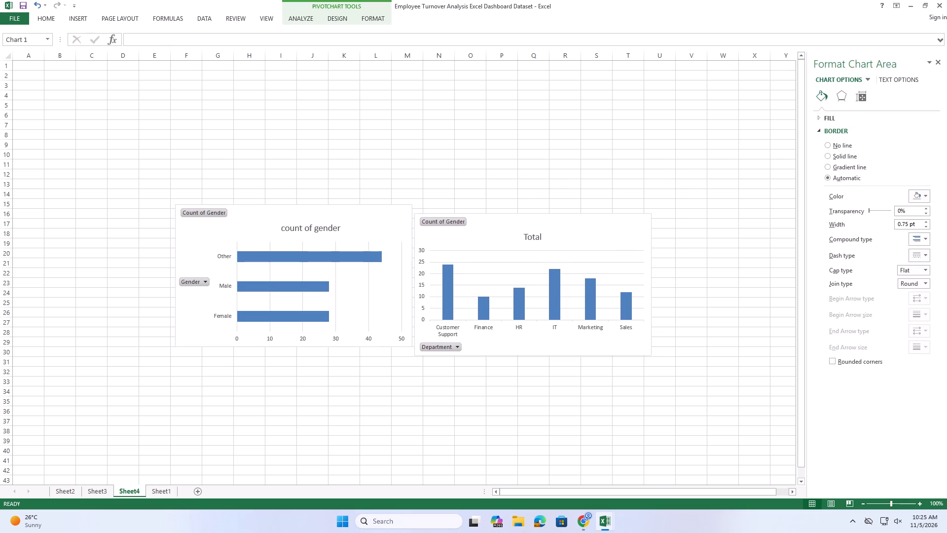
pyautogui.moveTo(484, 224); pyautogui.dragTo(484, 218)
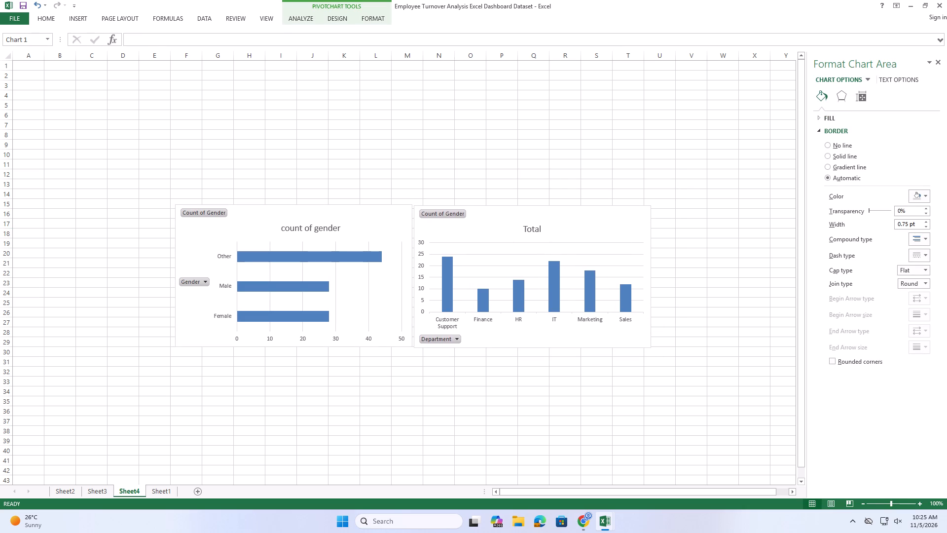
pyautogui.moveTo(484, 218); pyautogui.dragTo(483, 218)
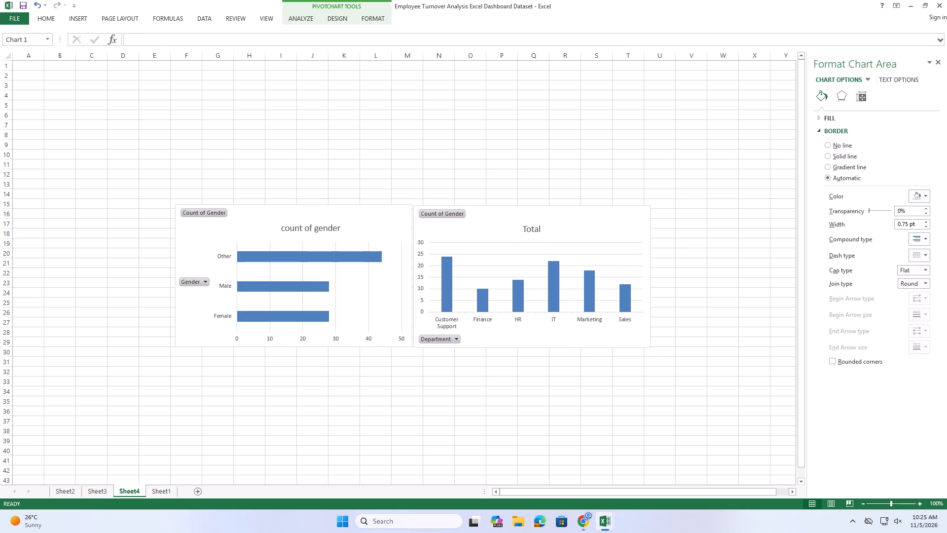
pyautogui.moveTo(483, 218); pyautogui.dragTo(483, 217)
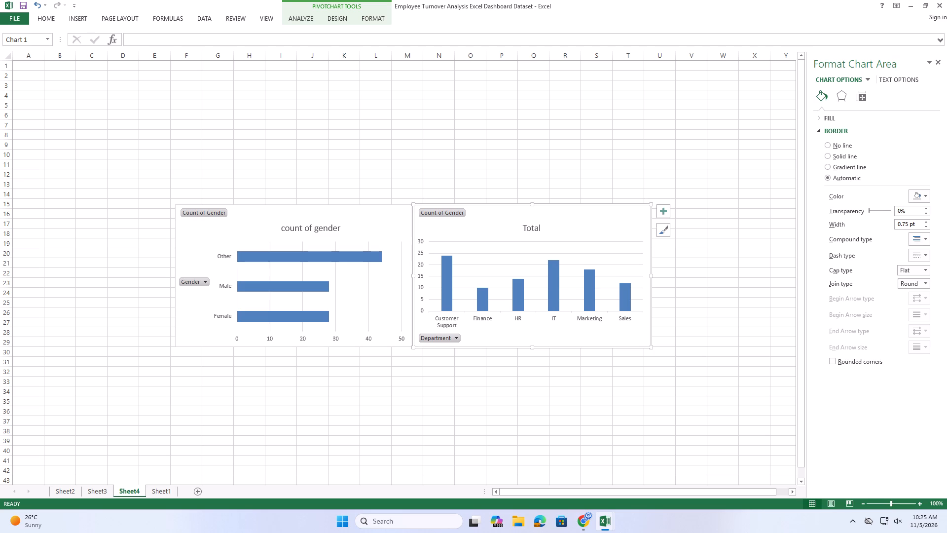
# Hide the gridlines on the new chart sheet.
pyautogui.click(67, 102)
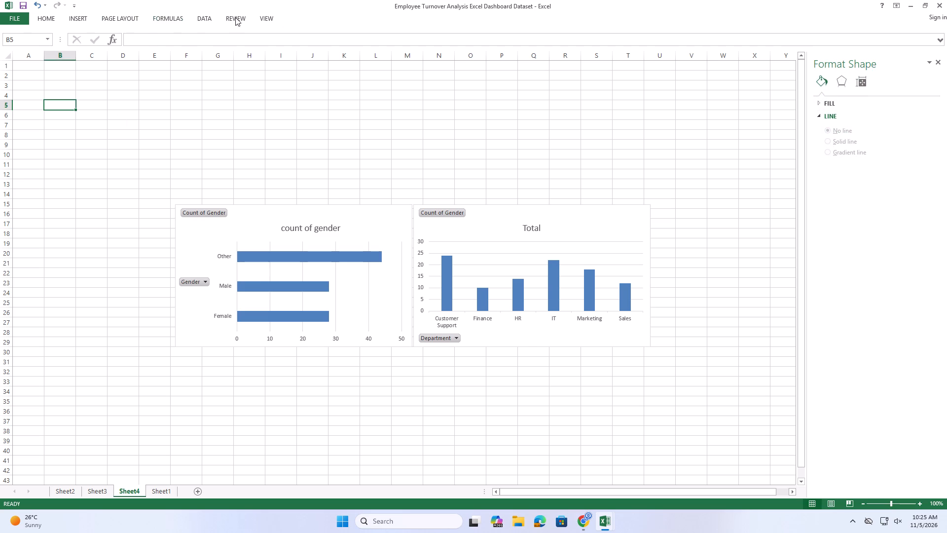
pyautogui.click(265, 20)
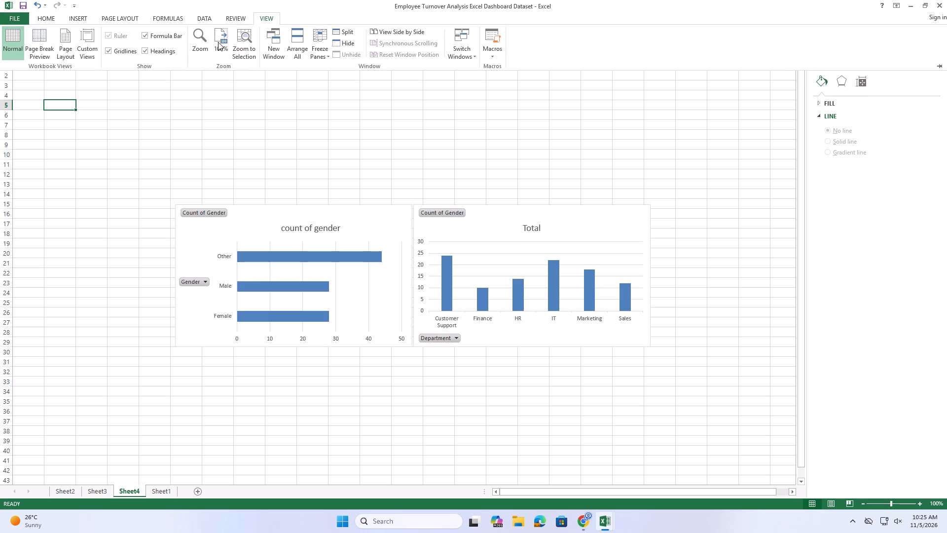
pyautogui.click(106, 51)
pyautogui.click(227, 137)
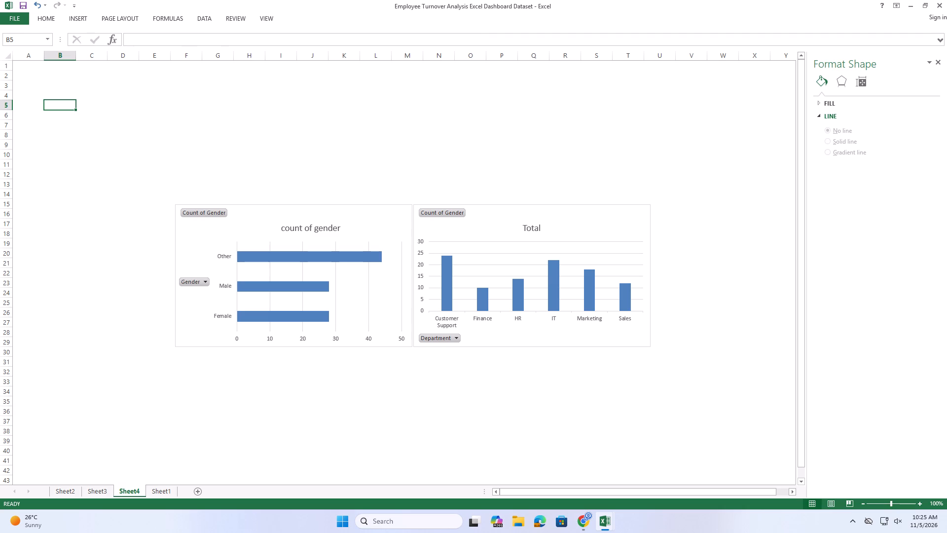
# Move the gender chart and the department chart lower, side by side with top edges aligned, together covering about F20:U34.
pyautogui.moveTo(389, 221); pyautogui.dragTo(393, 265)
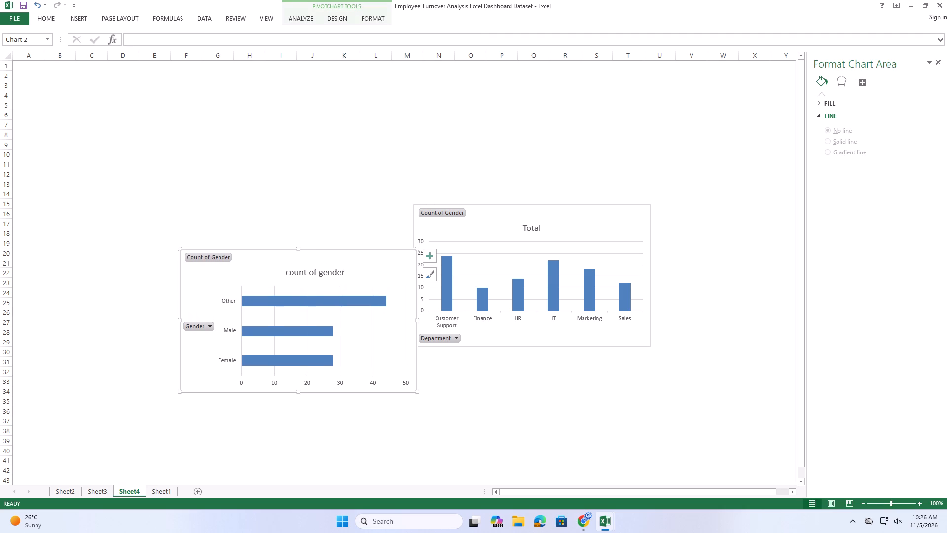
pyautogui.moveTo(496, 216); pyautogui.dragTo(510, 254)
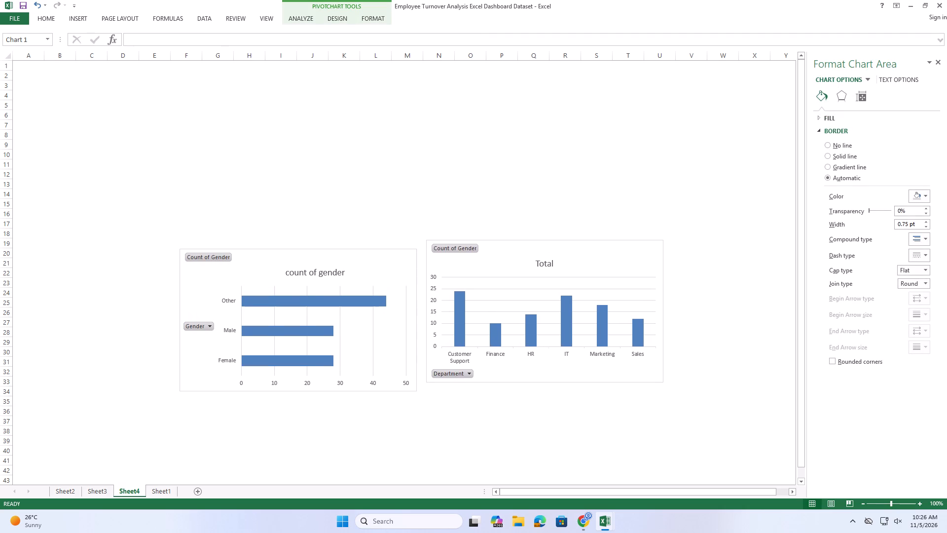
pyautogui.moveTo(510, 254); pyautogui.dragTo(500, 261)
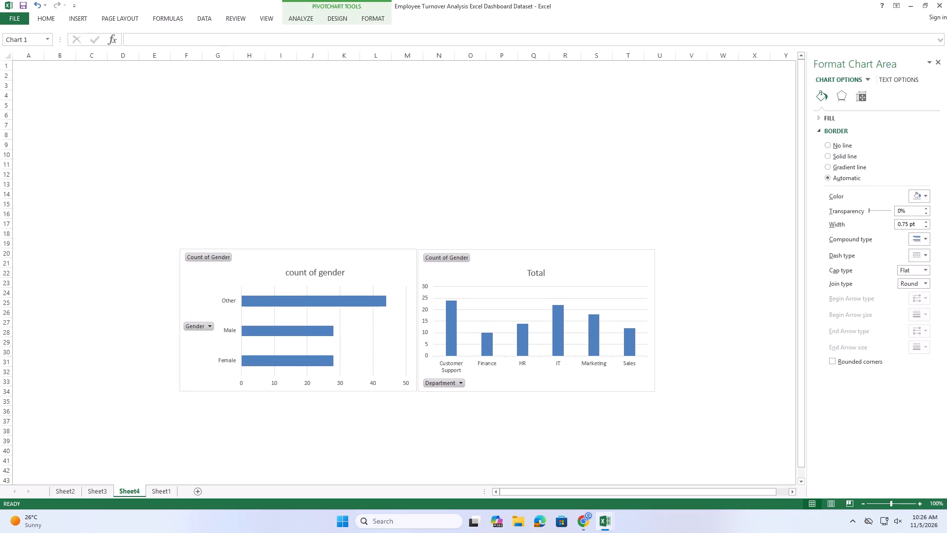
pyautogui.moveTo(500, 261); pyautogui.dragTo(501, 260)
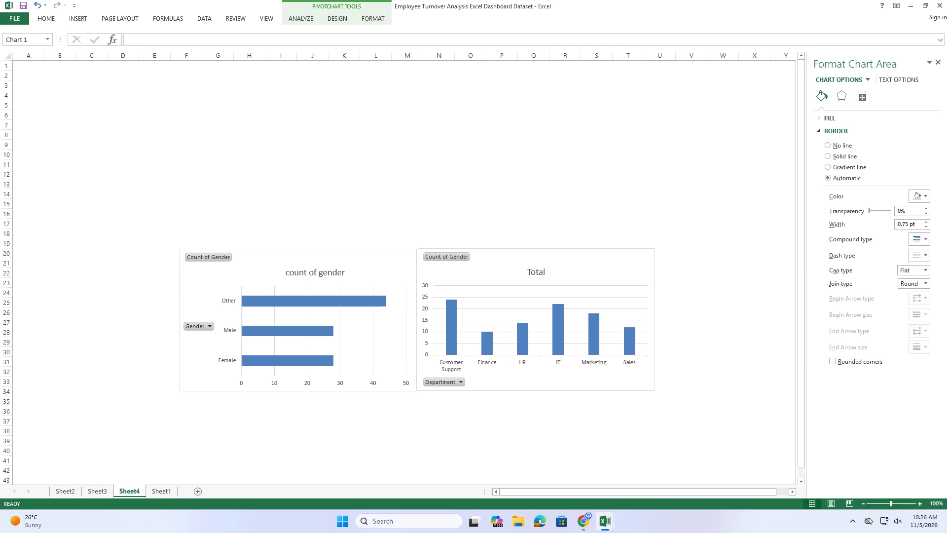
pyautogui.moveTo(501, 260); pyautogui.dragTo(501, 261)
pyautogui.click(491, 229)
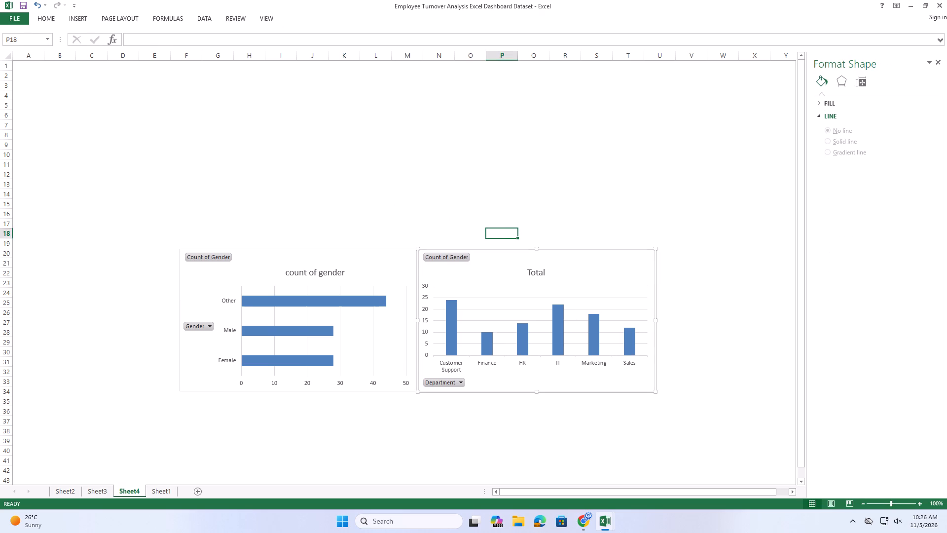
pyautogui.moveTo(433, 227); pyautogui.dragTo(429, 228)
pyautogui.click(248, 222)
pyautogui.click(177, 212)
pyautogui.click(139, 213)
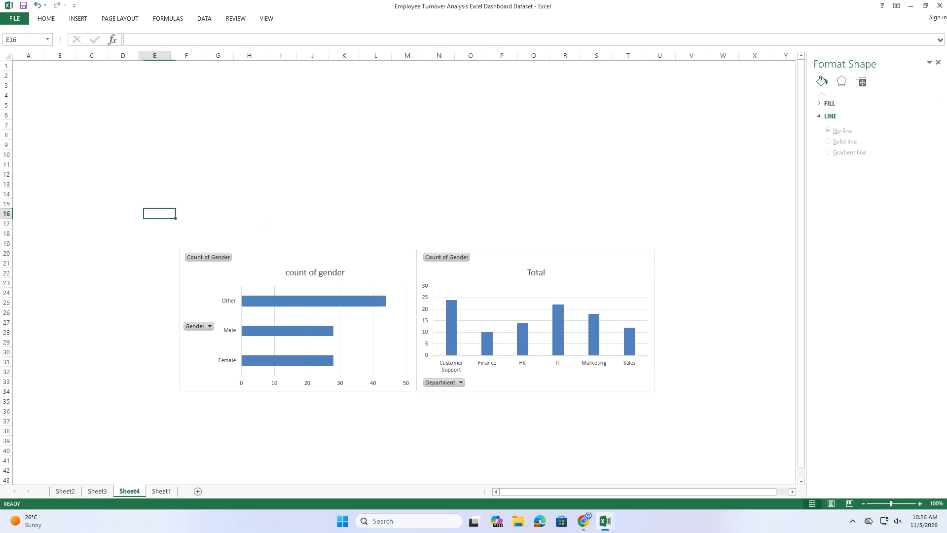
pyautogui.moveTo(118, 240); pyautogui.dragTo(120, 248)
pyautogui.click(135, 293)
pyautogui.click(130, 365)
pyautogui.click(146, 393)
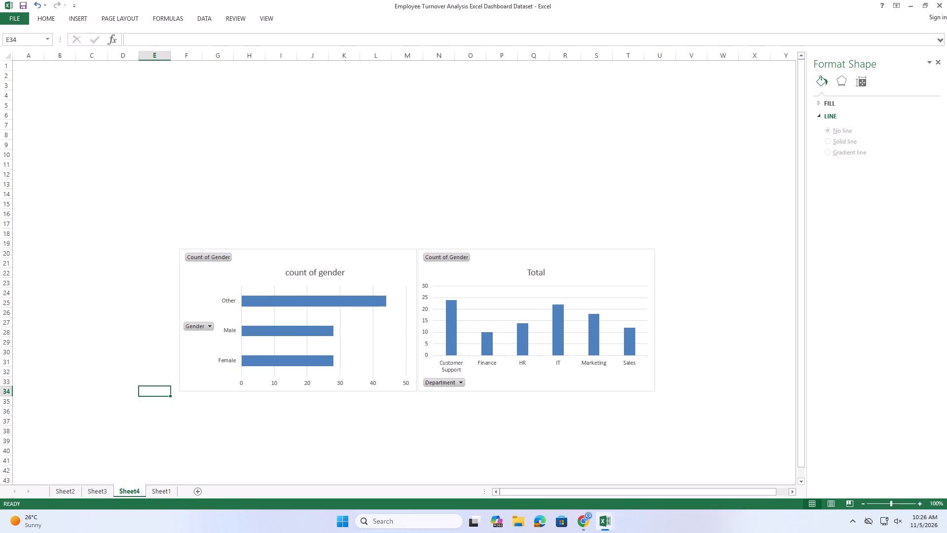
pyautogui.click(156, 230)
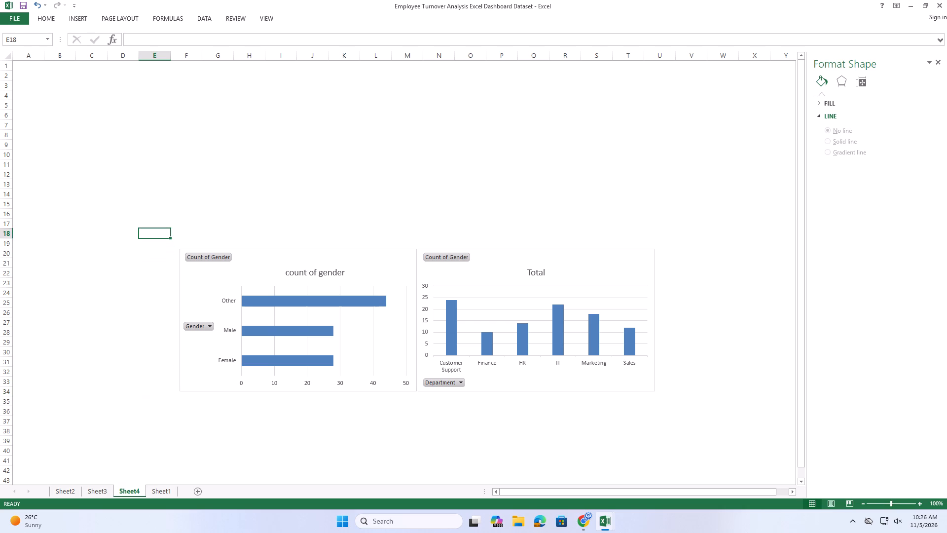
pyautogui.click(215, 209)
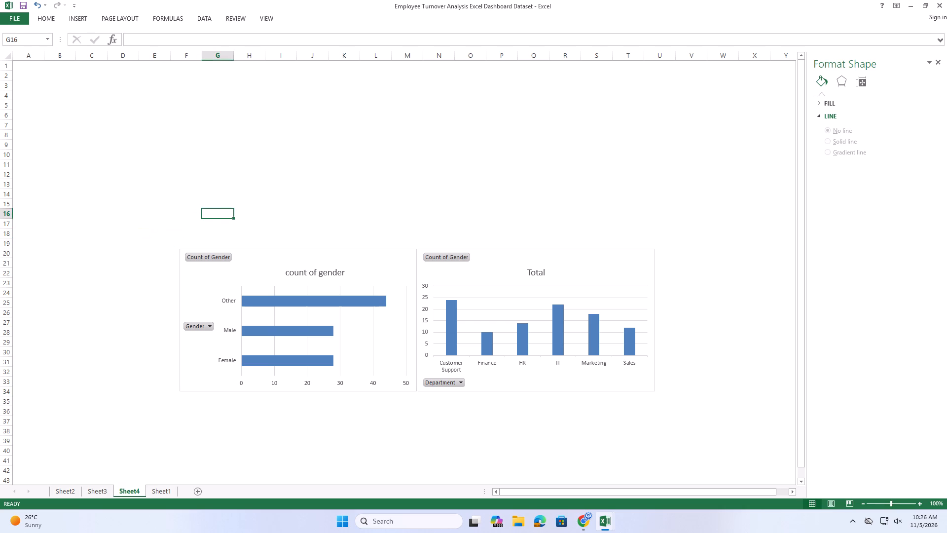
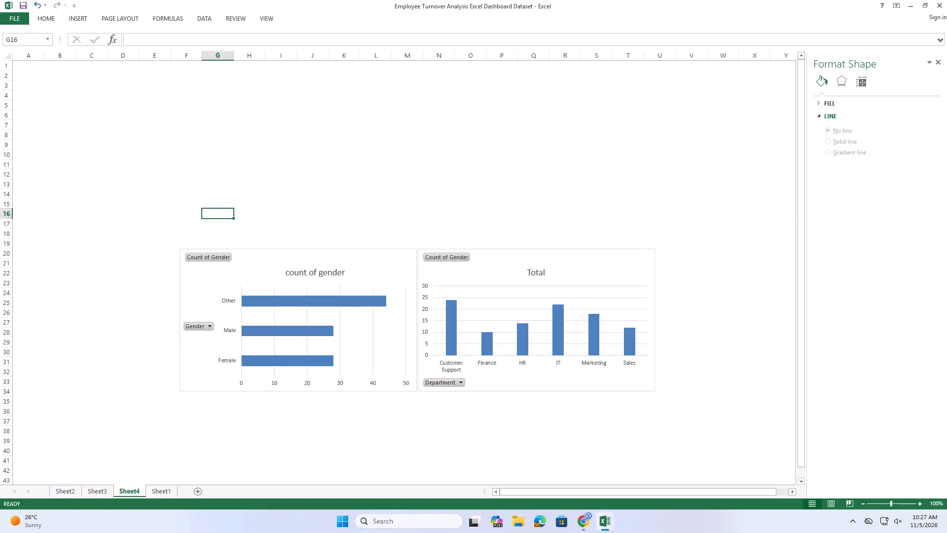
# Open Sheet2 with the empty PivotTable and close the Format Shape pane.
pyautogui.click(107, 496)
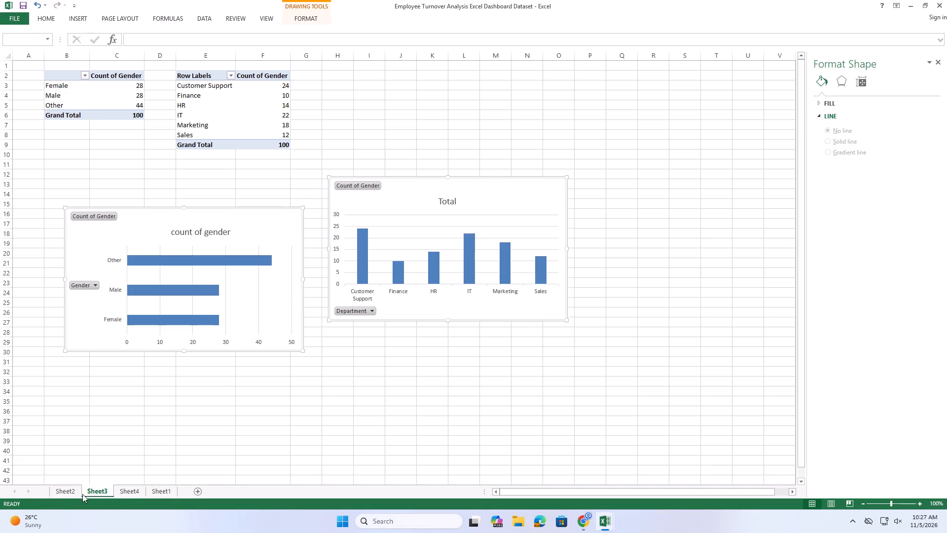
pyautogui.click(68, 498)
pyautogui.click(69, 493)
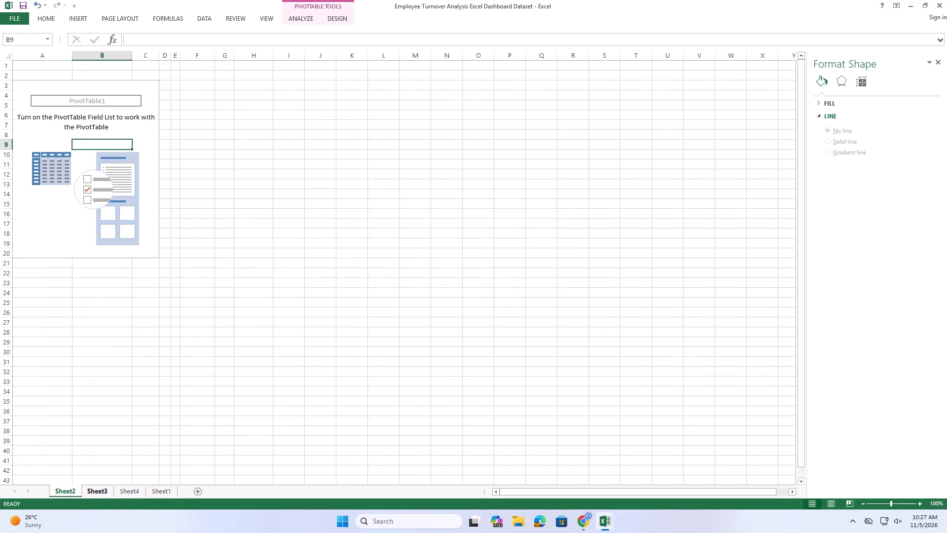
pyautogui.click(137, 157)
pyautogui.click(104, 142)
pyautogui.click(805, 61)
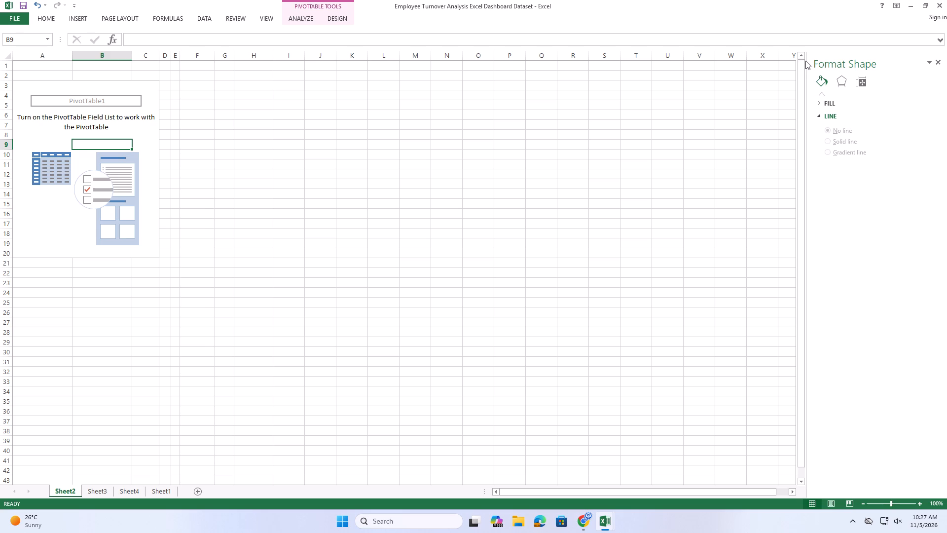
pyautogui.click(807, 63)
pyautogui.moveTo(807, 63); pyautogui.dragTo(766, 75)
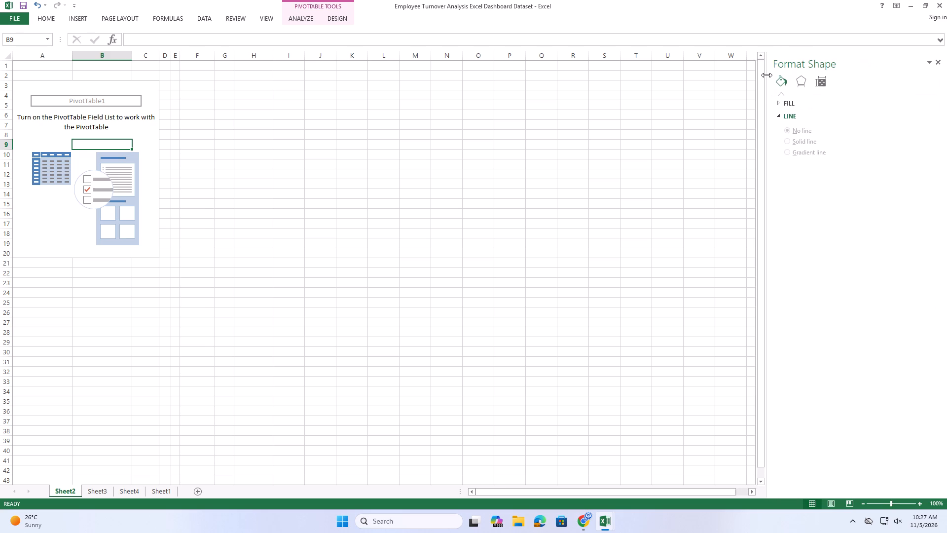
pyautogui.moveTo(766, 75); pyautogui.dragTo(795, 81)
pyautogui.click(834, 87)
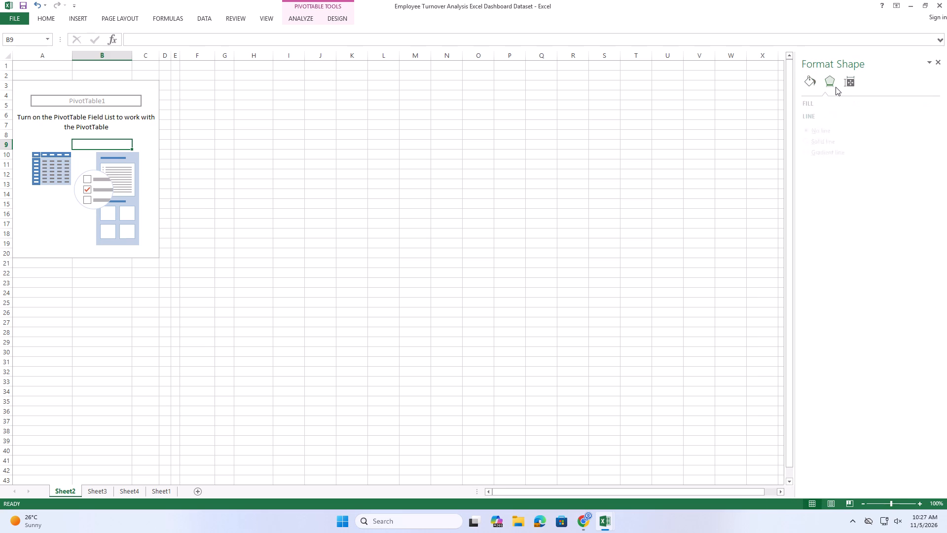
pyautogui.click(845, 85)
pyautogui.click(817, 85)
pyautogui.click(755, 180)
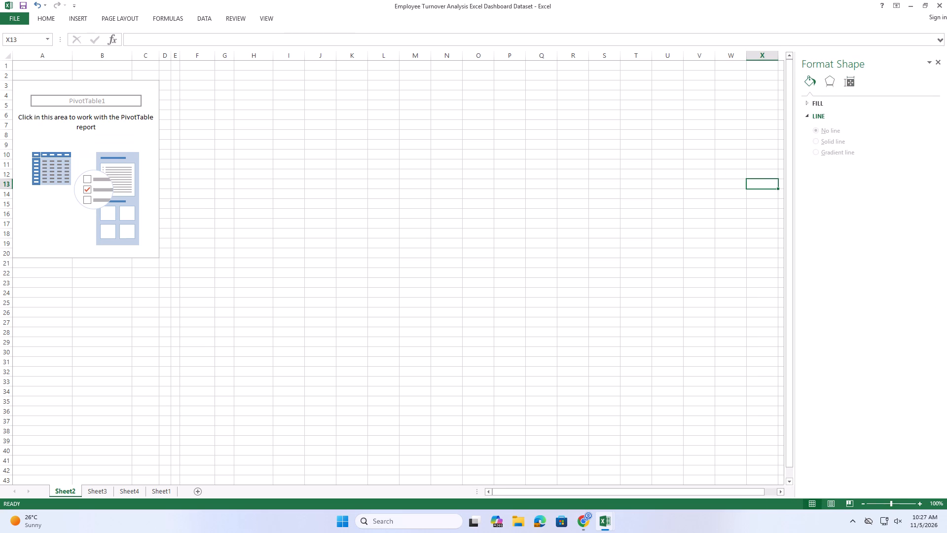
pyautogui.click(941, 60)
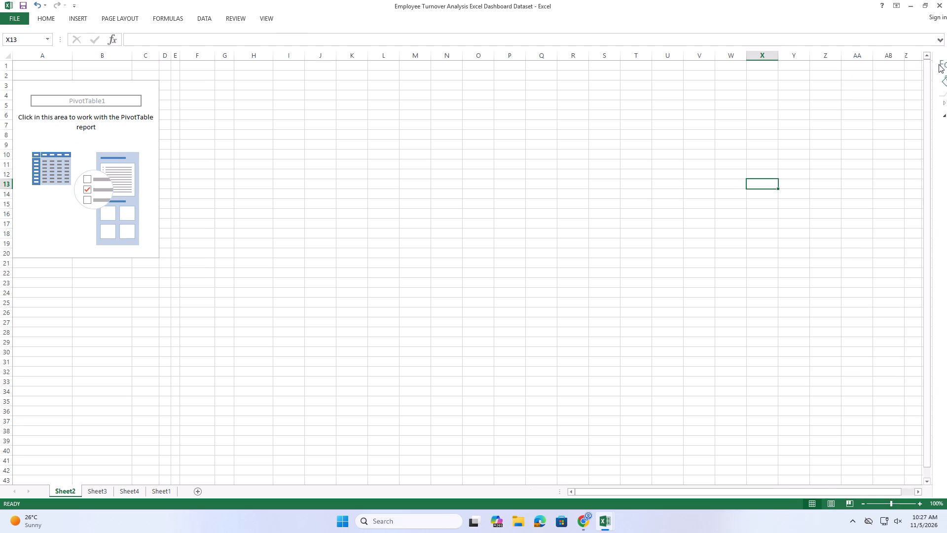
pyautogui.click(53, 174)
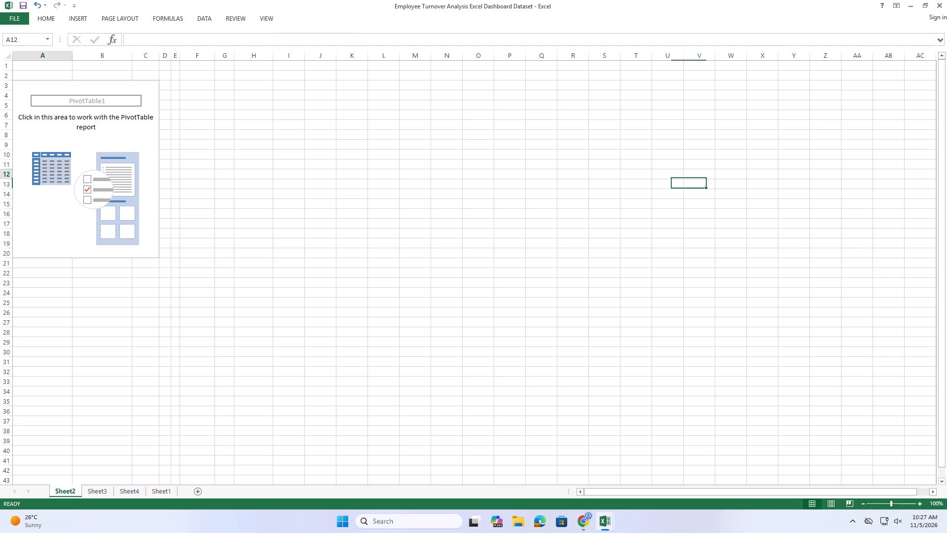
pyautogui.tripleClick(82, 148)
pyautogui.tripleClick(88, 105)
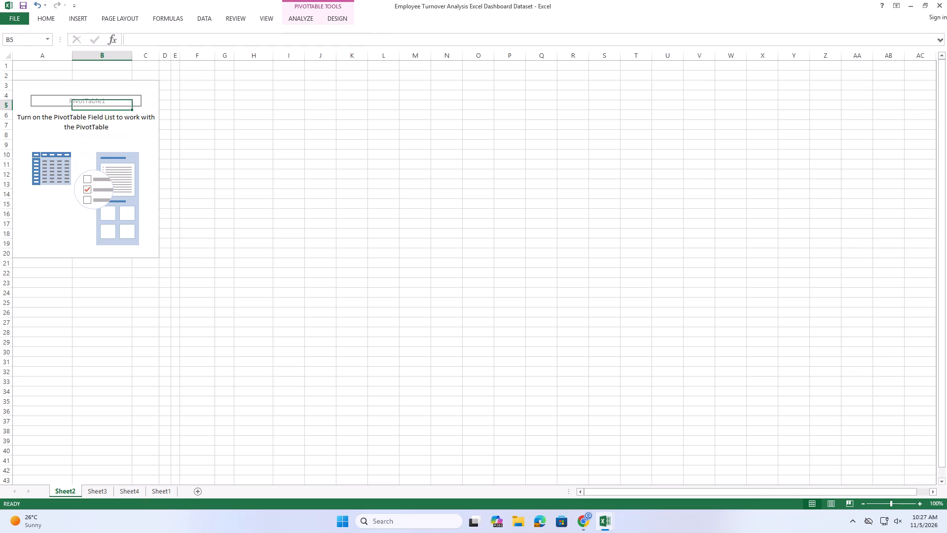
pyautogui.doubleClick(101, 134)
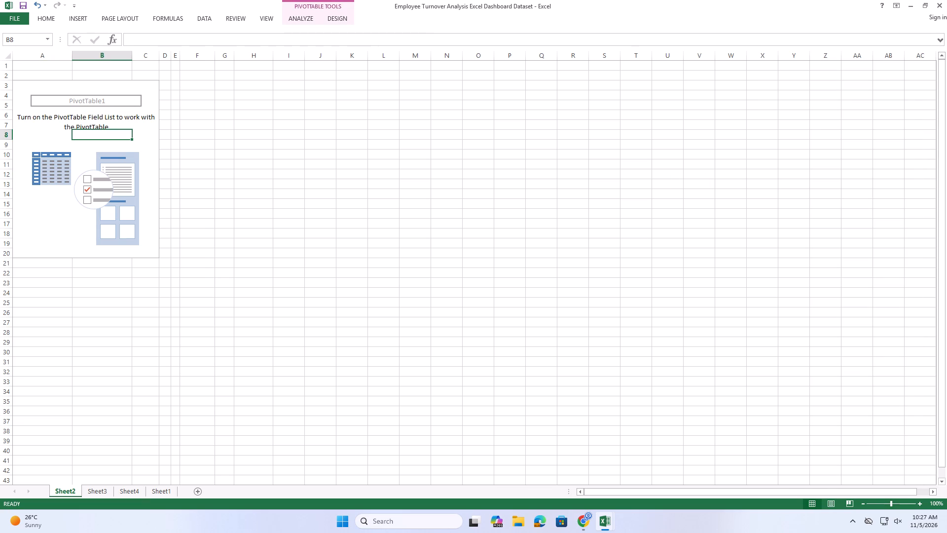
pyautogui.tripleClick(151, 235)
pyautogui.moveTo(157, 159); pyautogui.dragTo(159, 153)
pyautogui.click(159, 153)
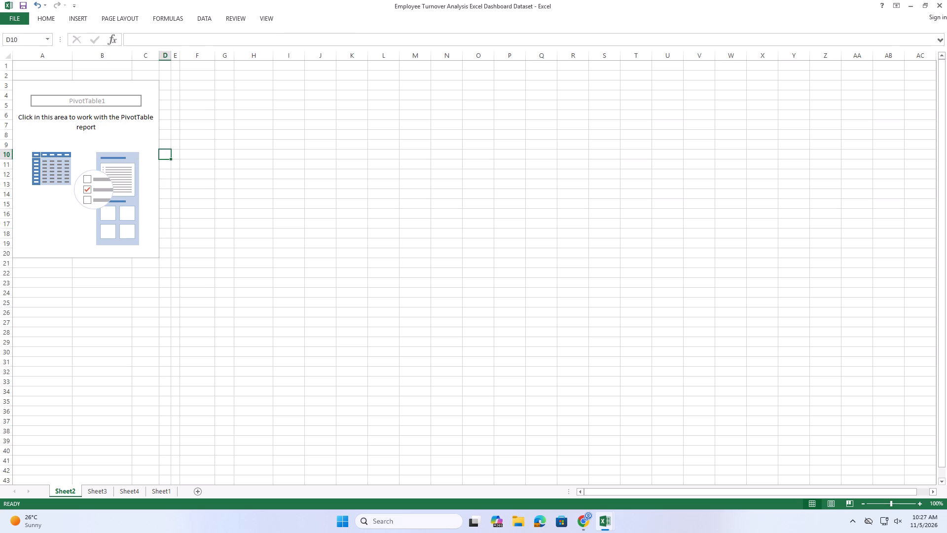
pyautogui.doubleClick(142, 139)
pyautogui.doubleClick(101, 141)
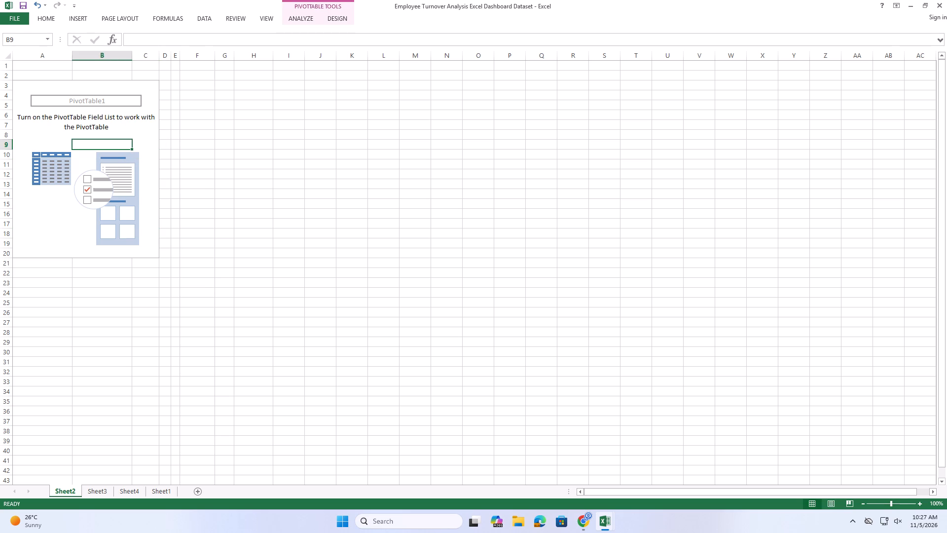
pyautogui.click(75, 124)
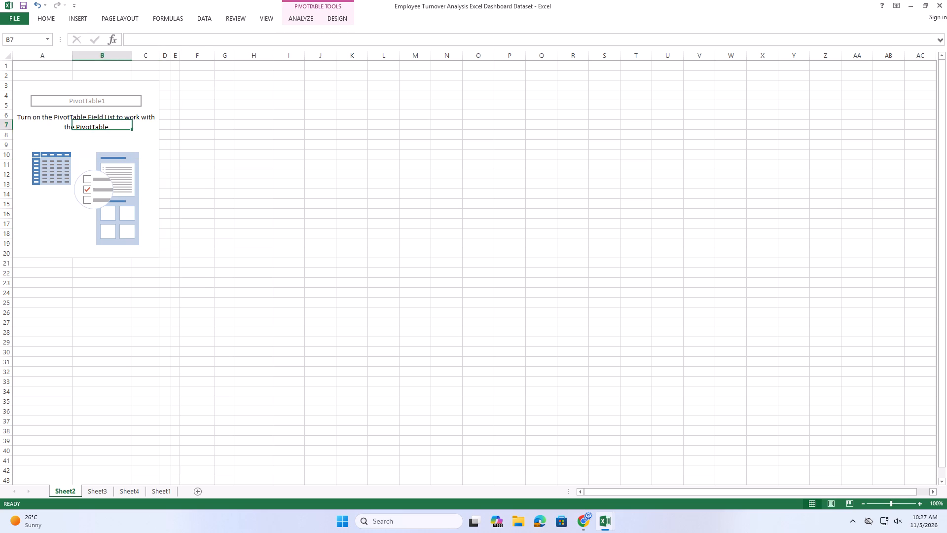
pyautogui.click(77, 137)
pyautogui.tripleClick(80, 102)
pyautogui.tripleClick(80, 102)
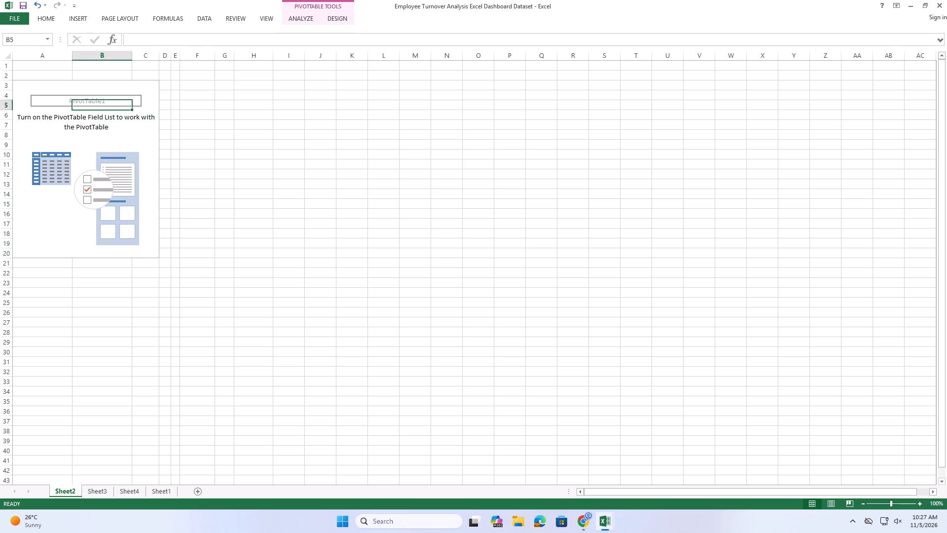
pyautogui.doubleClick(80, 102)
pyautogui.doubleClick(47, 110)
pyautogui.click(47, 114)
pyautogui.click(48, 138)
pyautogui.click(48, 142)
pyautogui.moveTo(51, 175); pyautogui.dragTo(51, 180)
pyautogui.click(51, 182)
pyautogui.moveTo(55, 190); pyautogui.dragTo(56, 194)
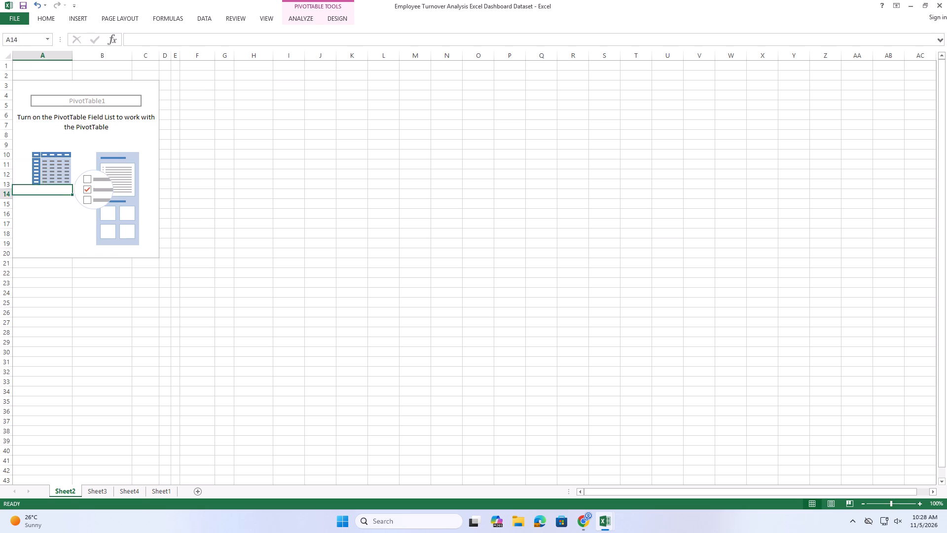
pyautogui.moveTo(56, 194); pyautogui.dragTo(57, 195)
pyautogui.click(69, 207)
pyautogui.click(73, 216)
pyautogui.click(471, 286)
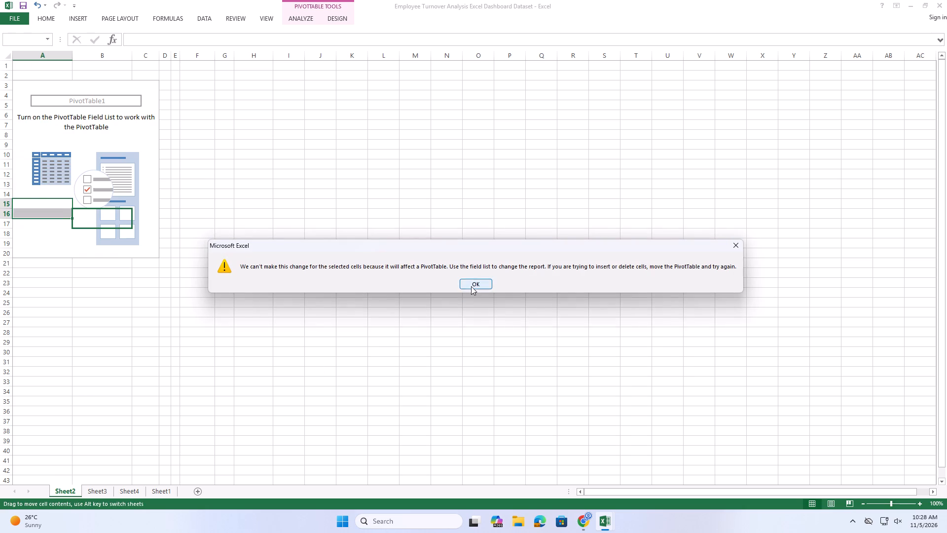
# Delete Sheet2, which holds only the empty PivotTable, from the workbook.
pyautogui.click(64, 492)
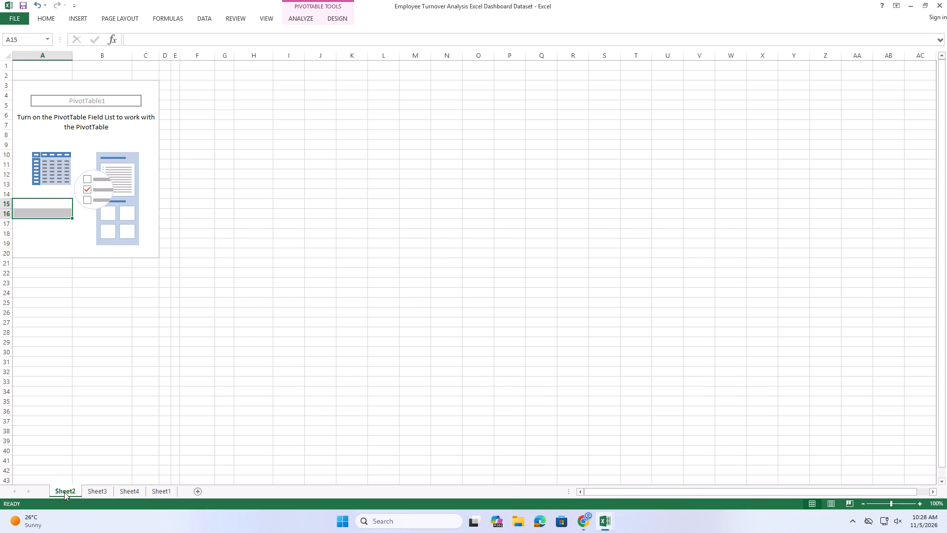
pyautogui.rightClick(68, 491)
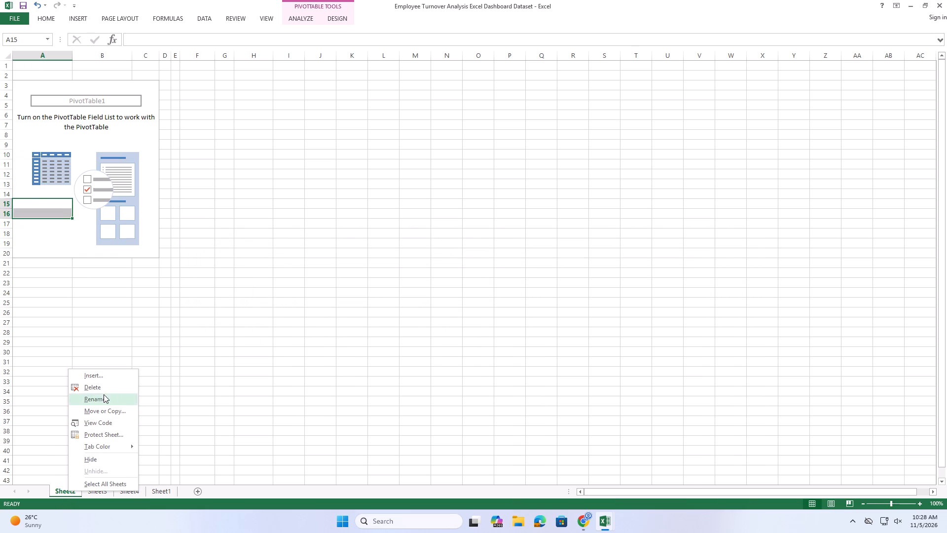
pyautogui.click(103, 390)
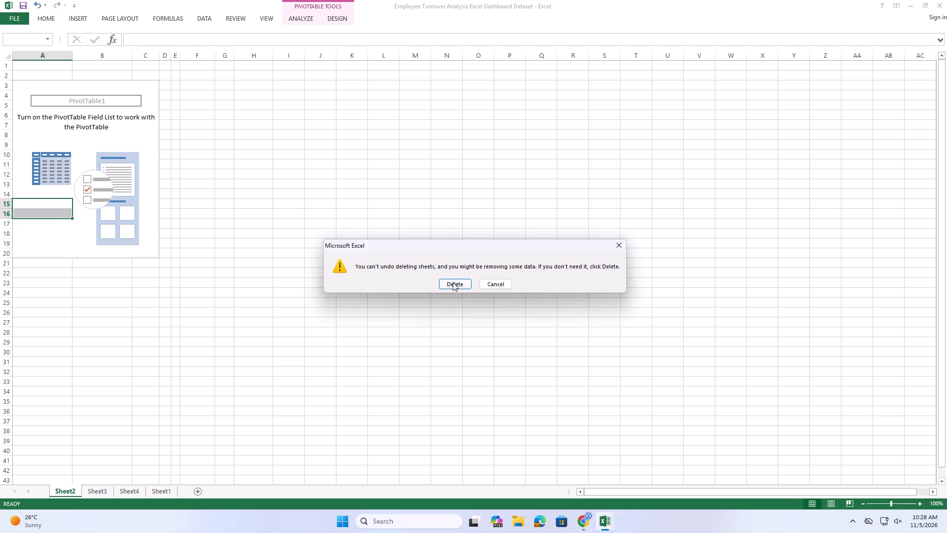
pyautogui.click(453, 282)
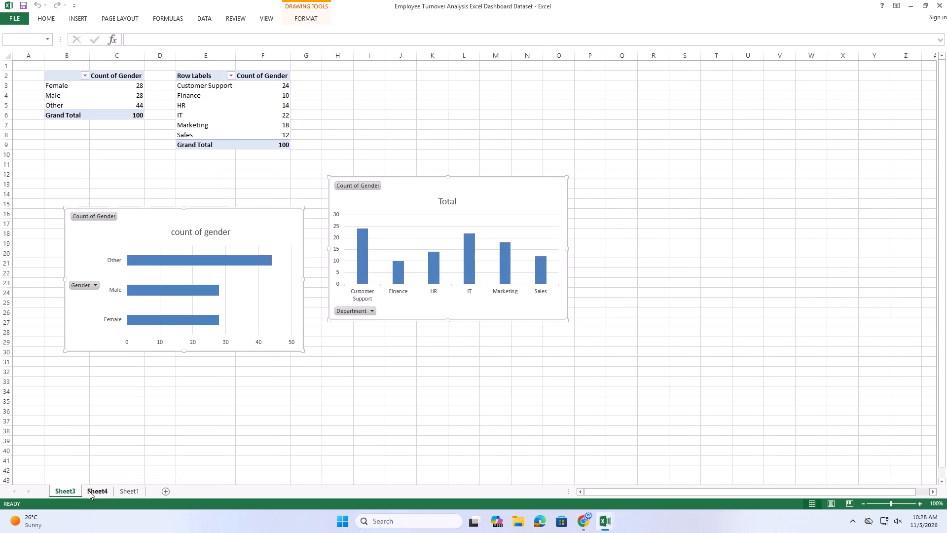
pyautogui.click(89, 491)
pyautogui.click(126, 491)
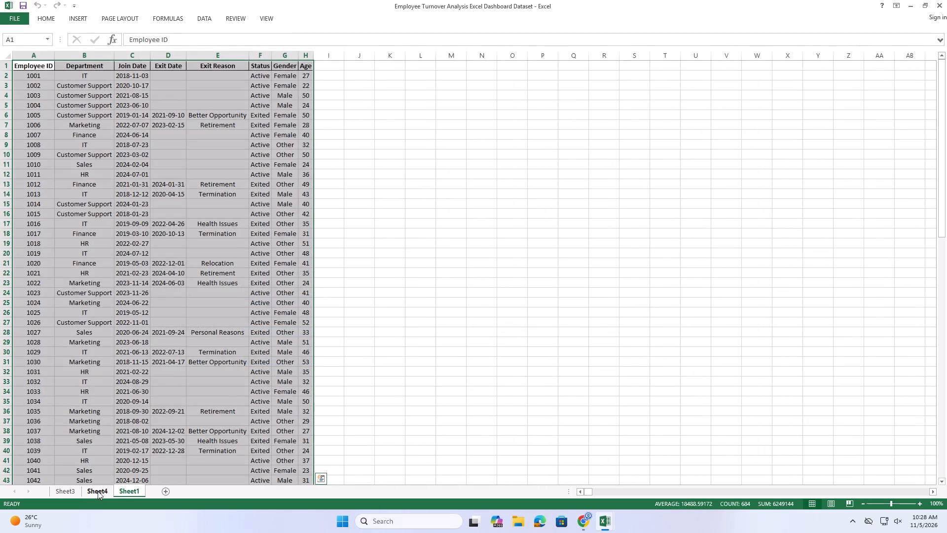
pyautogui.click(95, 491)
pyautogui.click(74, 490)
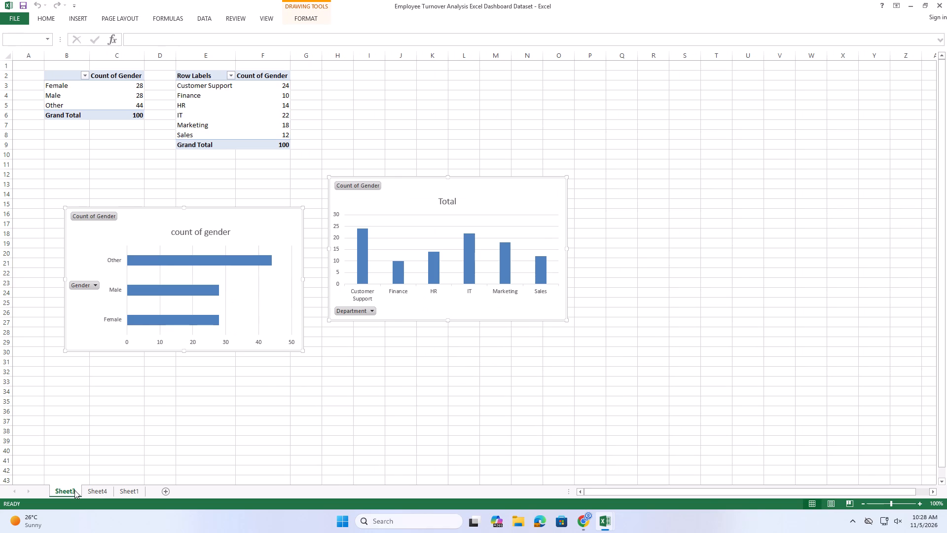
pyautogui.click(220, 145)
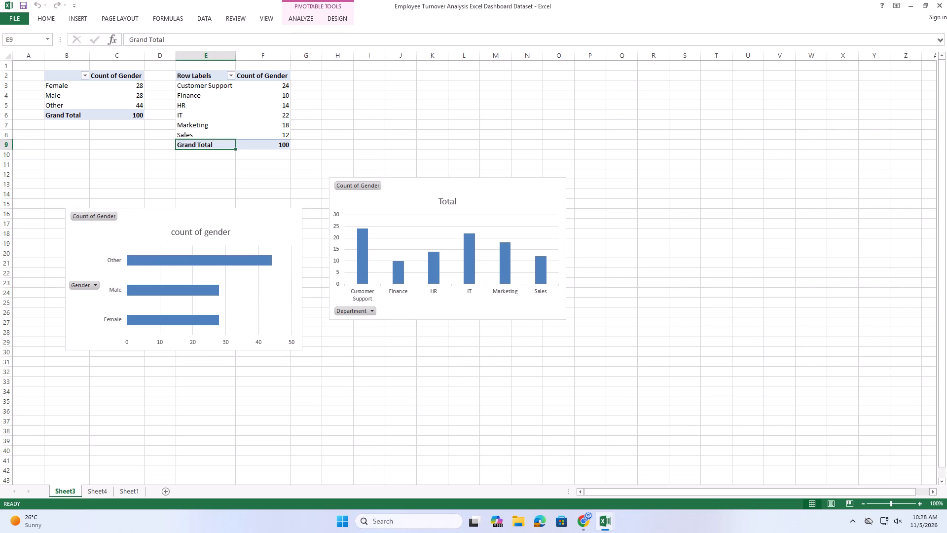
# Create a PivotTable on a new worksheet from the employee data in Sheet1, range A1:H101.
pyautogui.click(143, 497)
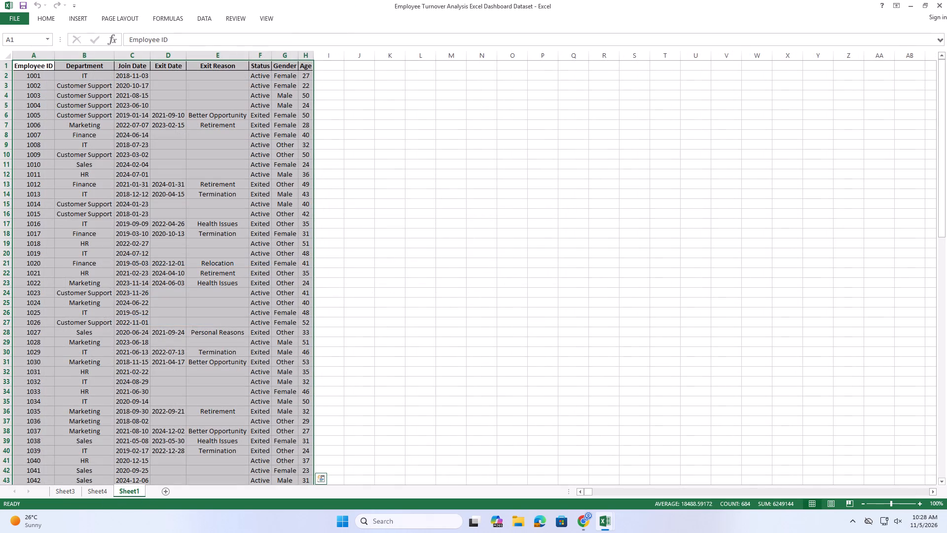
pyautogui.click(80, 17)
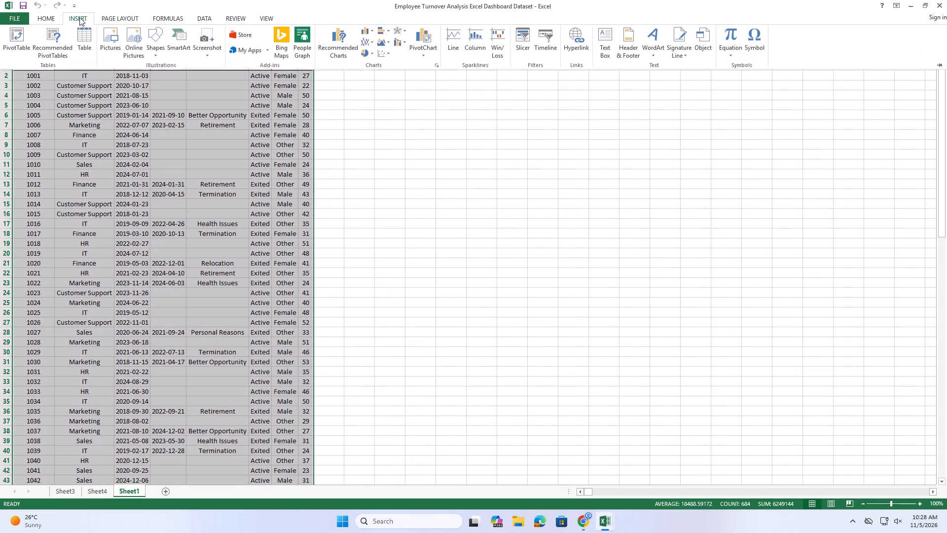
pyautogui.click(10, 44)
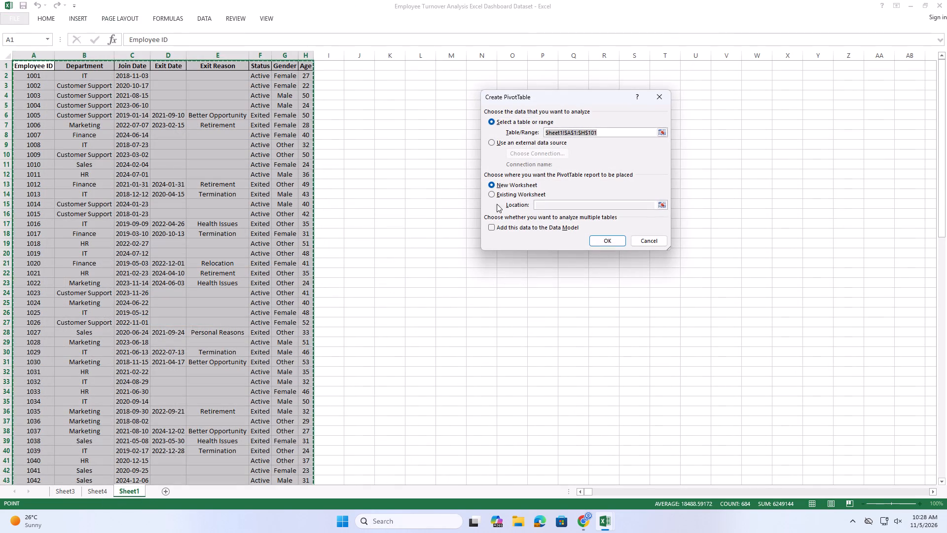
pyautogui.click(596, 237)
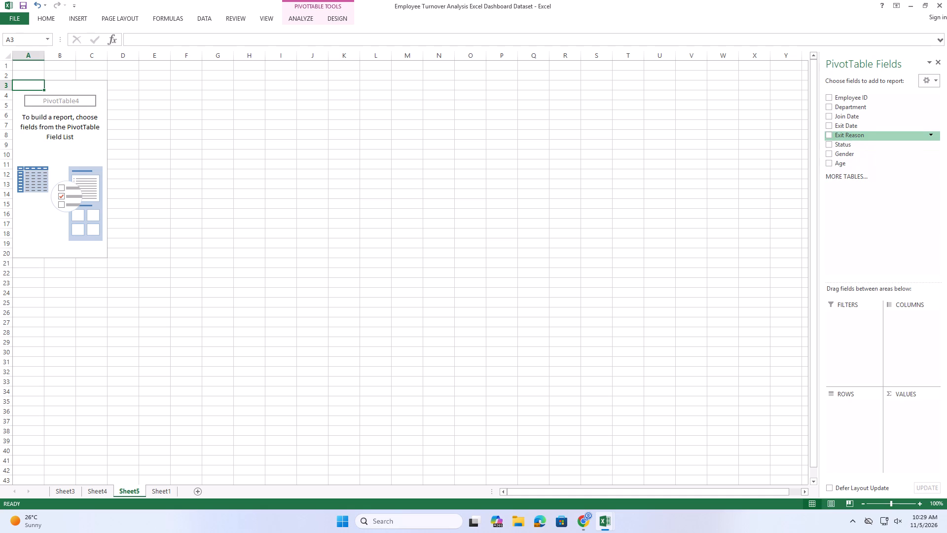
# Set the new PivotTable's row fields to Department with Status nested beneath it, without Exit Date or Join Date.
pyautogui.click(834, 126)
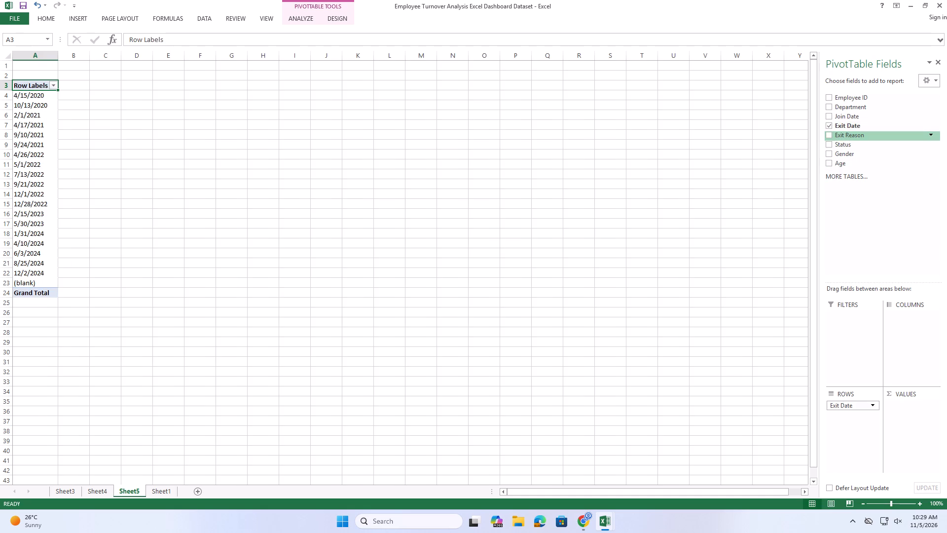
pyautogui.click(831, 106)
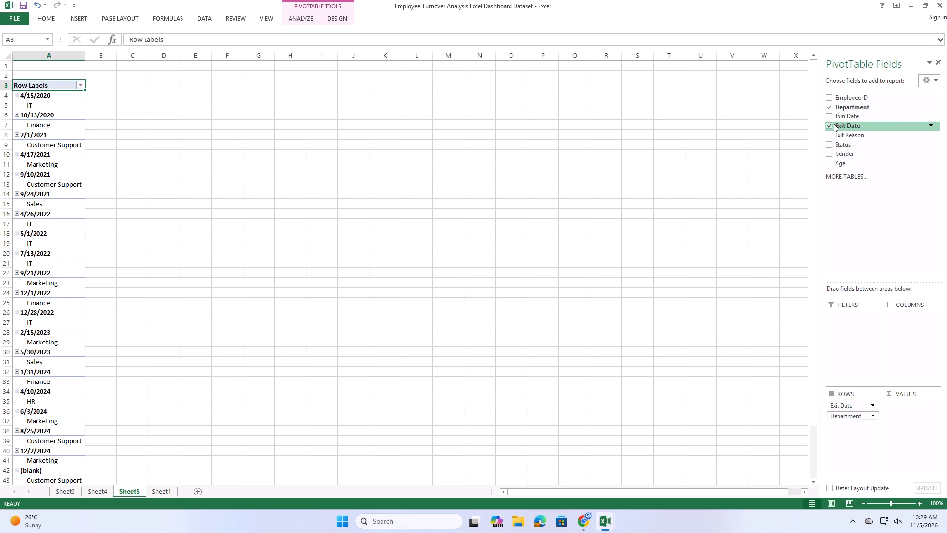
pyautogui.click(831, 117)
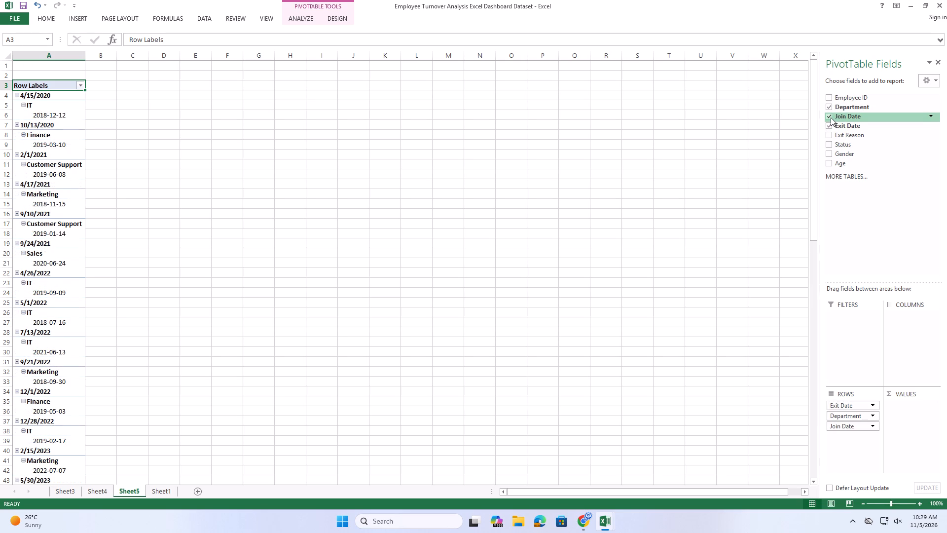
pyautogui.click(831, 117)
pyautogui.click(830, 143)
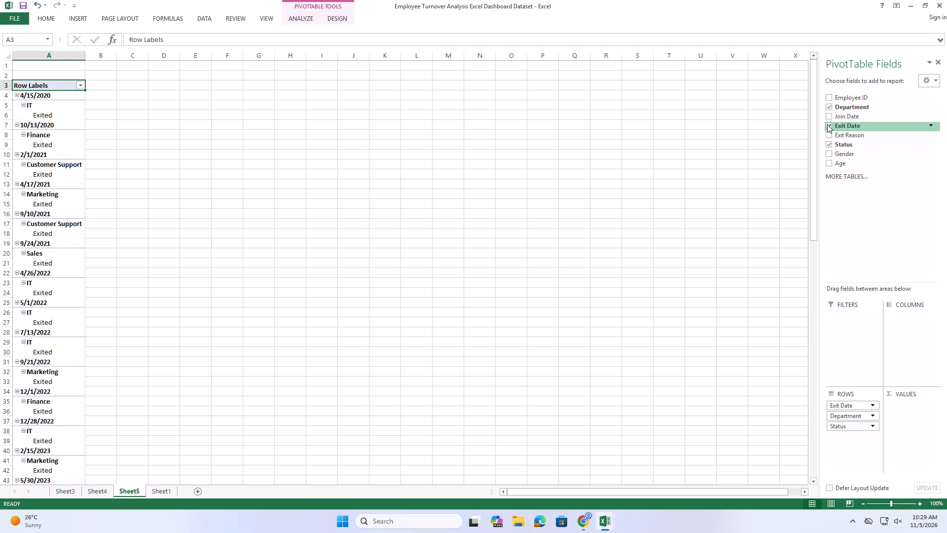
pyautogui.click(827, 124)
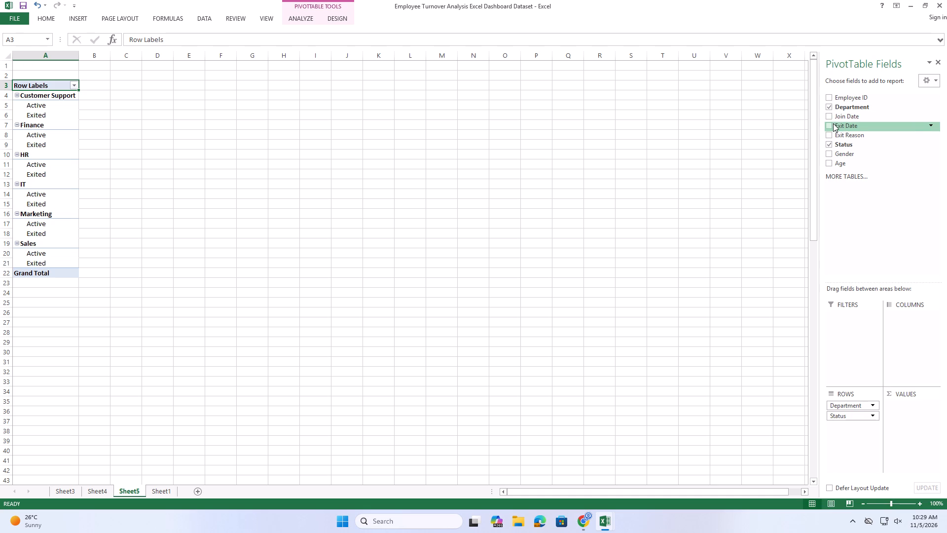
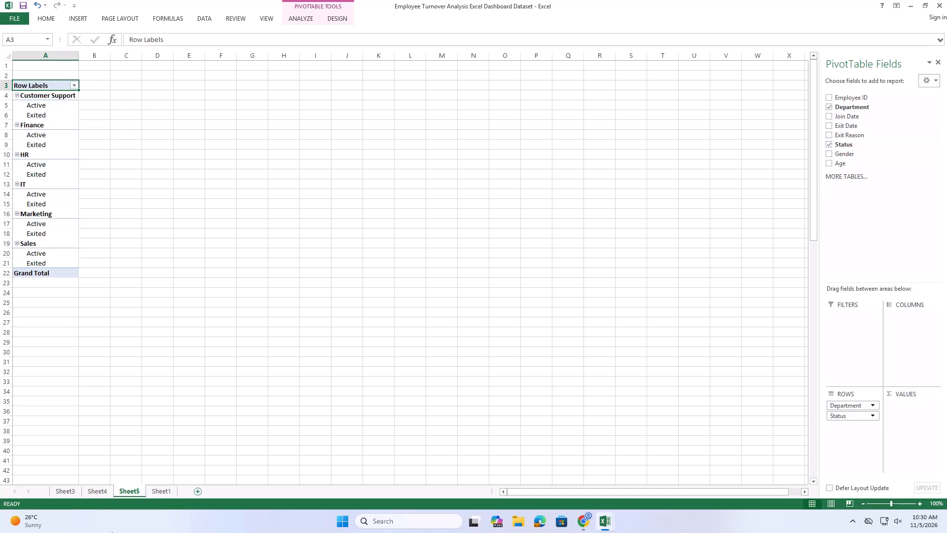
# Open Sheet4, which holds the gender and department charts.
pyautogui.click(95, 495)
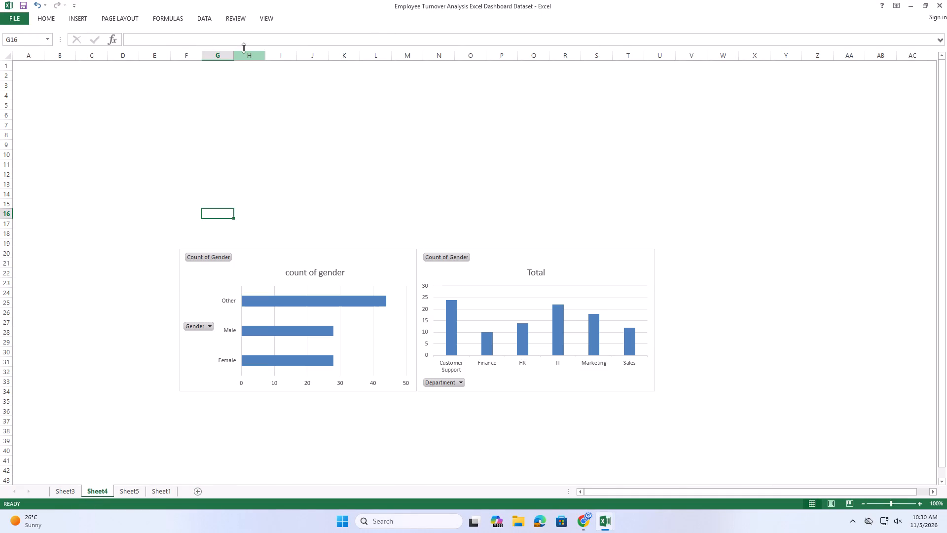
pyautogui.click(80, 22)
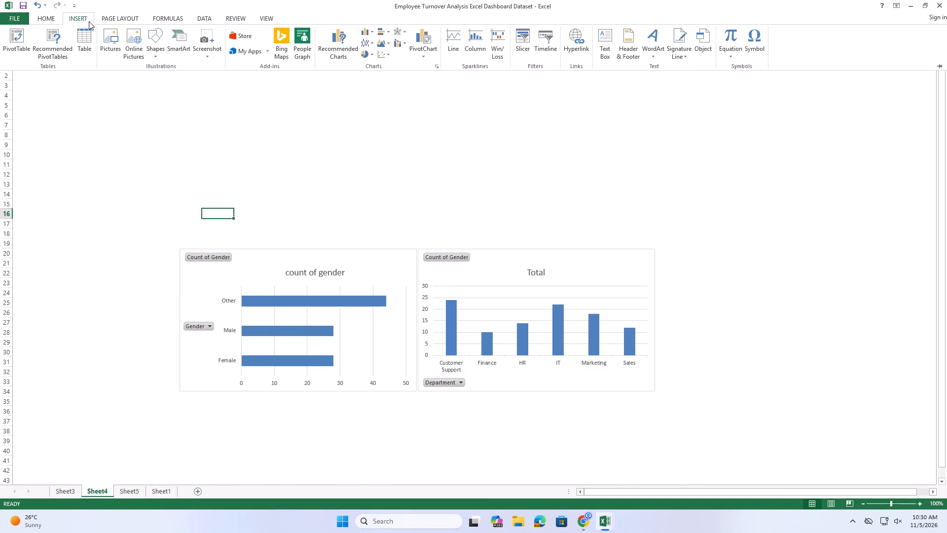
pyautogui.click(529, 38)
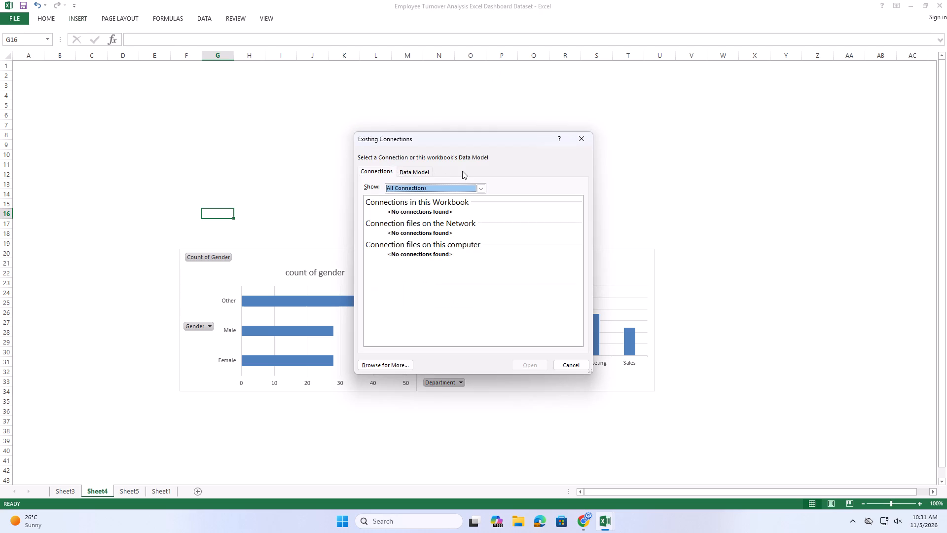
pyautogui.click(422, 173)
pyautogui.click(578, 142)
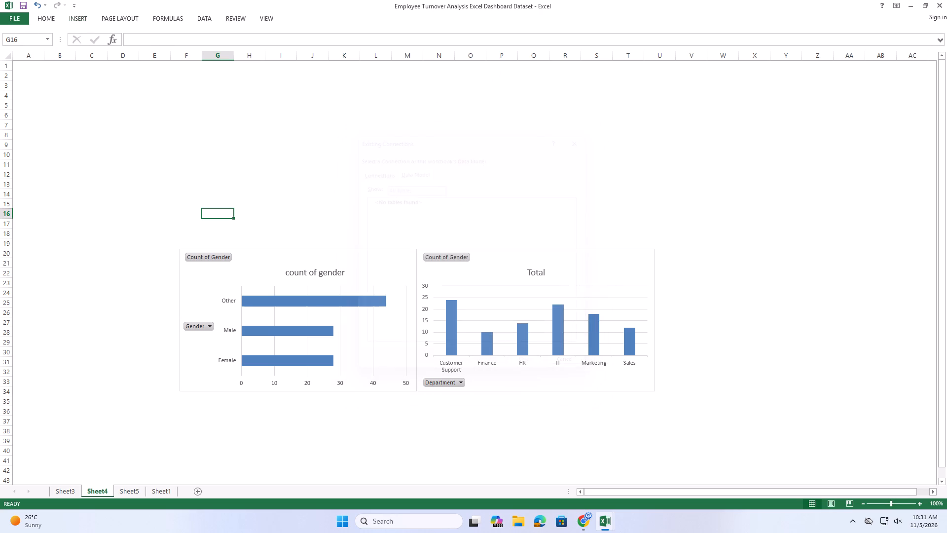
# Select the gender PivotChart on the dashboard sheet and insert a slicer for its Department field.
pyautogui.moveTo(305, 247); pyautogui.dragTo(304, 253)
pyautogui.moveTo(299, 265); pyautogui.dragTo(301, 255)
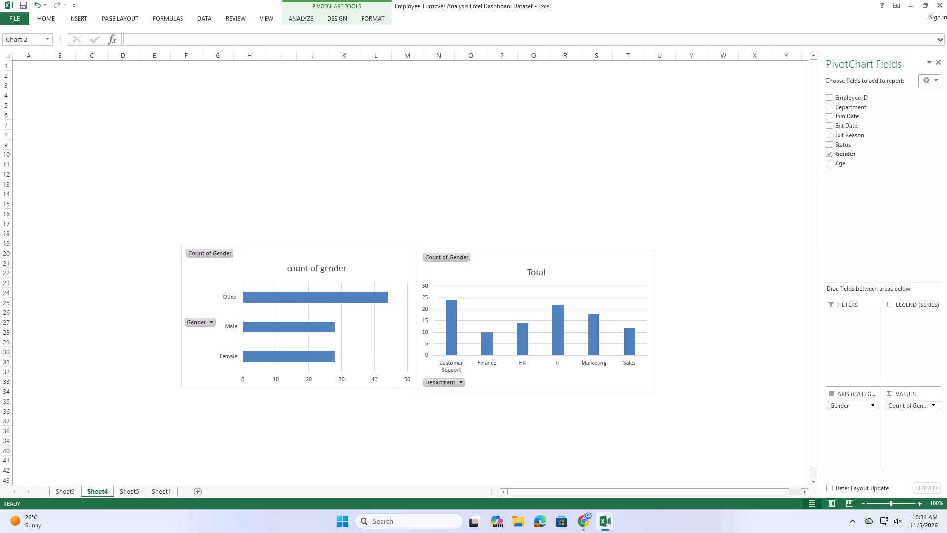
pyautogui.moveTo(301, 255); pyautogui.dragTo(298, 260)
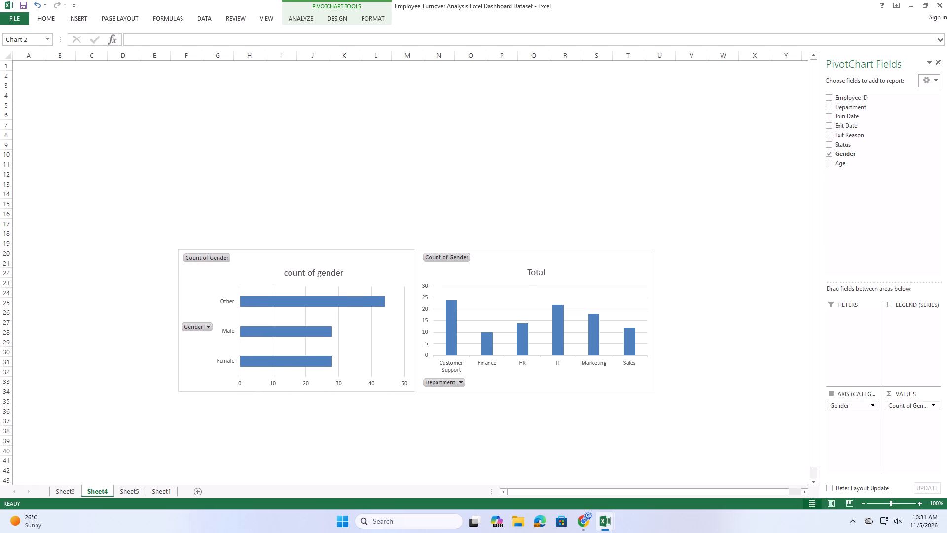
pyautogui.click(304, 19)
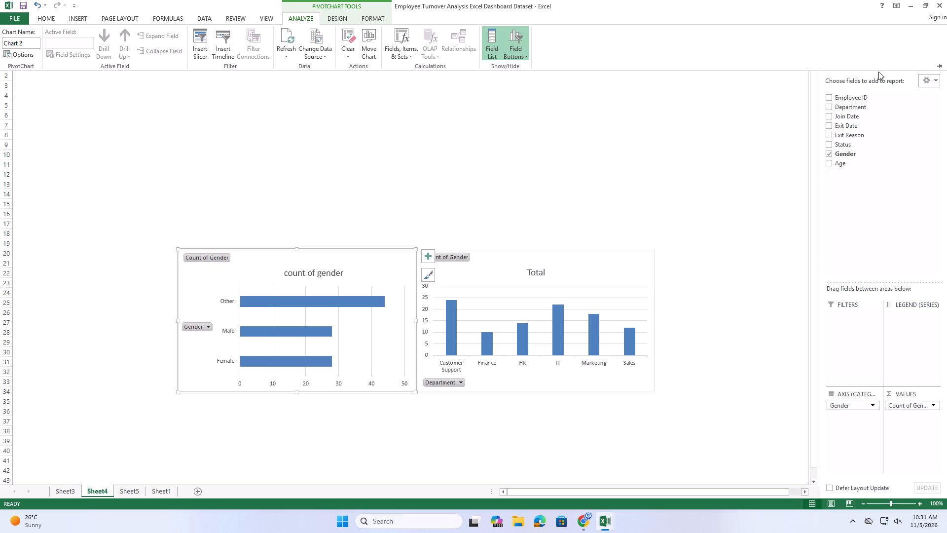
pyautogui.click(941, 66)
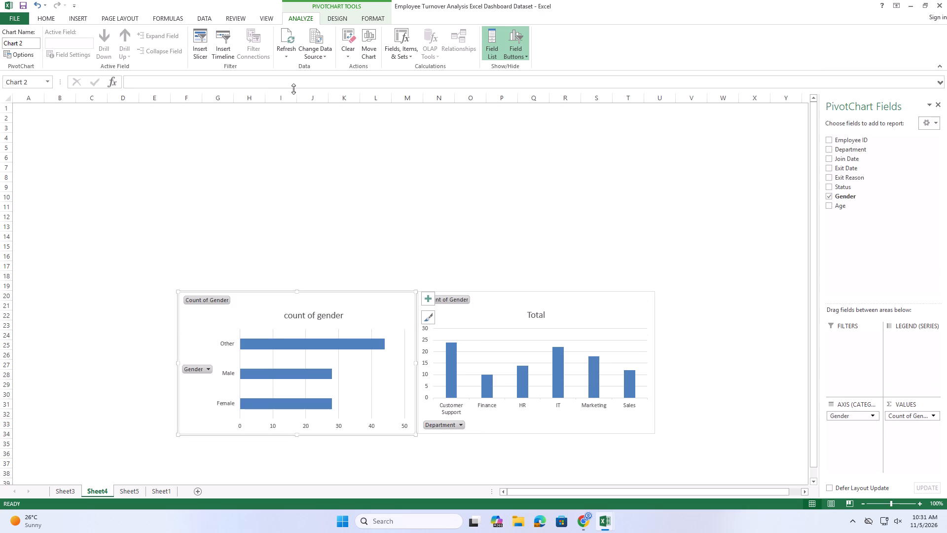
pyautogui.click(203, 57)
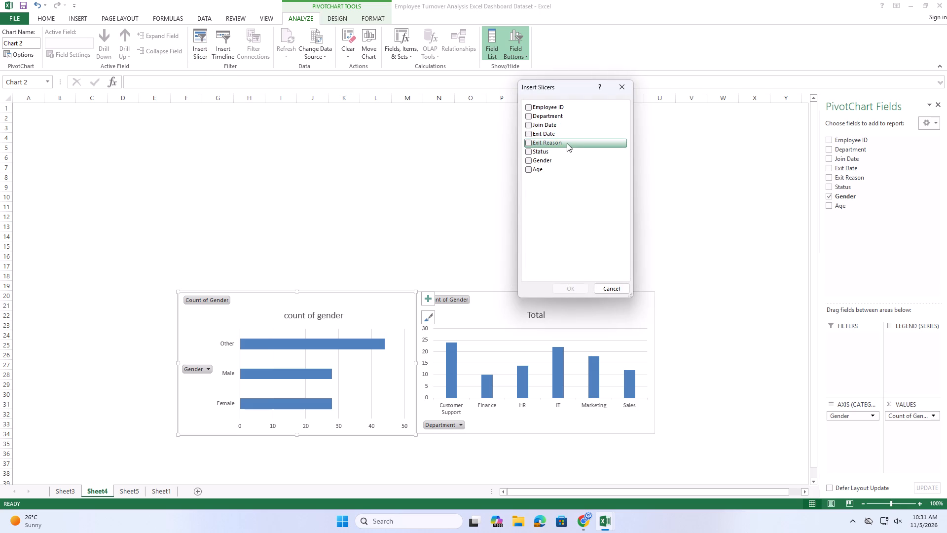
pyautogui.click(529, 117)
pyautogui.click(584, 284)
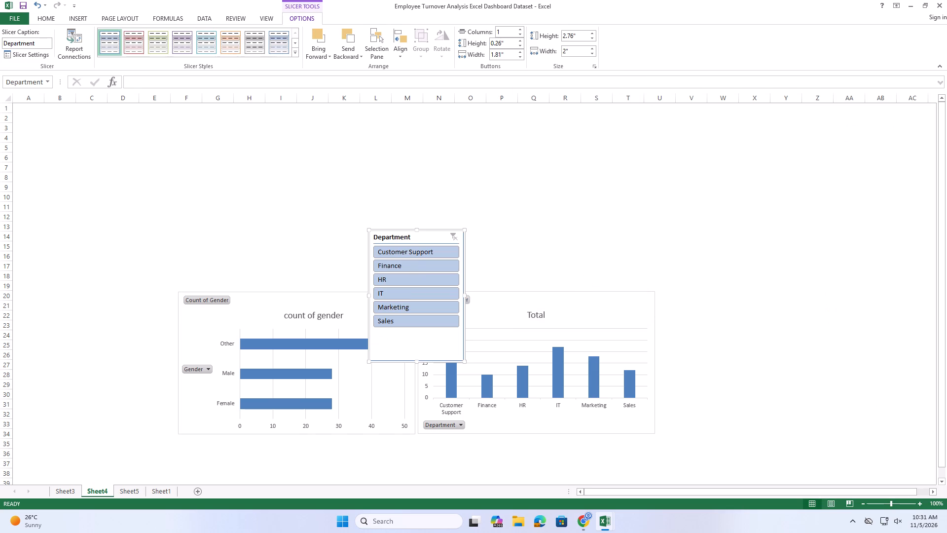
# Move the Department slicer above the gender chart and shorten it to about 2.15" high.
pyautogui.moveTo(424, 236); pyautogui.dragTo(292, 158)
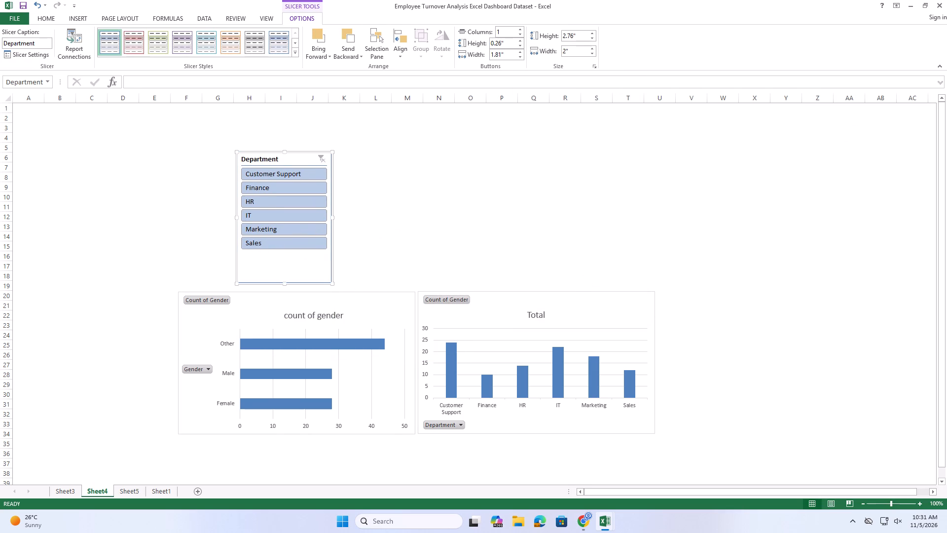
pyautogui.moveTo(285, 283); pyautogui.dragTo(291, 260)
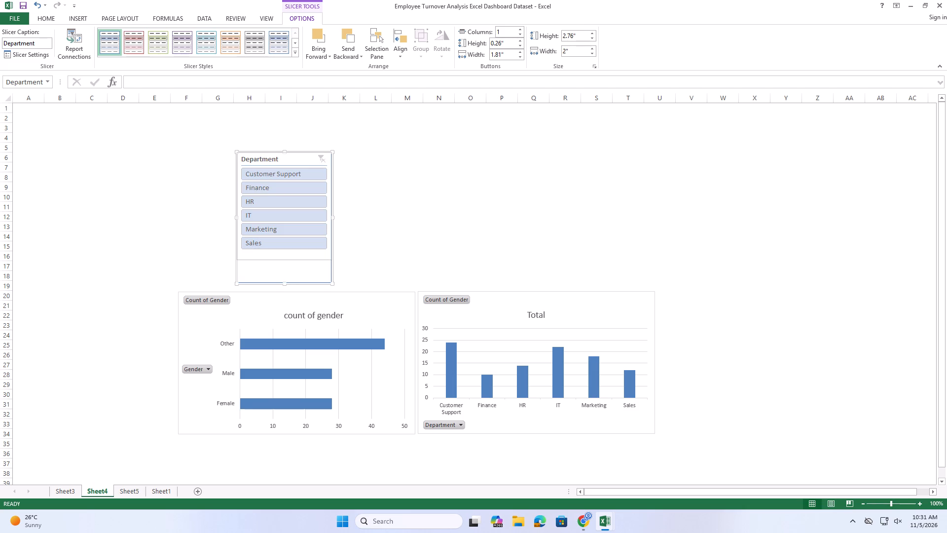
pyautogui.moveTo(291, 260); pyautogui.dragTo(292, 254)
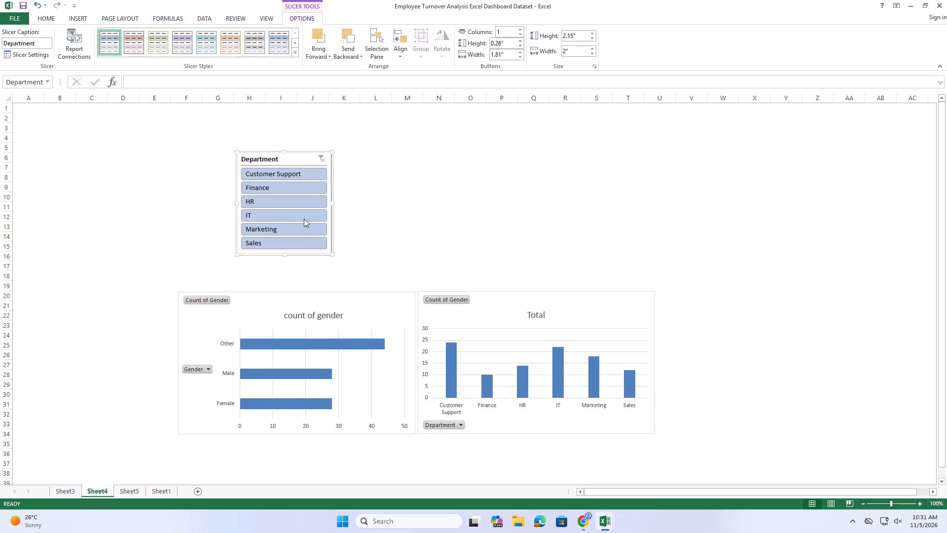
# Reposition the Department slicer in the blank area over columns D to F, from about row 6 to row 16.
pyautogui.moveTo(305, 160); pyautogui.dragTo(141, 295)
pyautogui.moveTo(264, 188); pyautogui.dragTo(139, 294, button='right')
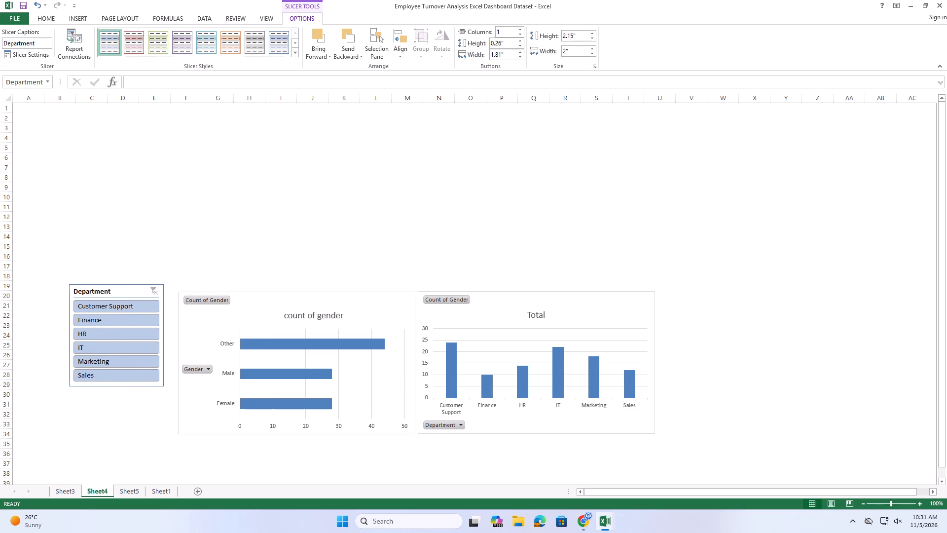
pyautogui.moveTo(141, 295); pyautogui.dragTo(154, 302)
pyautogui.moveTo(145, 291); pyautogui.dragTo(148, 295)
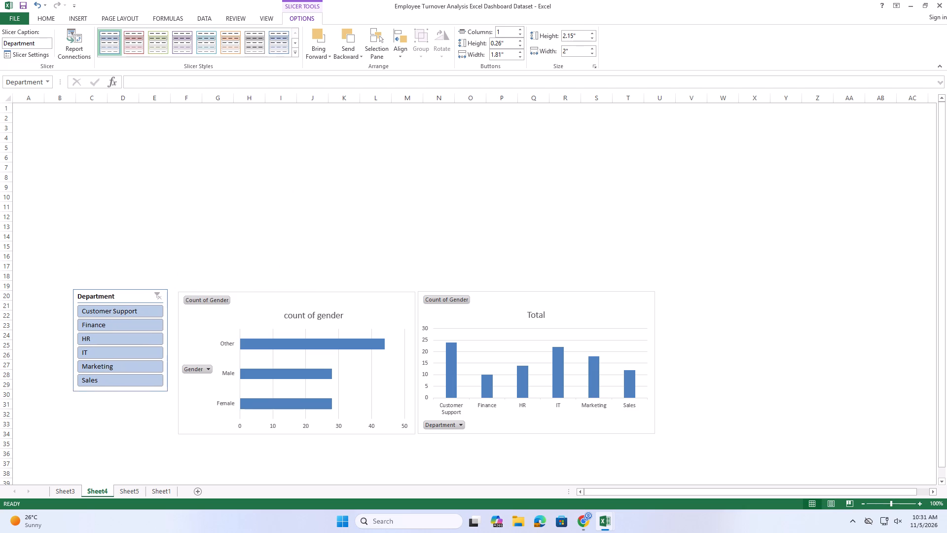
pyautogui.moveTo(148, 295); pyautogui.dragTo(156, 296)
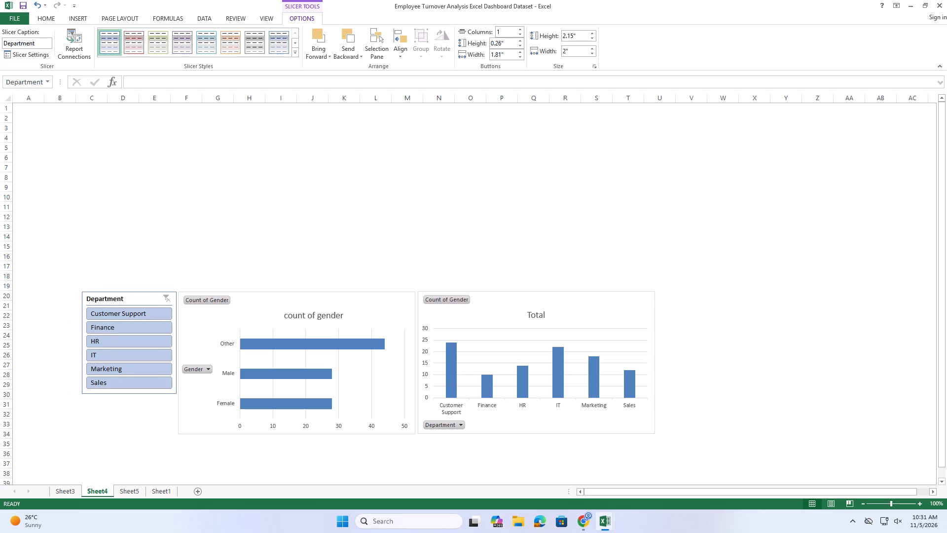
pyautogui.moveTo(156, 296); pyautogui.dragTo(156, 296)
pyautogui.moveTo(156, 296); pyautogui.dragTo(237, 194)
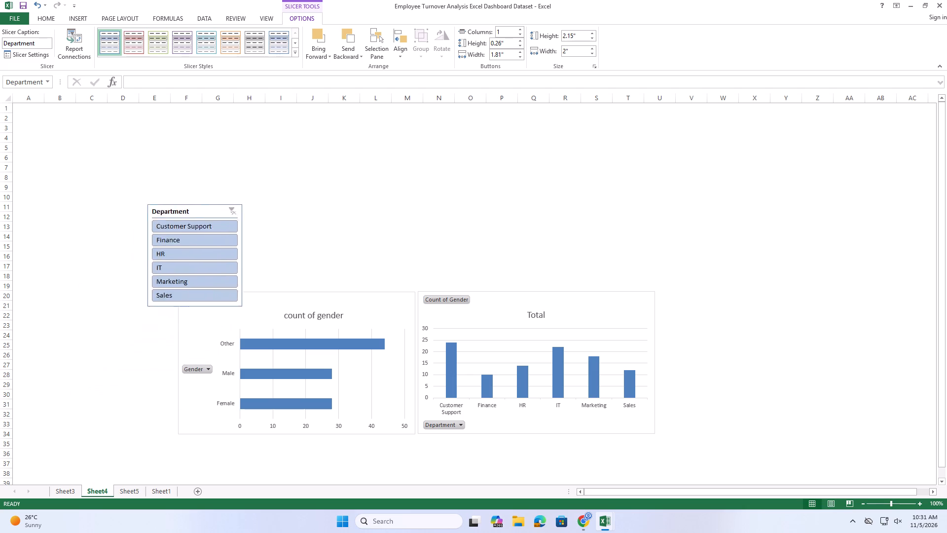
pyautogui.moveTo(237, 194); pyautogui.dragTo(255, 183)
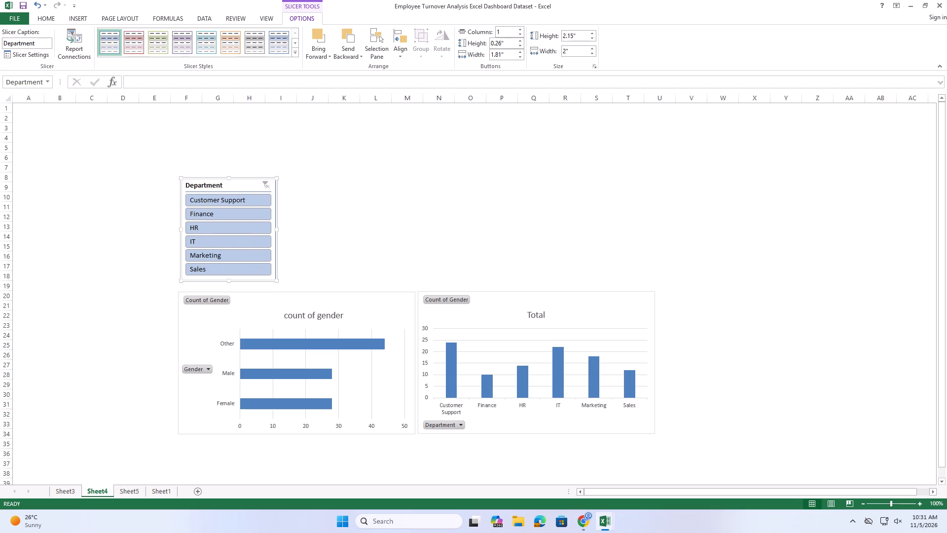
pyautogui.moveTo(255, 183); pyautogui.dragTo(178, 159)
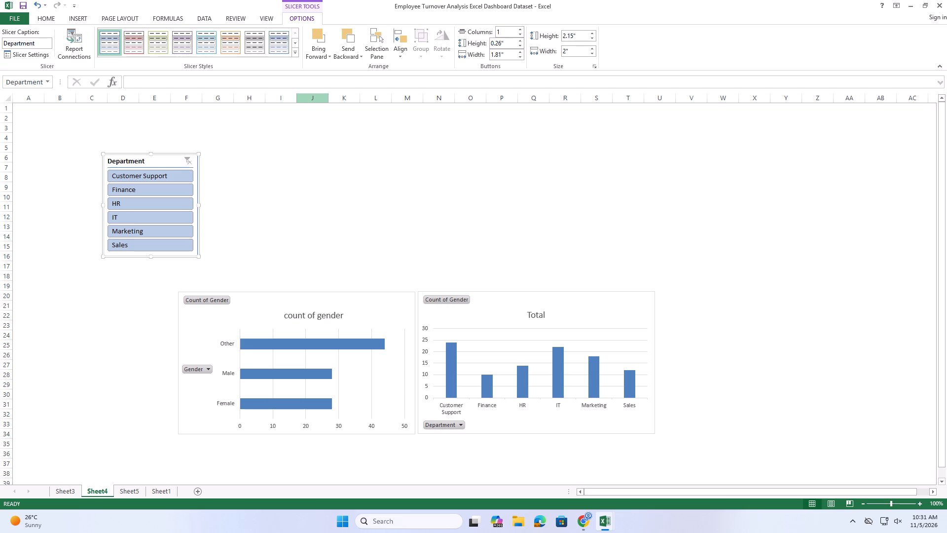
# Insert a slicer for the Status field from the gender PivotChart.
pyautogui.click(266, 297)
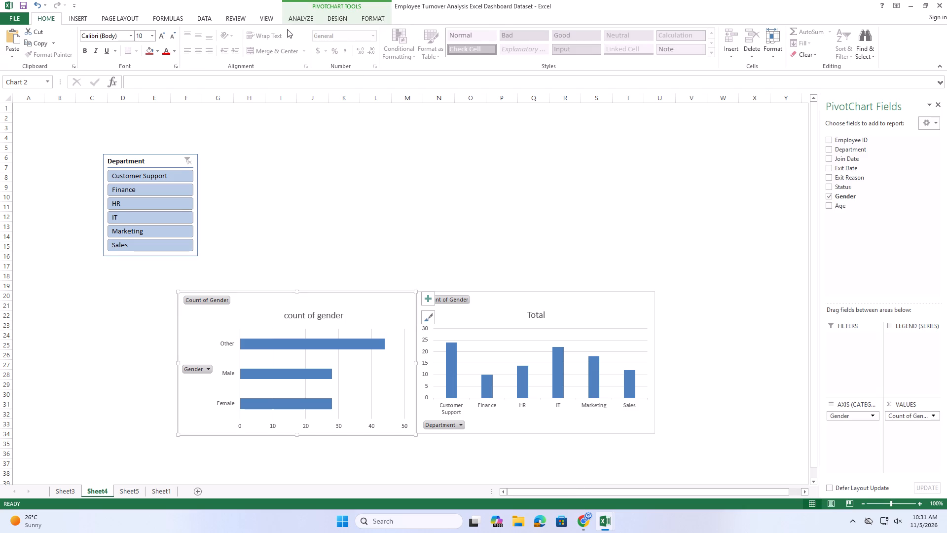
pyautogui.click(297, 17)
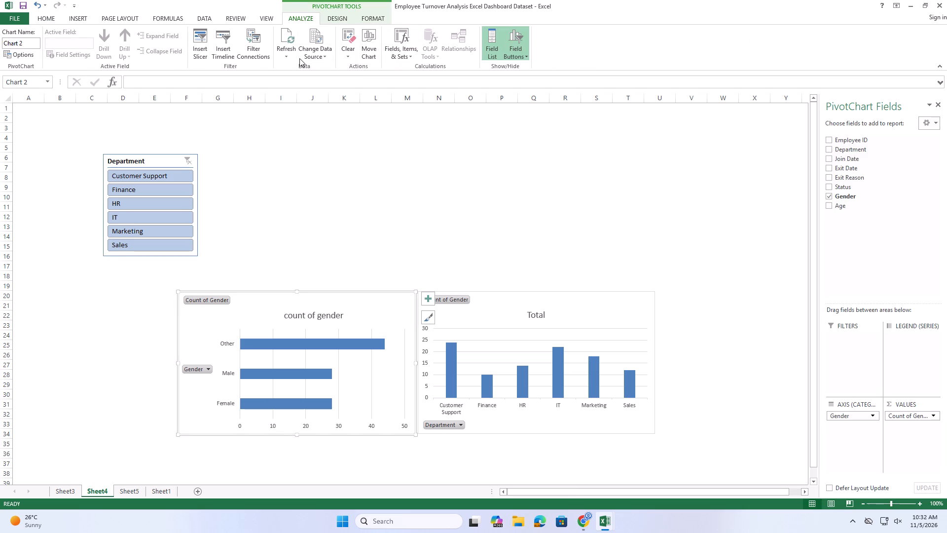
pyautogui.click(208, 51)
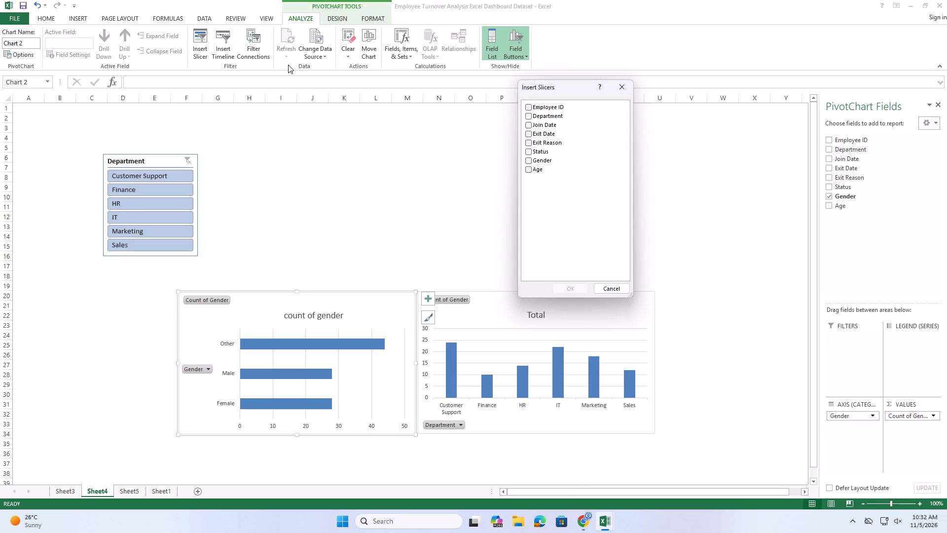
pyautogui.click(530, 152)
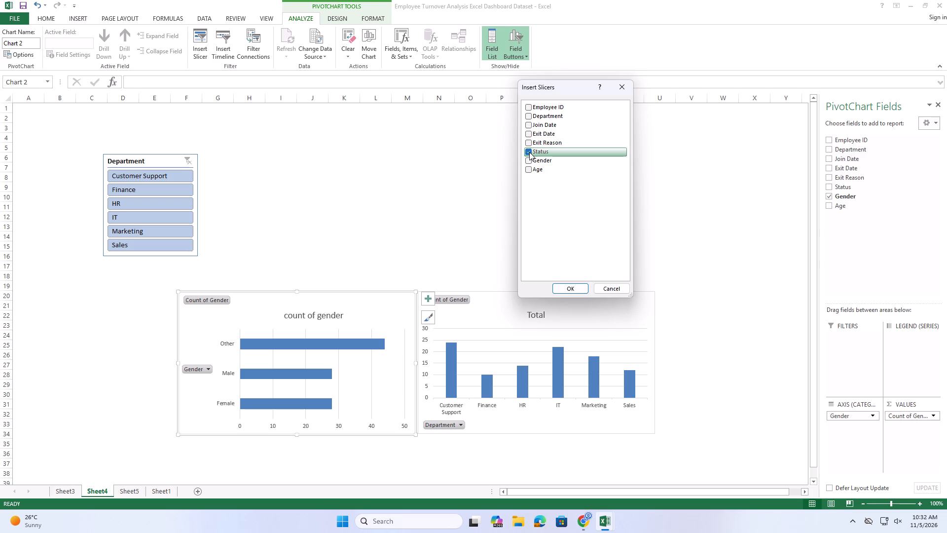
pyautogui.click(568, 291)
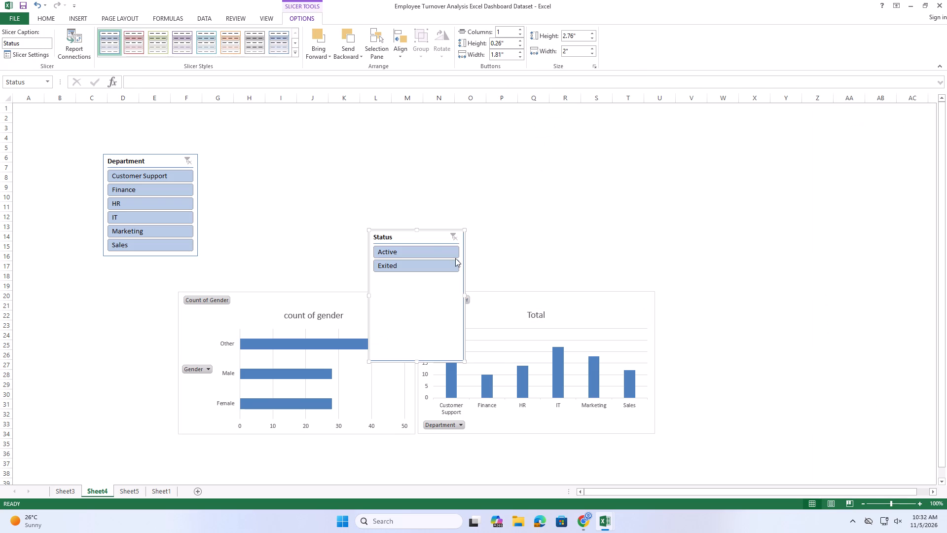
# Move the Status slicer off the charts, arrange its buttons in 2 columns, and resize it to about 2.85" wide by 0.68" high.
pyautogui.moveTo(429, 240); pyautogui.dragTo(341, 159)
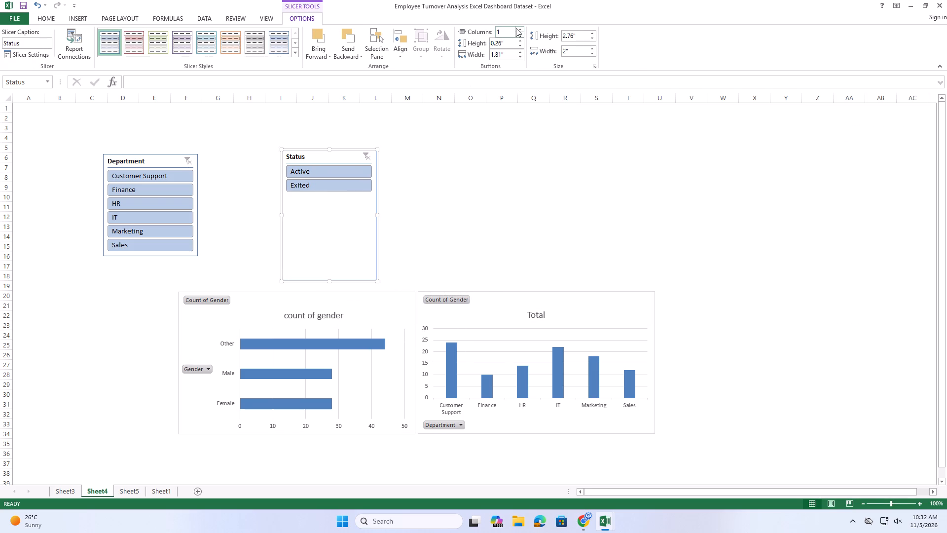
pyautogui.click(518, 28)
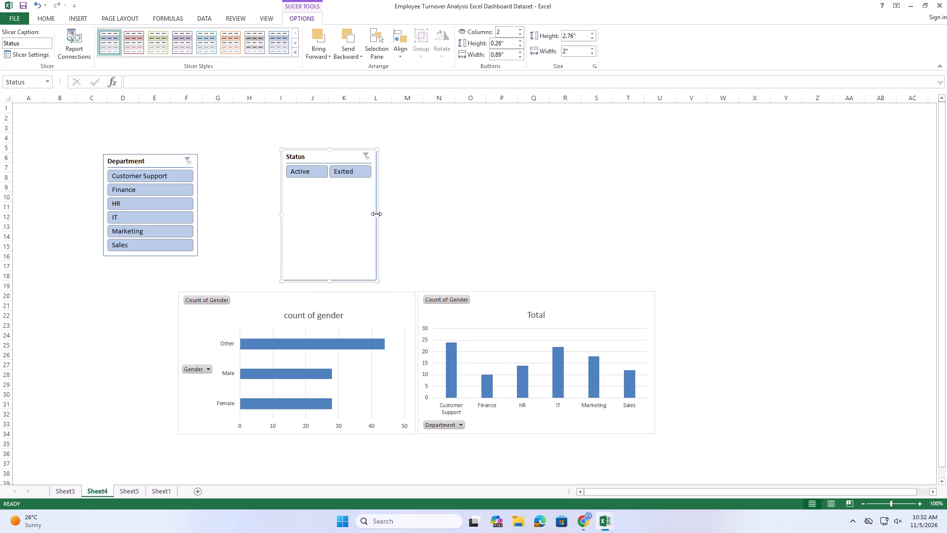
pyautogui.click(377, 217)
pyautogui.moveTo(378, 216); pyautogui.dragTo(417, 211)
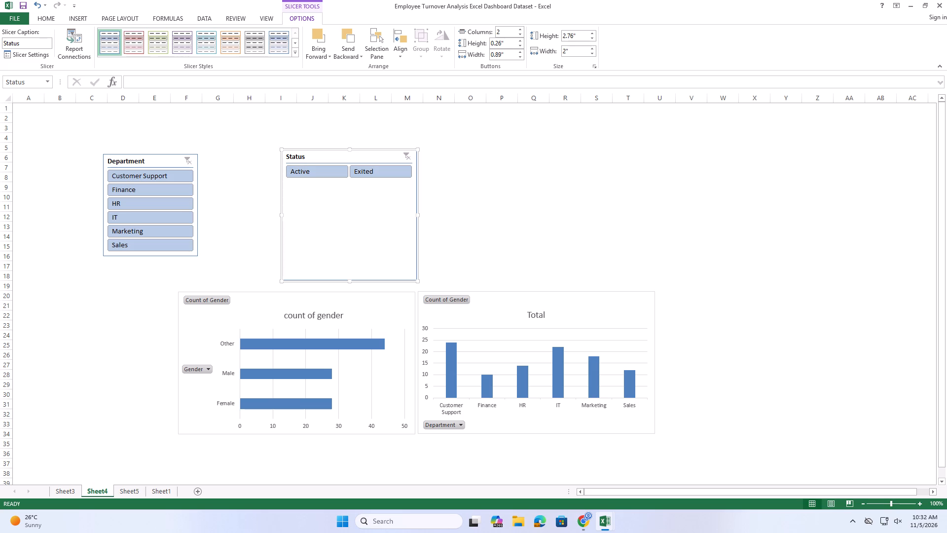
pyautogui.moveTo(351, 281); pyautogui.dragTo(351, 275)
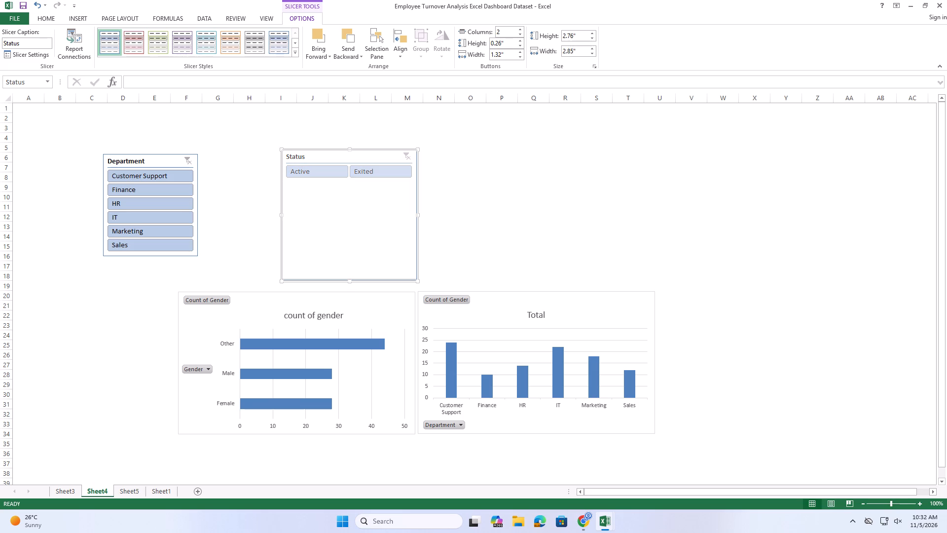
pyautogui.moveTo(351, 275); pyautogui.dragTo(358, 182)
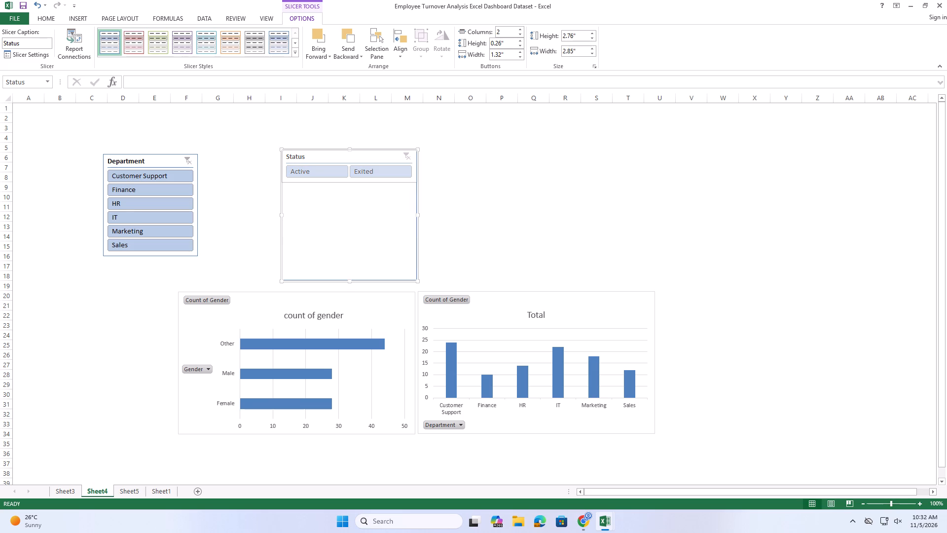
pyautogui.moveTo(358, 182); pyautogui.dragTo(358, 182)
# Place the Status slicer above the department chart, at about rows 12 to 15.
pyautogui.moveTo(354, 156); pyautogui.dragTo(401, 237)
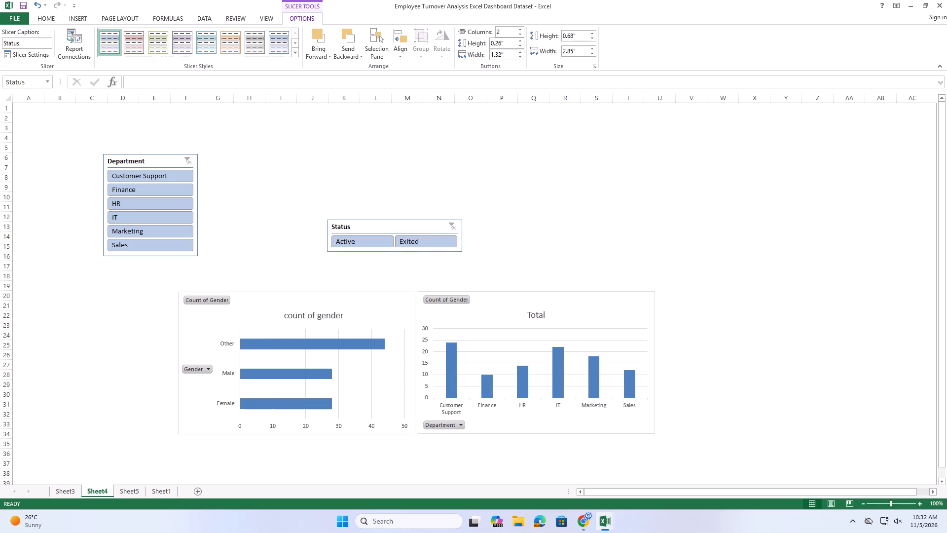
pyautogui.moveTo(401, 237); pyautogui.dragTo(483, 238)
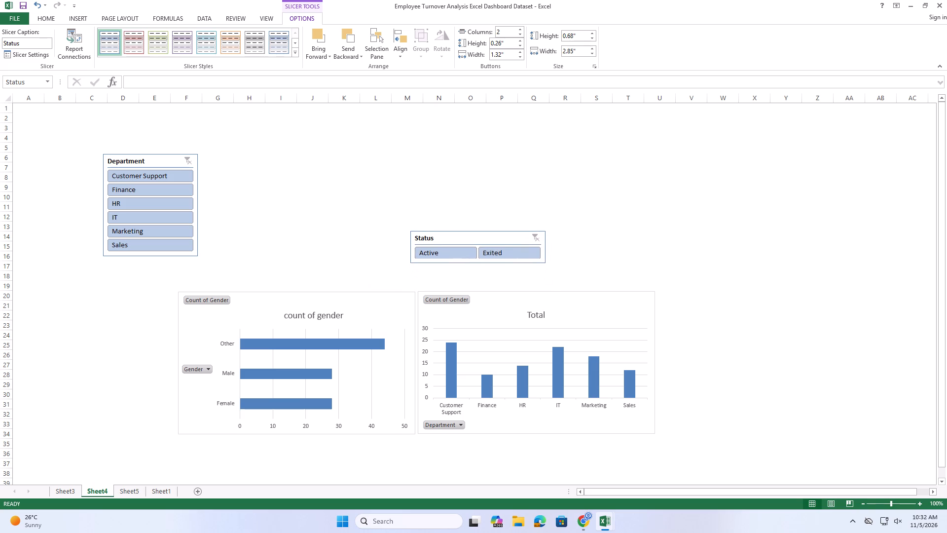
pyautogui.moveTo(483, 238); pyautogui.dragTo(474, 226)
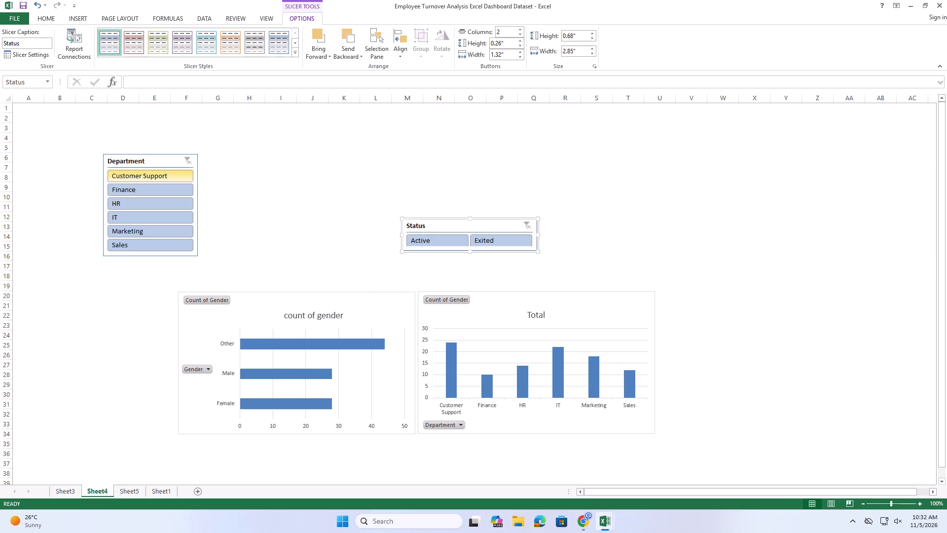
# Arrange the Department slicer's buttons in 3 columns and resize it to about 4.48" wide by 0.99" high.
pyautogui.click(150, 160)
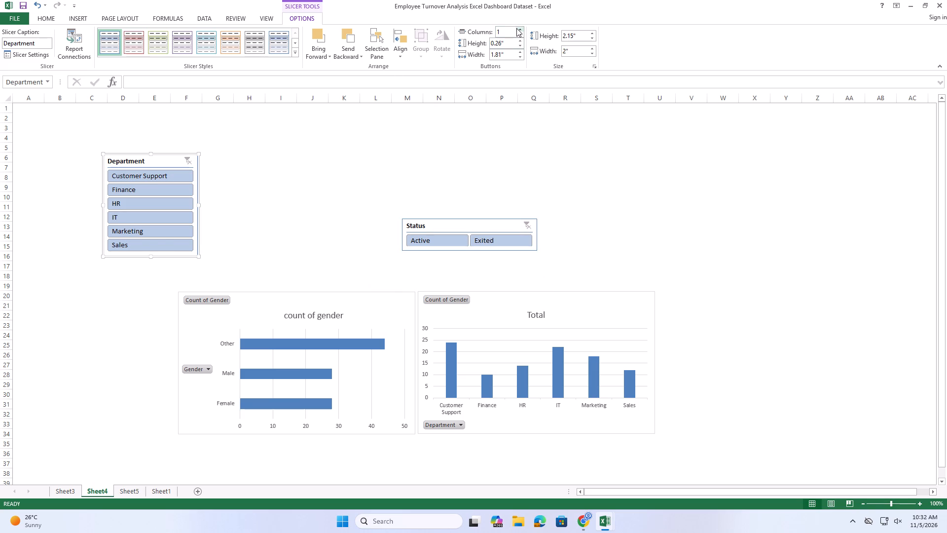
pyautogui.click(516, 28)
pyautogui.click(517, 29)
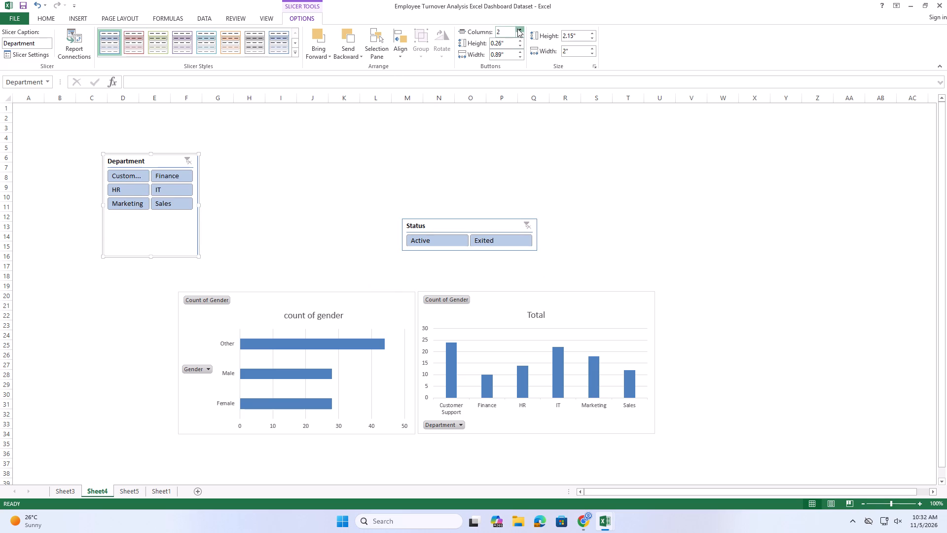
pyautogui.moveTo(200, 205); pyautogui.dragTo(315, 206)
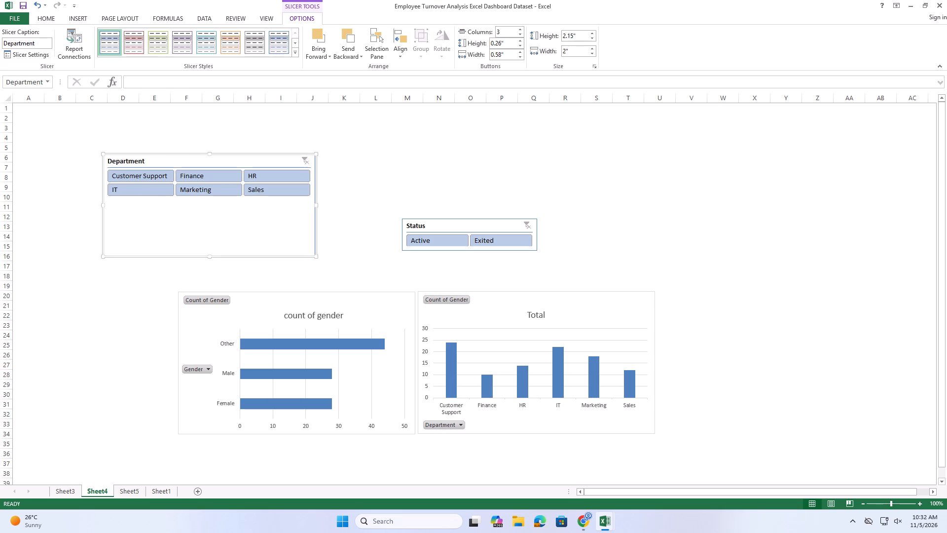
pyautogui.moveTo(210, 256); pyautogui.dragTo(223, 201)
# Stack the slicers above the gender chart, with Department directly over the chart and Status above it at about rows 12 to 14.
pyautogui.moveTo(243, 160); pyautogui.dragTo(285, 218)
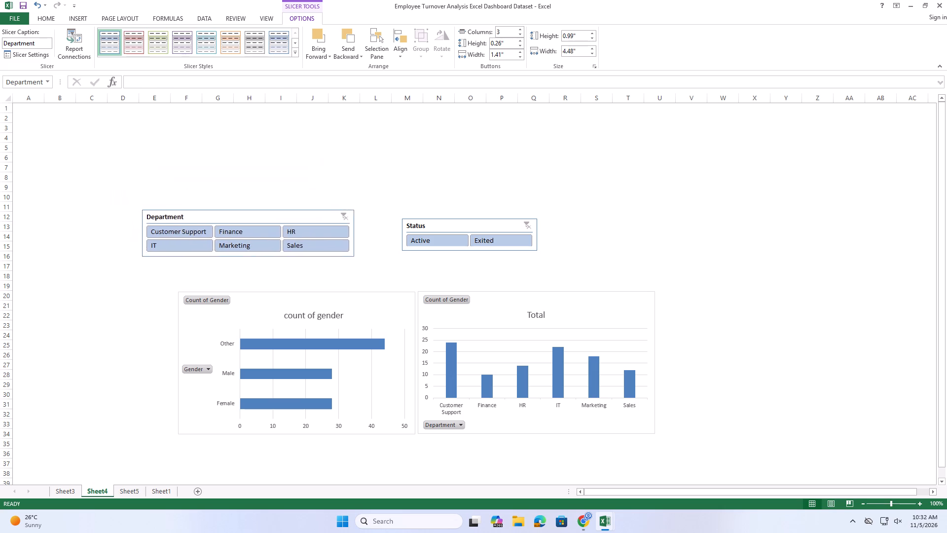
pyautogui.moveTo(285, 218); pyautogui.dragTo(318, 250)
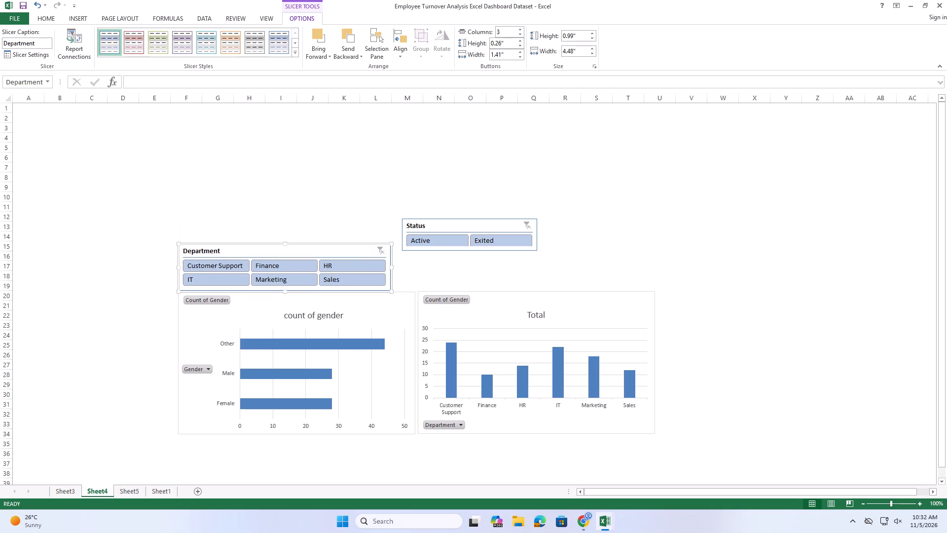
pyautogui.moveTo(457, 224); pyautogui.dragTo(236, 216)
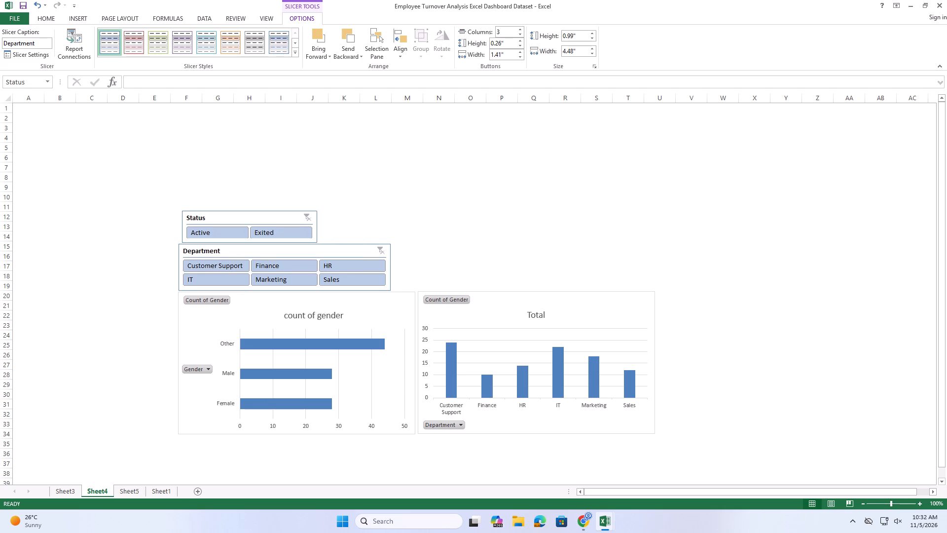
pyautogui.moveTo(236, 216); pyautogui.dragTo(234, 216)
pyautogui.click(474, 166)
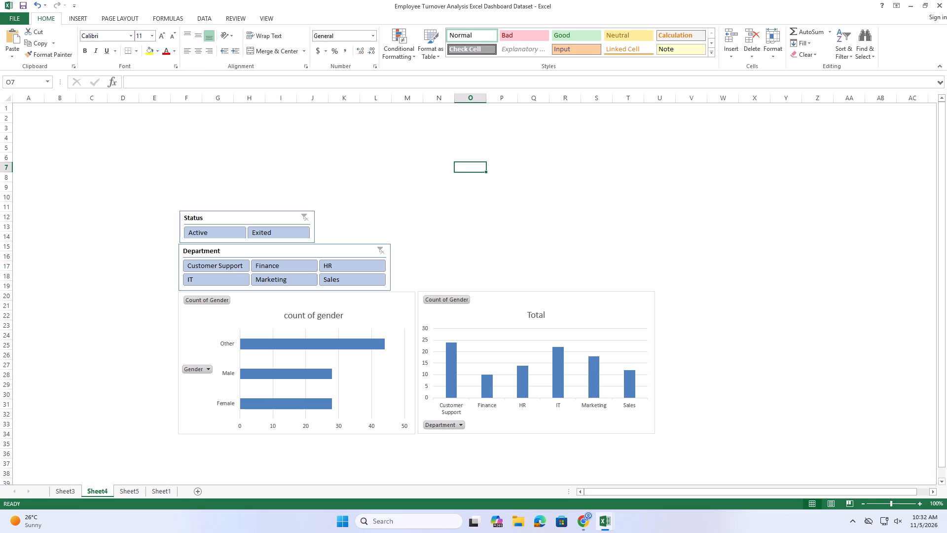
# Try the Status slicer on the gender chart by filtering to Active, switching to Exited, and returning to Active.
pyautogui.click(396, 310)
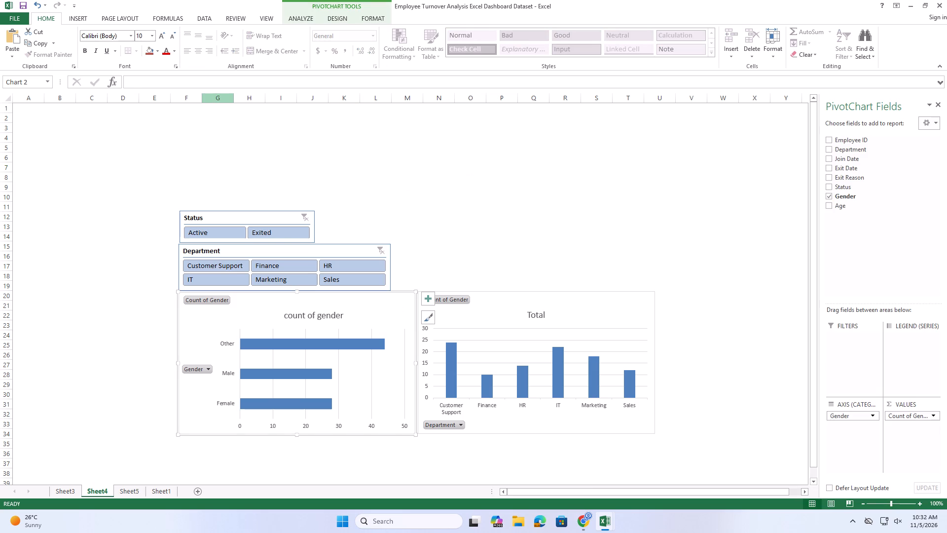
pyautogui.click(221, 229)
pyautogui.click(271, 234)
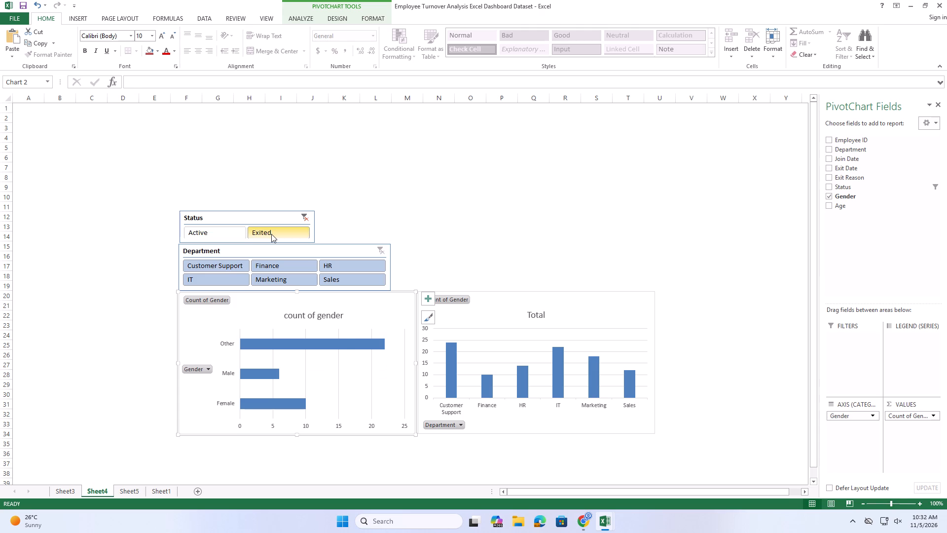
pyautogui.click(232, 231)
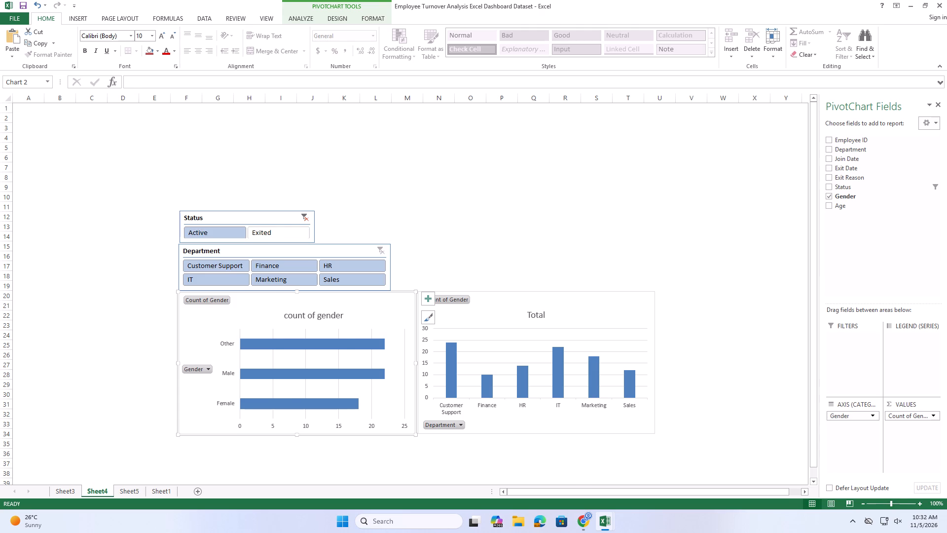
# Connect the Status slicer to PivotTable3 and PivotTable4 as well through its report connections.
pyautogui.rightClick(275, 218)
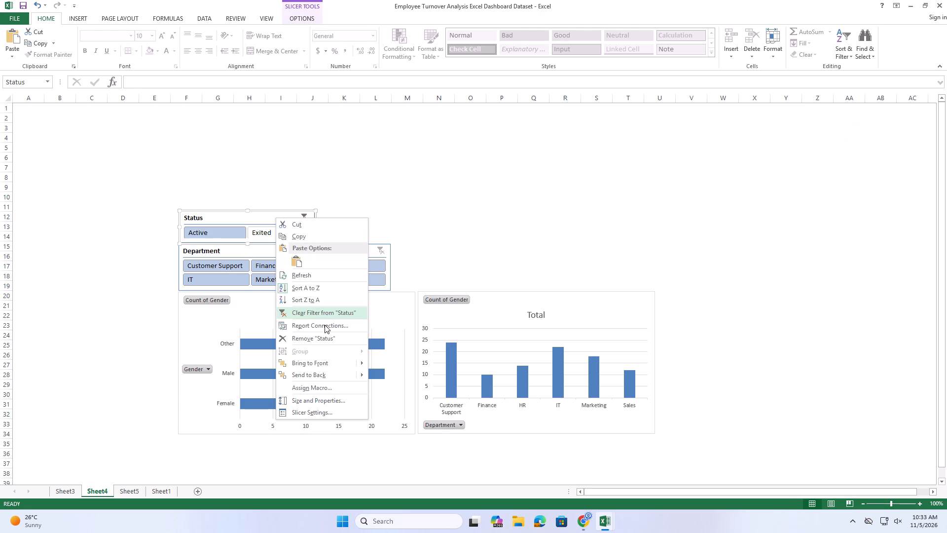
pyautogui.click(325, 325)
pyautogui.click(54, 244)
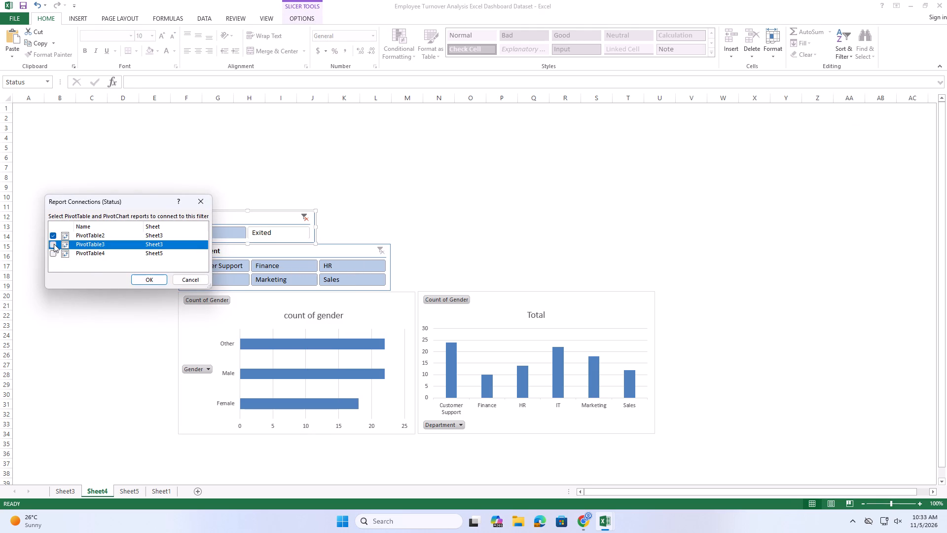
pyautogui.click(53, 251)
pyautogui.click(162, 282)
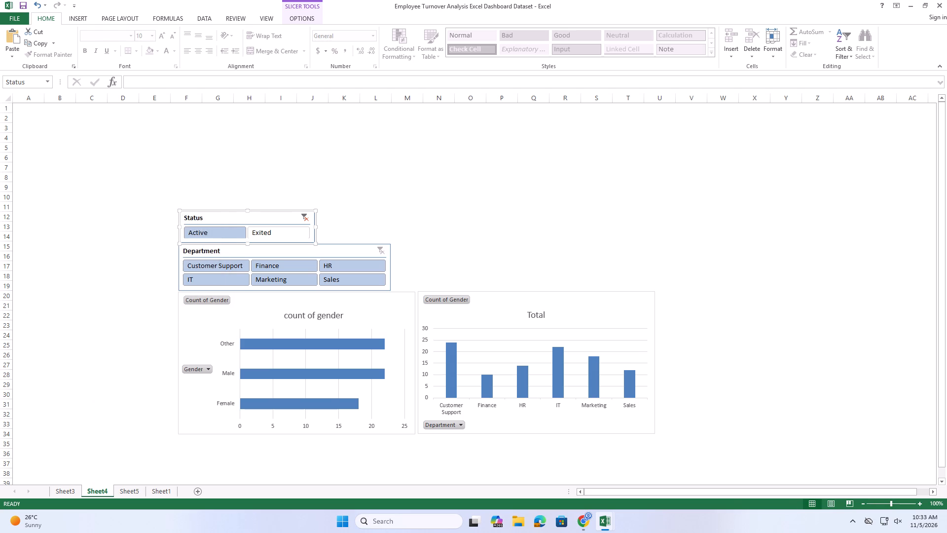
# Connect the Department slicer to PivotTable3 and PivotTable4 as well through its report connections.
pyautogui.rightClick(323, 251)
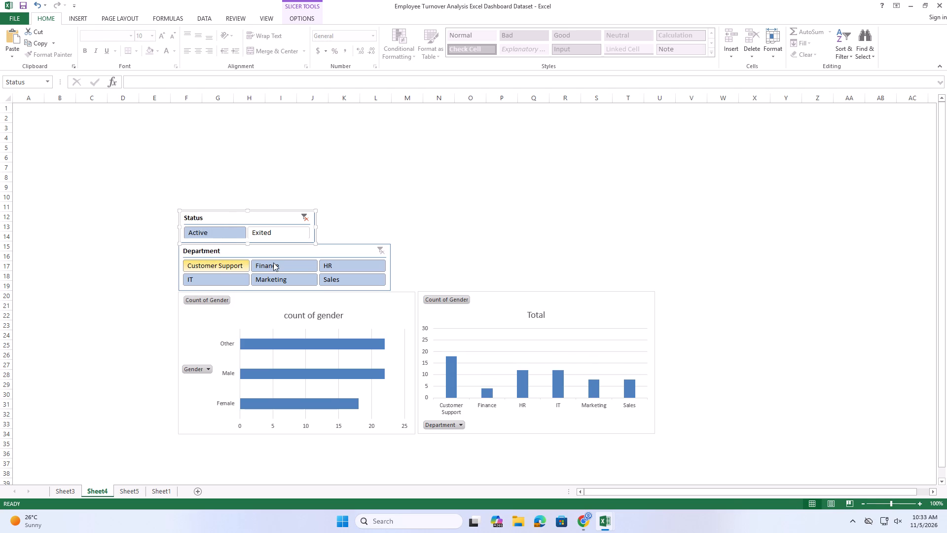
pyautogui.click(368, 359)
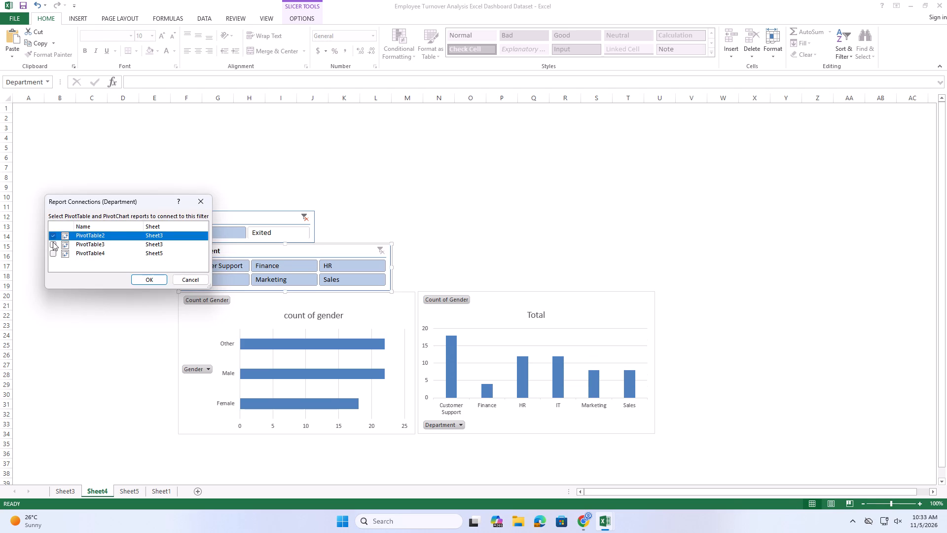
pyautogui.click(53, 242)
pyautogui.click(54, 253)
pyautogui.click(157, 282)
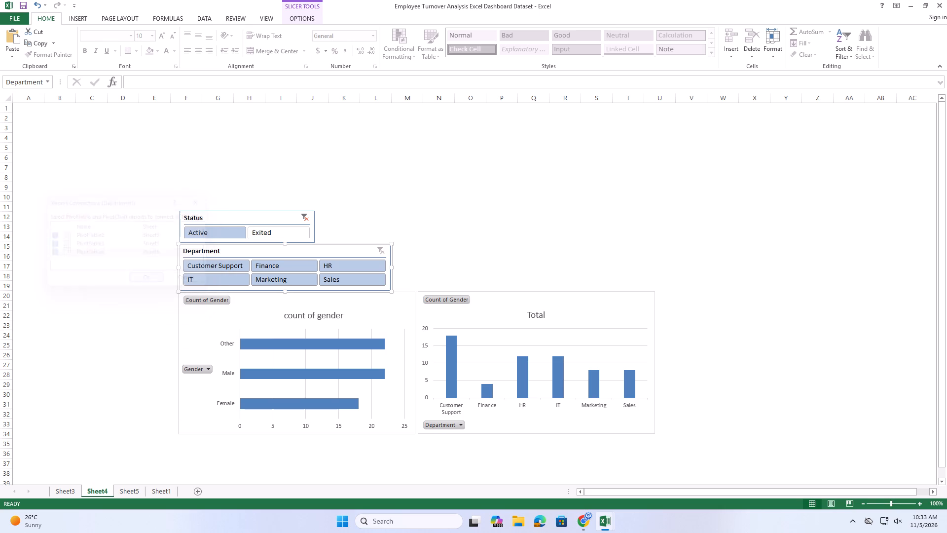
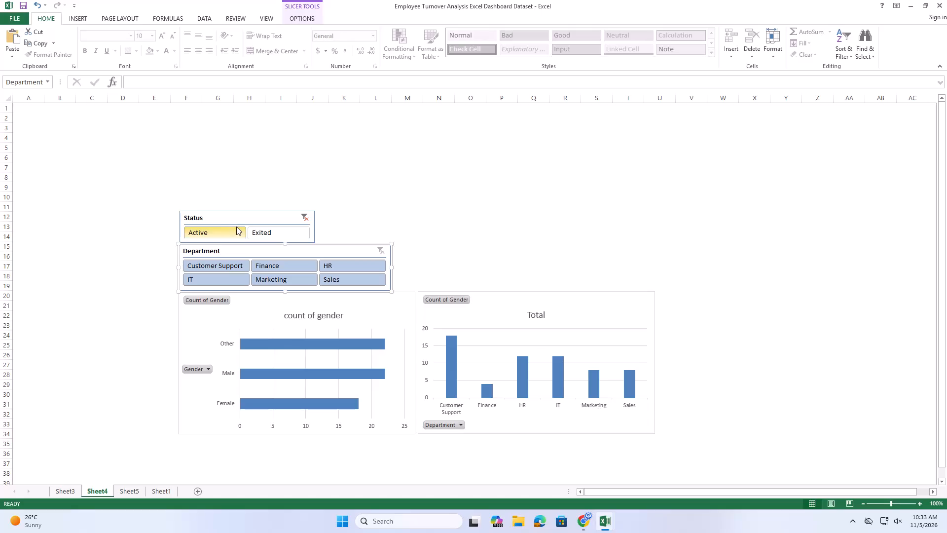
# Test the Status slicer on both charts by alternating between Active and Exited, and finish with its filter cleared.
pyautogui.click(236, 228)
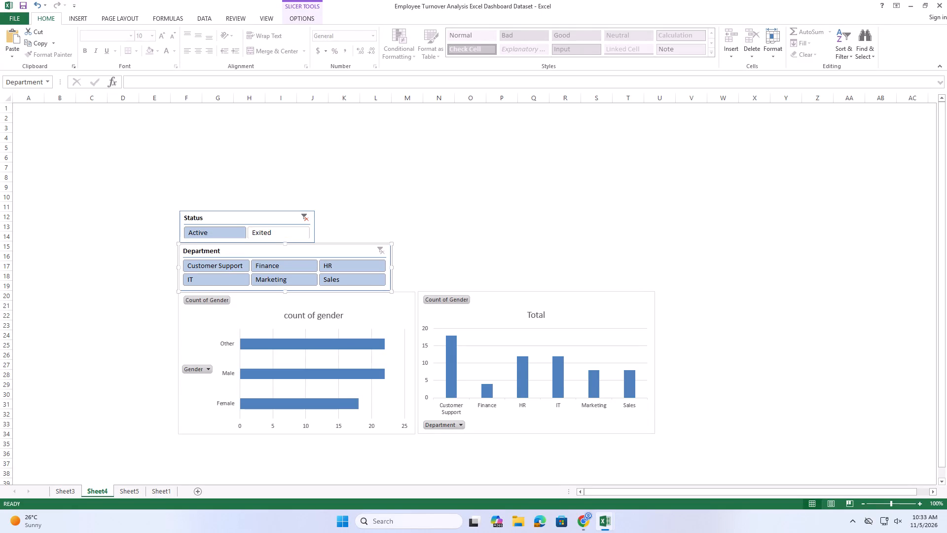
pyautogui.click(280, 232)
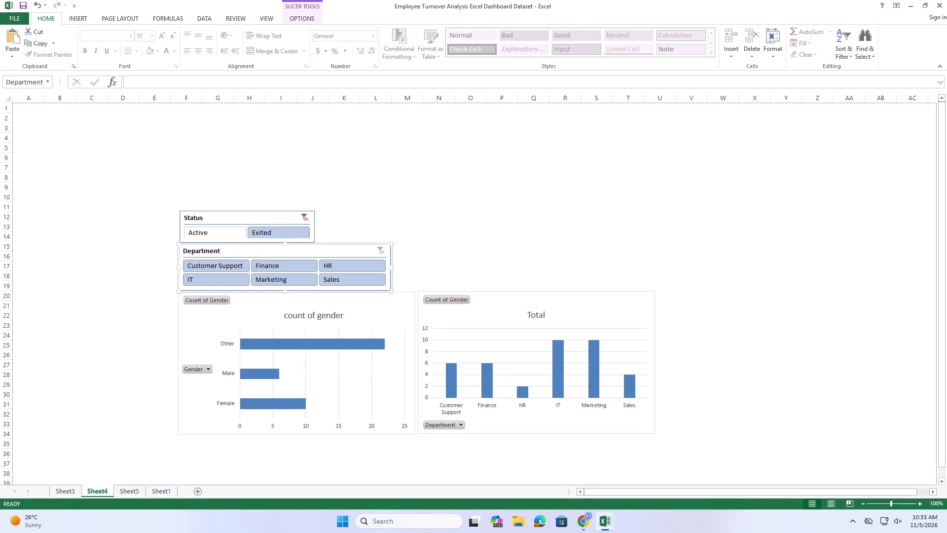
pyautogui.click(303, 216)
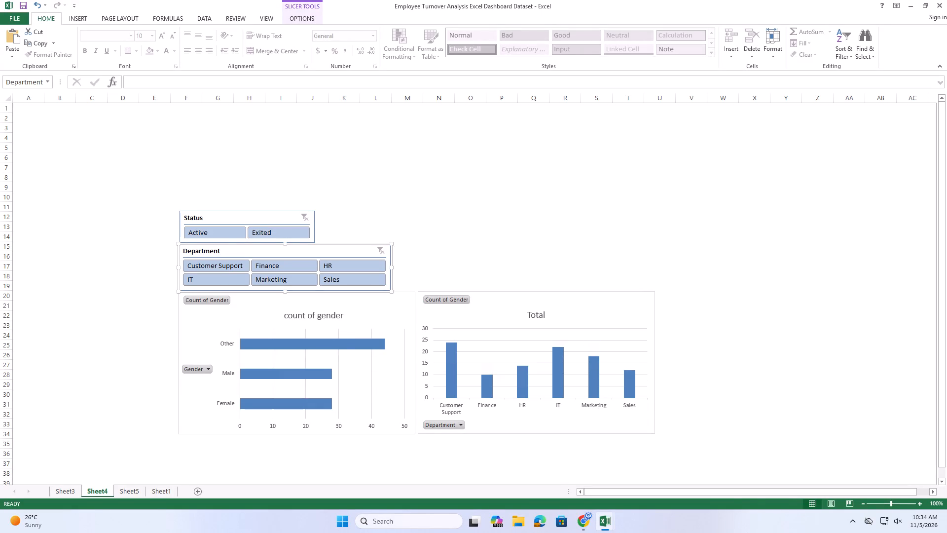
pyautogui.click(277, 229)
pyautogui.click(239, 236)
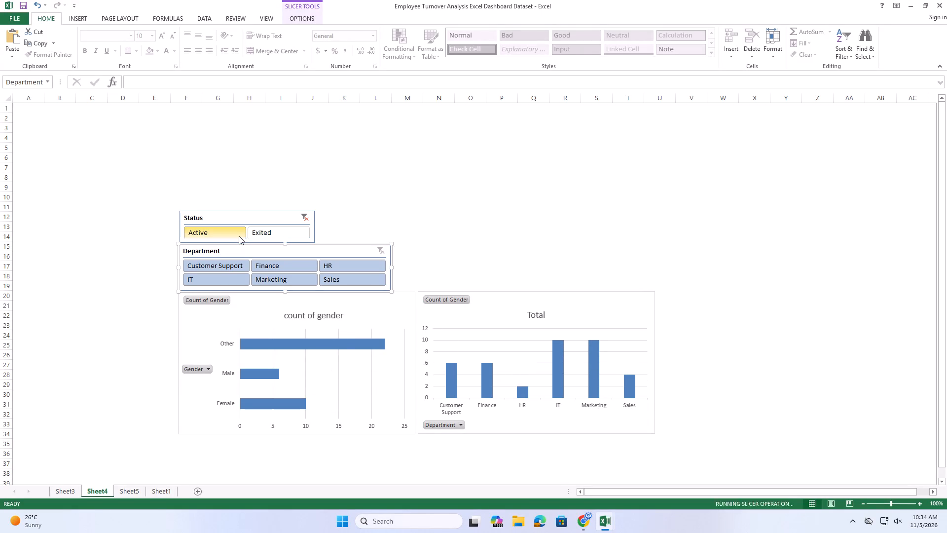
pyautogui.click(267, 234)
pyautogui.rightClick(292, 252)
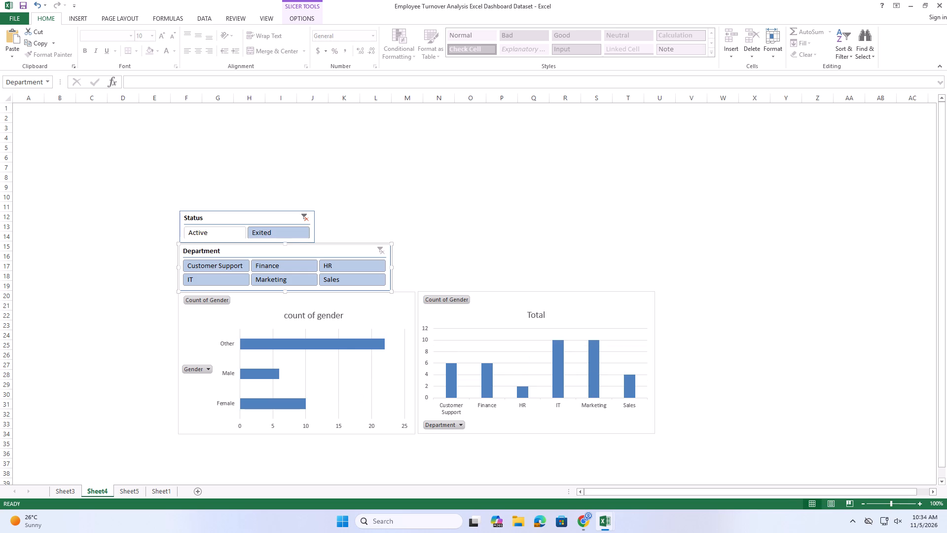
pyautogui.click(303, 215)
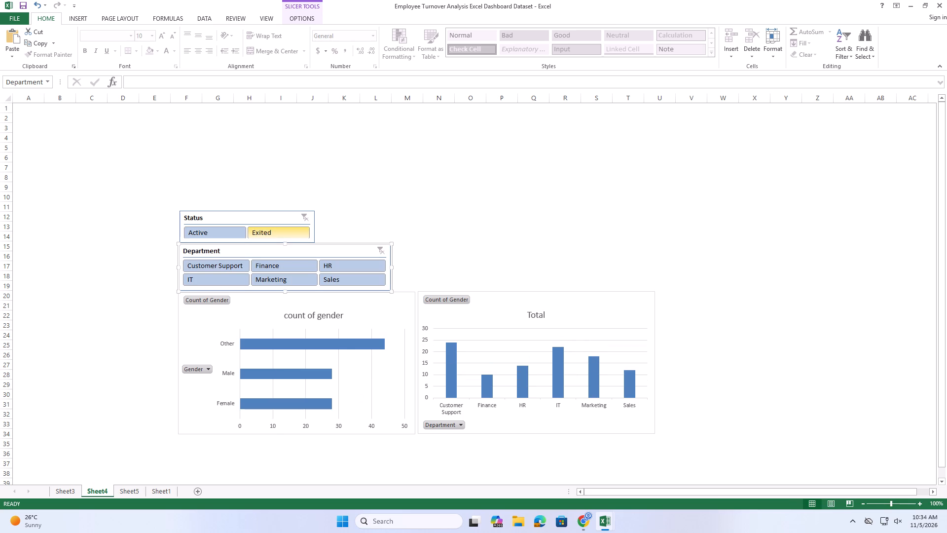
# Check which PivotTables the Department slicer is linked to in its report connections.
pyautogui.rightClick(301, 253)
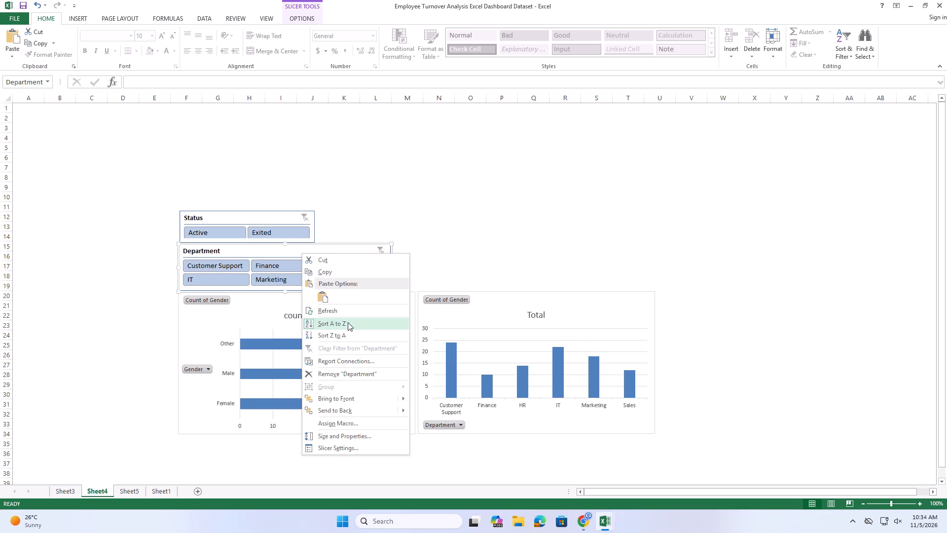
pyautogui.click(347, 364)
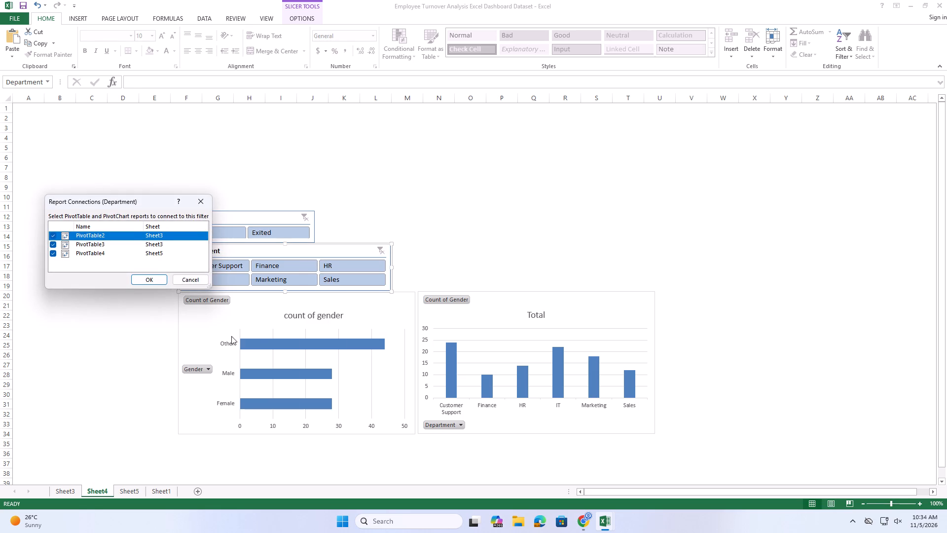
pyautogui.click(155, 277)
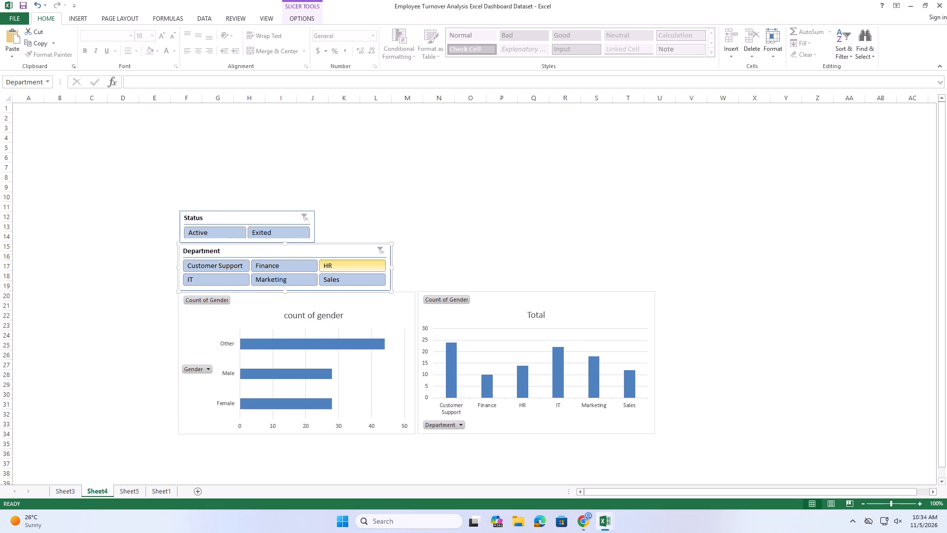
# Test the Department slicer on both charts by filtering to Finance and to Sales, and clear its filter.
pyautogui.click(277, 269)
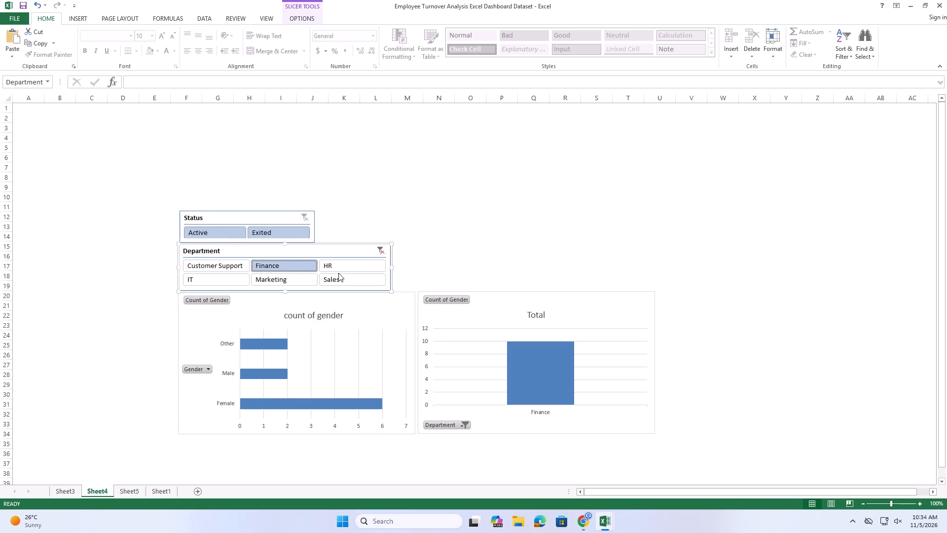
pyautogui.click(338, 273)
pyautogui.click(339, 276)
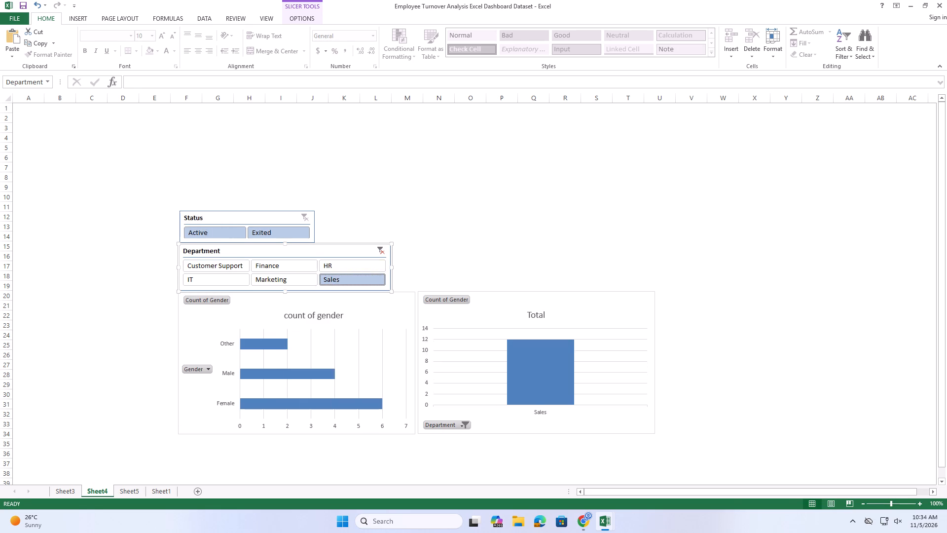
pyautogui.click(383, 251)
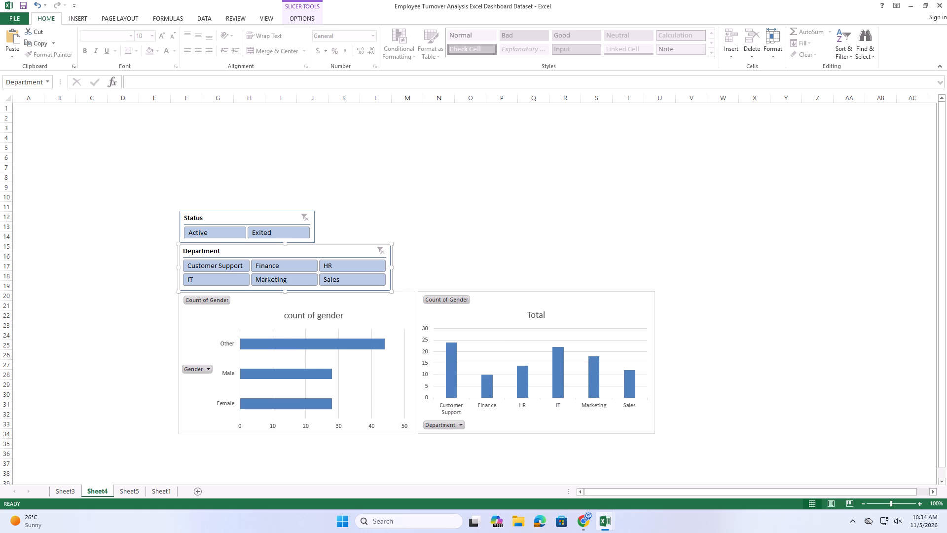
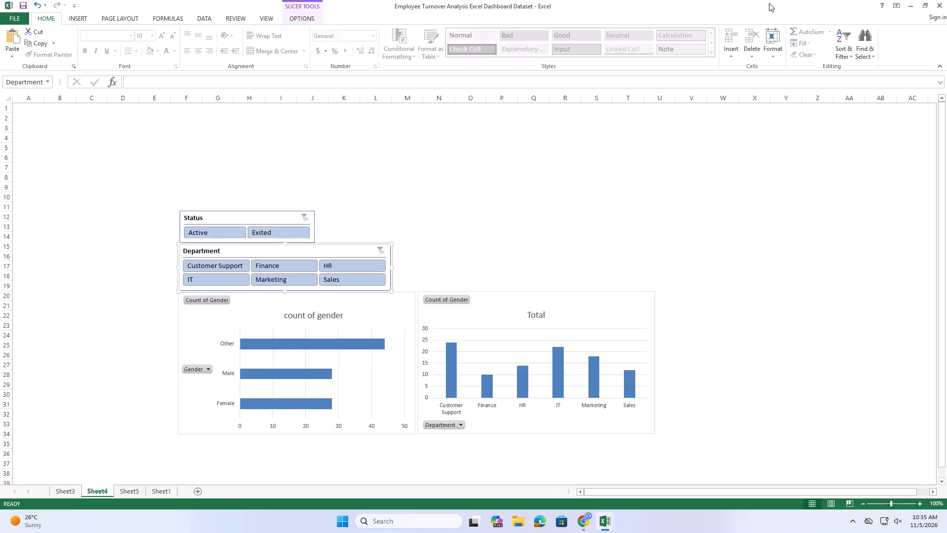
# Arrange the Department slicer's buttons in 2 columns and resize the slicer to about 1.28 in high by 3.08 in wide.
pyautogui.moveTo(353, 248); pyautogui.dragTo(280, 276)
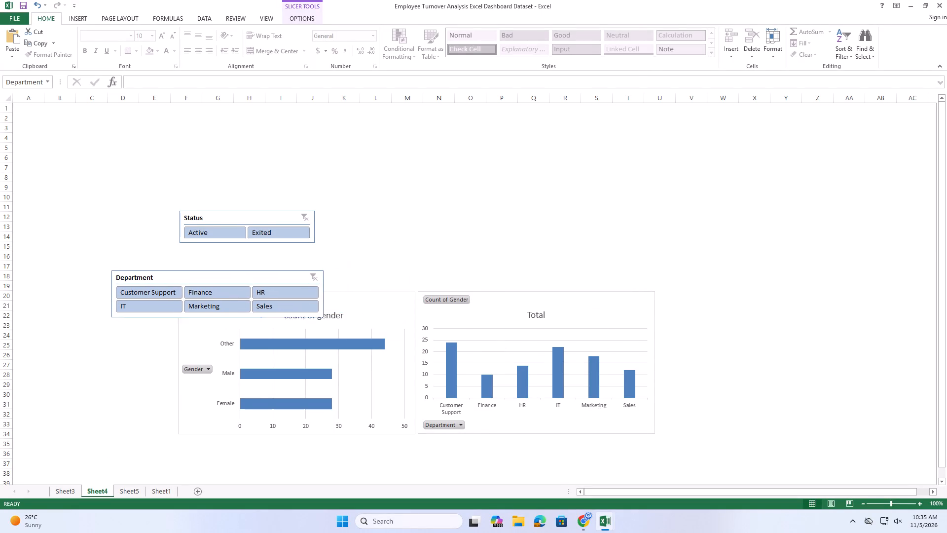
pyautogui.moveTo(280, 276); pyautogui.dragTo(265, 278)
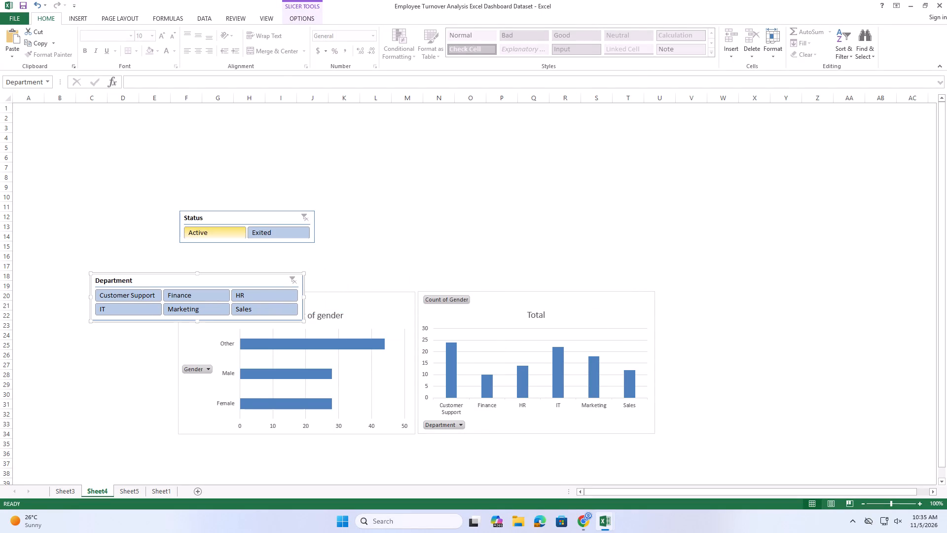
pyautogui.click(268, 18)
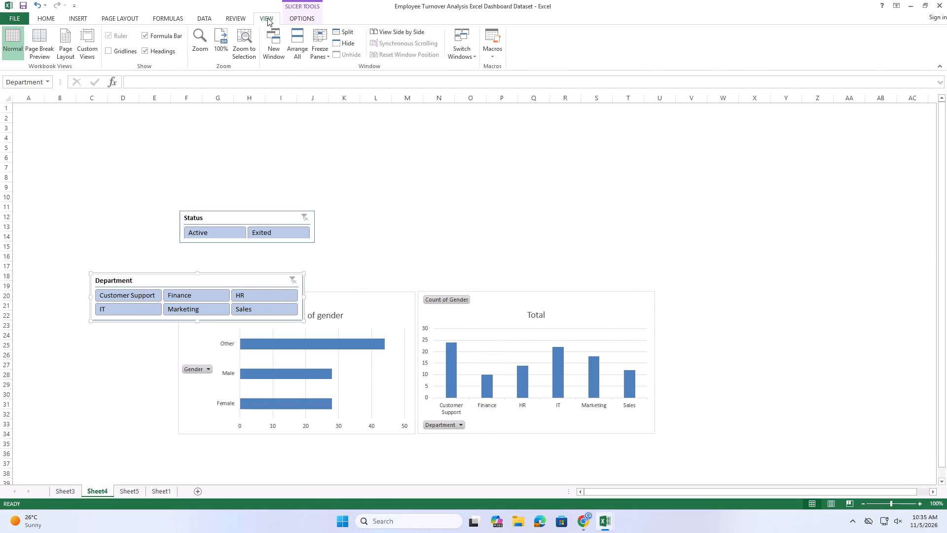
pyautogui.click(245, 19)
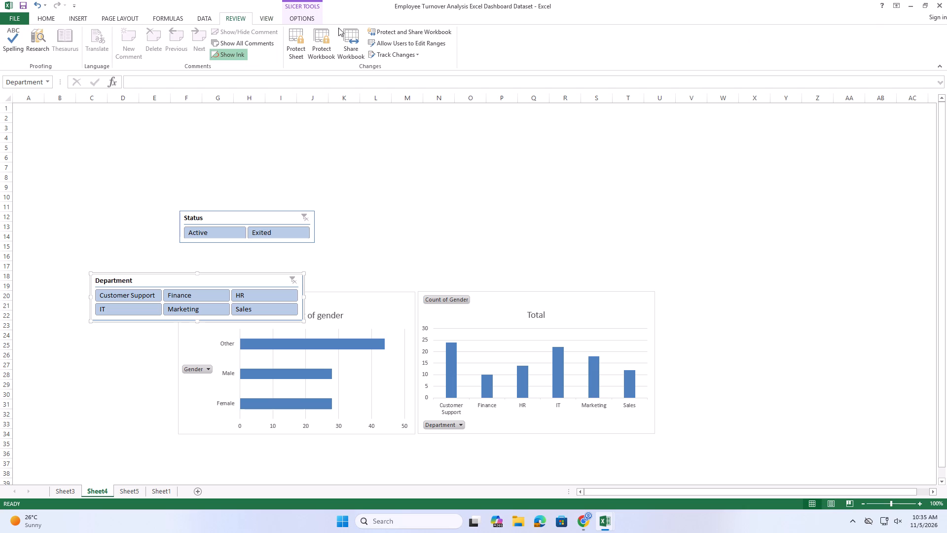
pyautogui.click(310, 20)
pyautogui.click(520, 35)
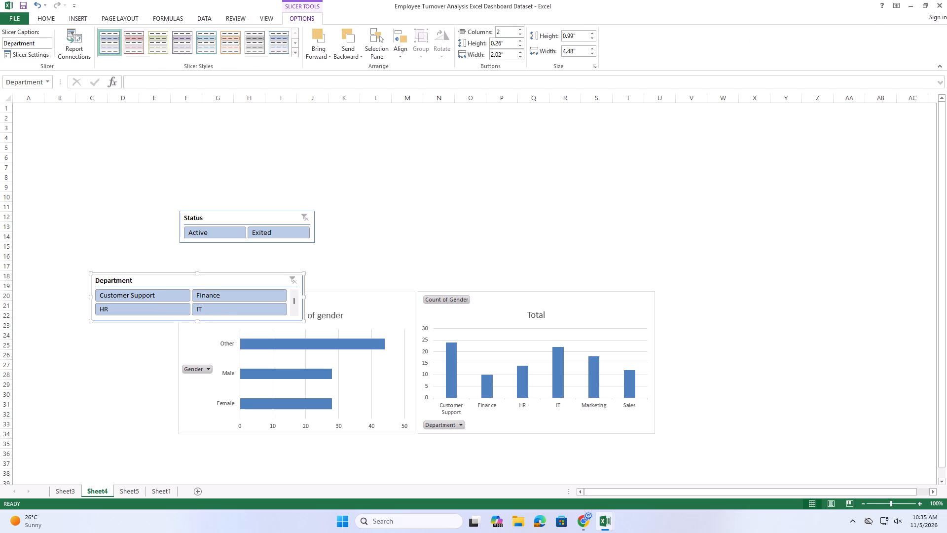
pyautogui.moveTo(197, 319); pyautogui.dragTo(195, 343)
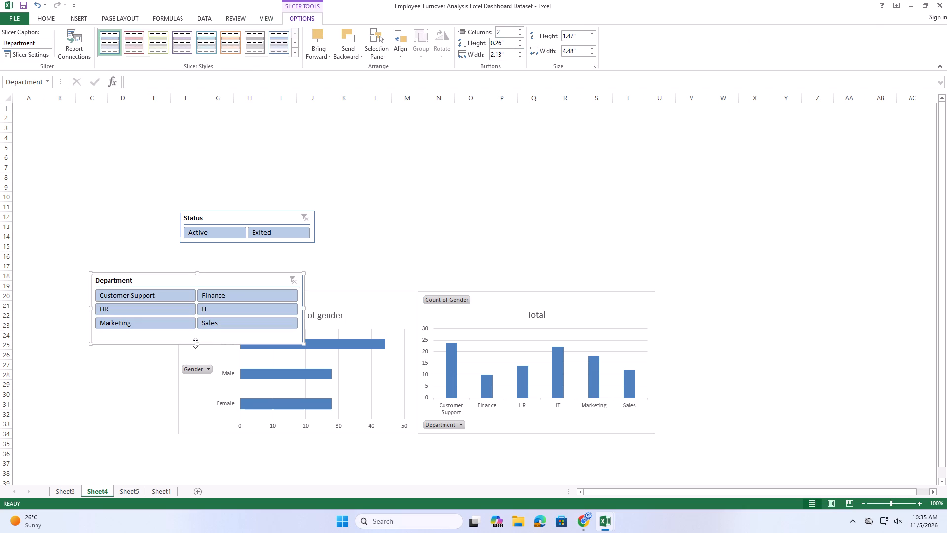
pyautogui.moveTo(197, 344); pyautogui.dragTo(201, 334)
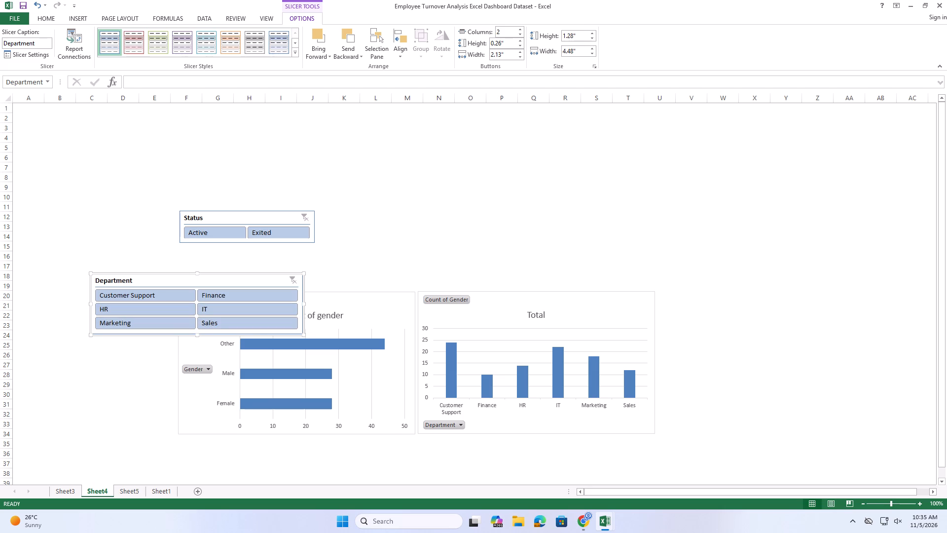
pyautogui.moveTo(304, 304); pyautogui.dragTo(291, 306)
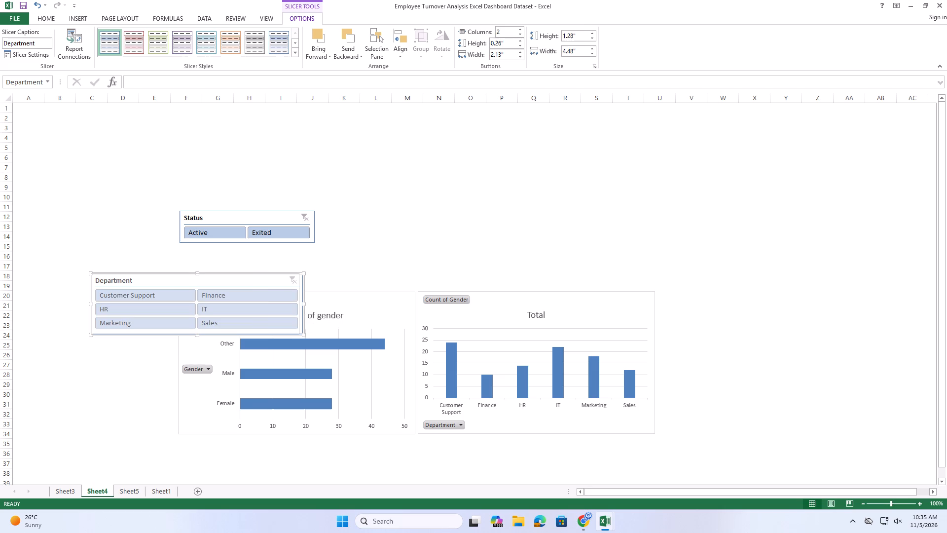
pyautogui.moveTo(291, 306); pyautogui.dragTo(254, 307)
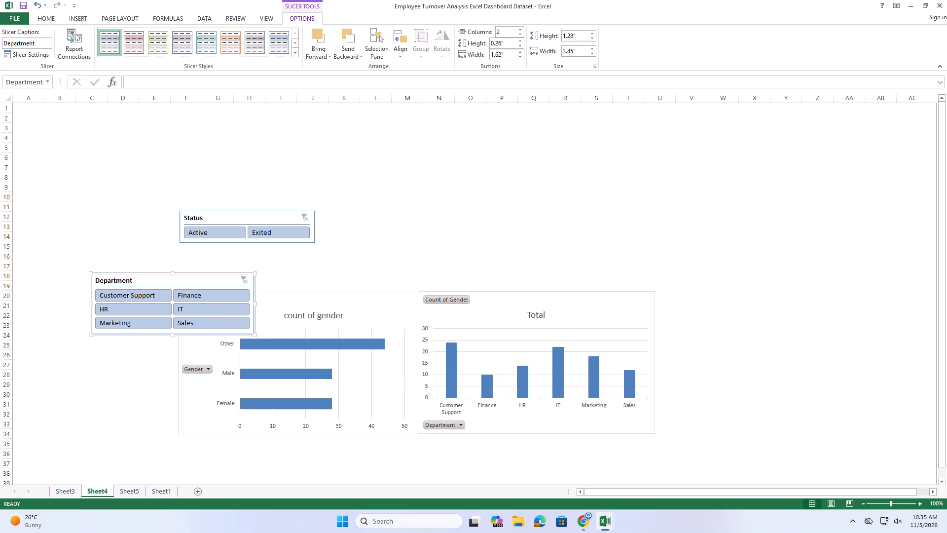
pyautogui.moveTo(254, 304); pyautogui.dragTo(237, 305)
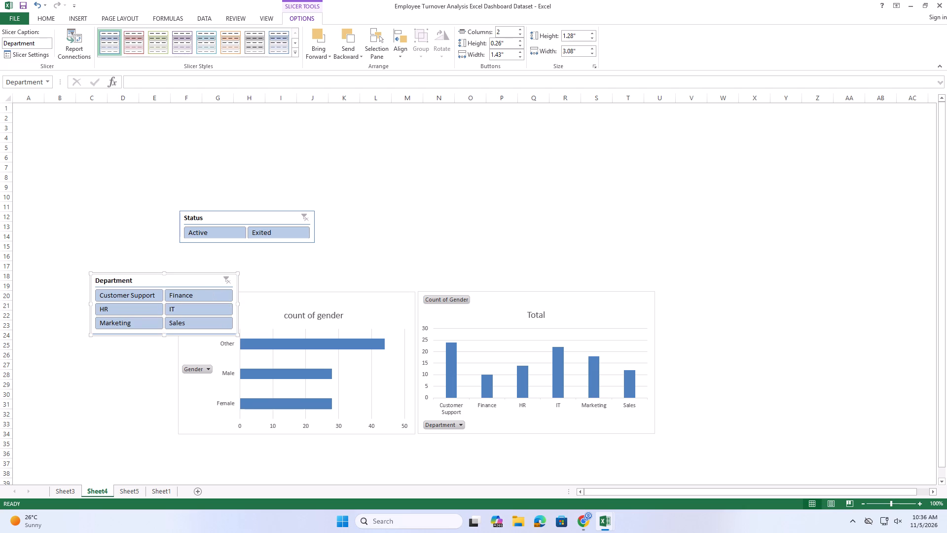
# Place the Department slicer immediately to the left of the count of gender chart, level with its upper edge.
pyautogui.moveTo(212, 281); pyautogui.dragTo(146, 300)
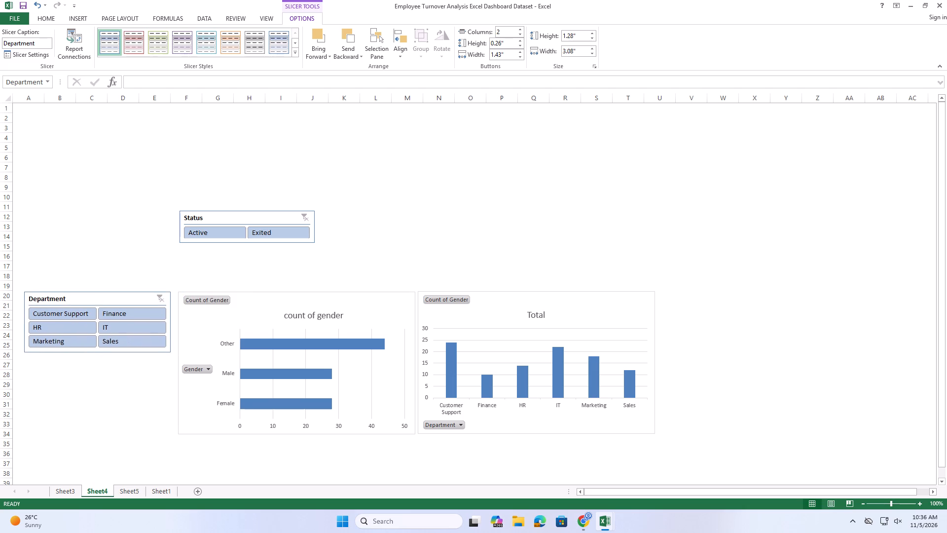
pyautogui.moveTo(146, 300); pyautogui.dragTo(152, 299)
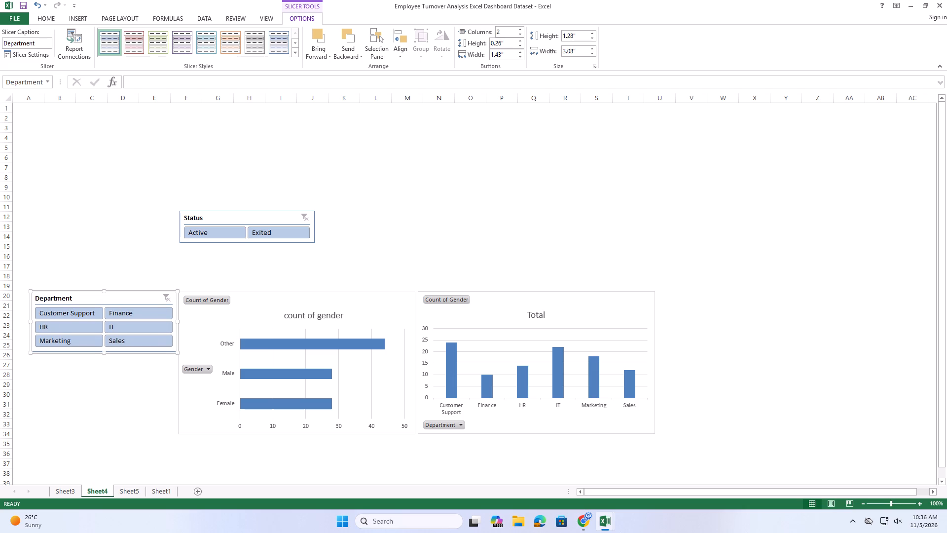
# Place the Status slicer directly below the Department slicer, resize it to about 0.7 in high by 3.09 in wide, and align their edges.
pyautogui.moveTo(250, 216); pyautogui.dragTo(101, 358)
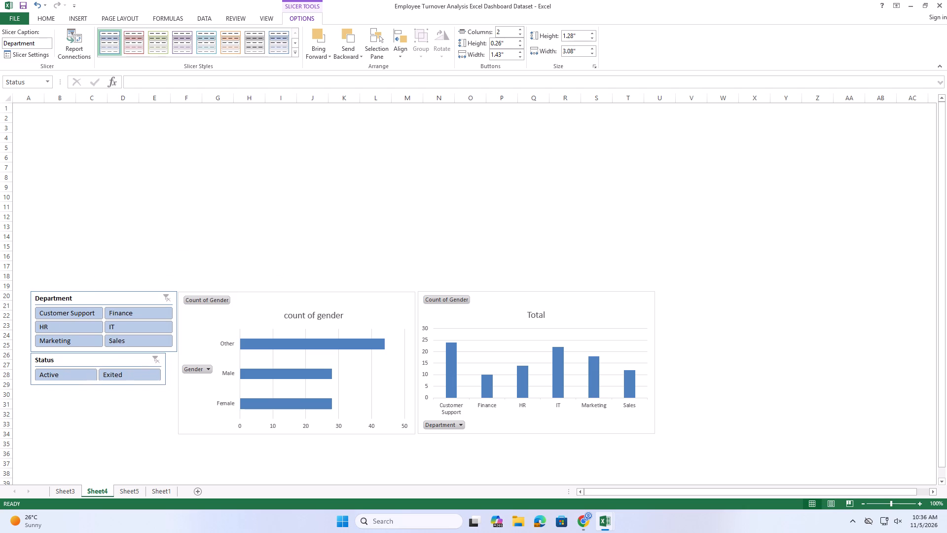
pyautogui.moveTo(101, 358); pyautogui.dragTo(100, 357)
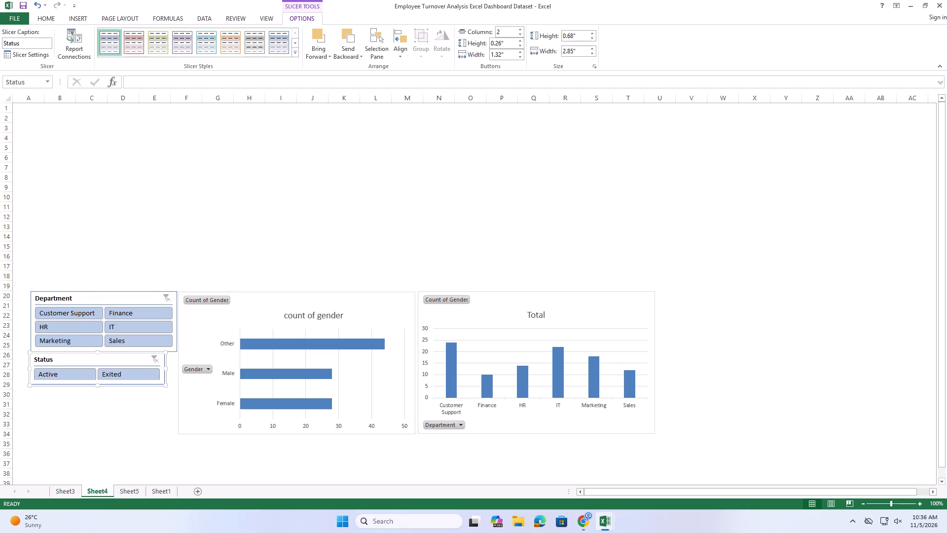
pyautogui.moveTo(164, 384); pyautogui.dragTo(175, 397)
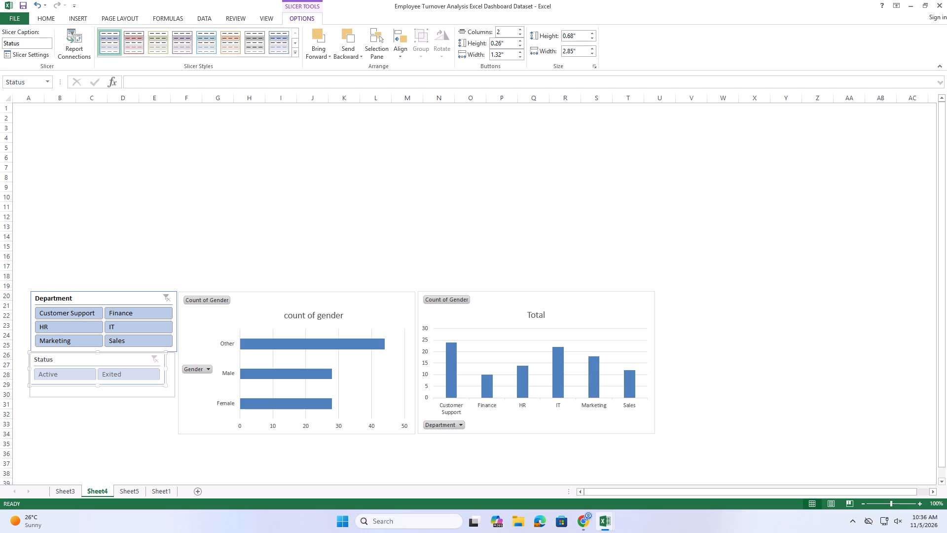
pyautogui.moveTo(175, 397); pyautogui.dragTo(177, 400)
pyautogui.moveTo(177, 400); pyautogui.dragTo(176, 398)
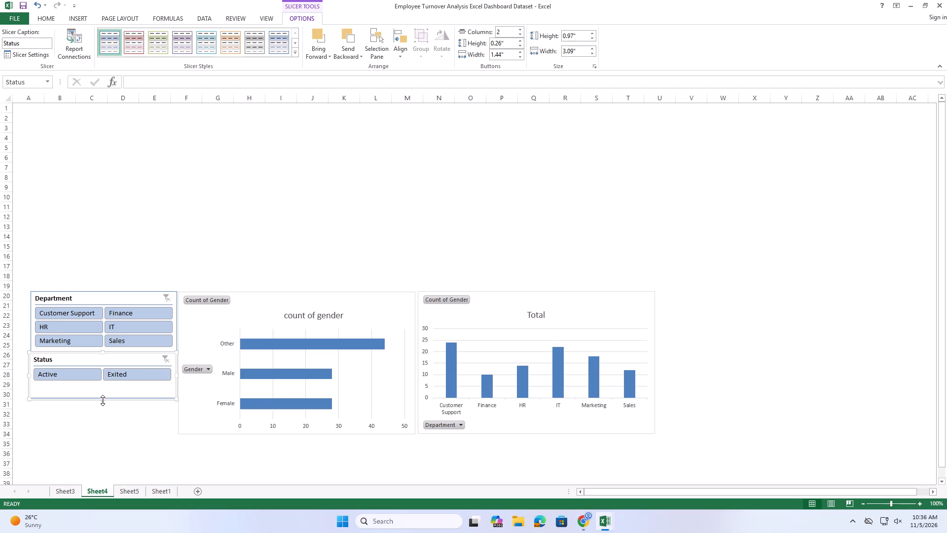
pyautogui.moveTo(102, 400); pyautogui.dragTo(106, 385)
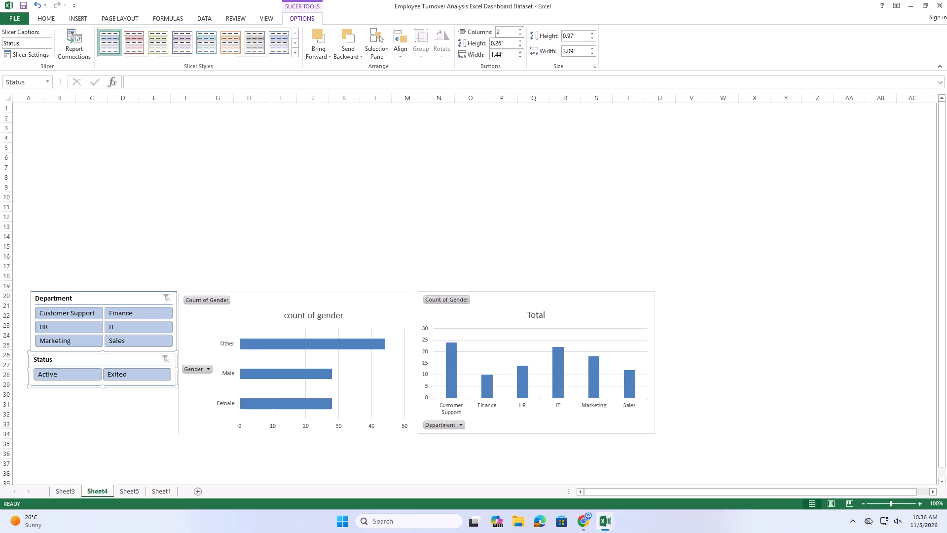
pyautogui.click(266, 226)
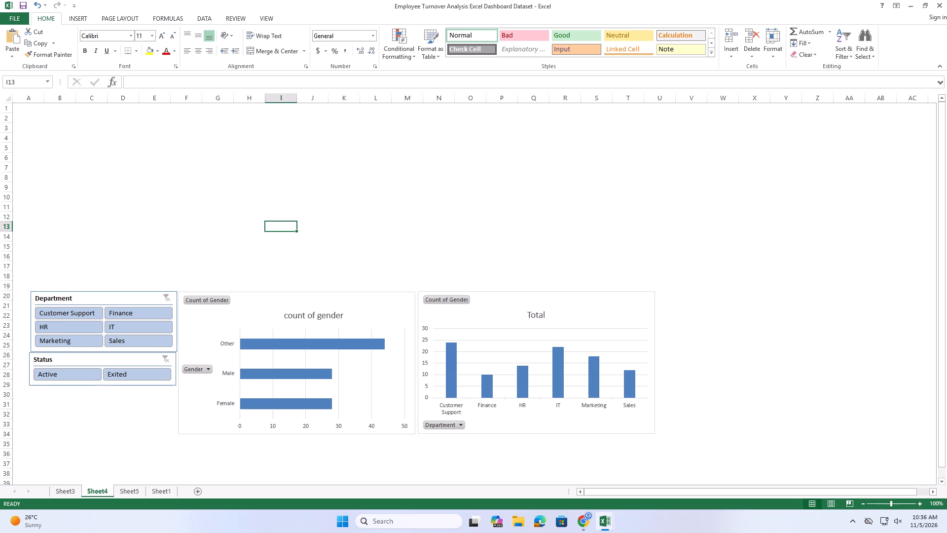
pyautogui.click(130, 359)
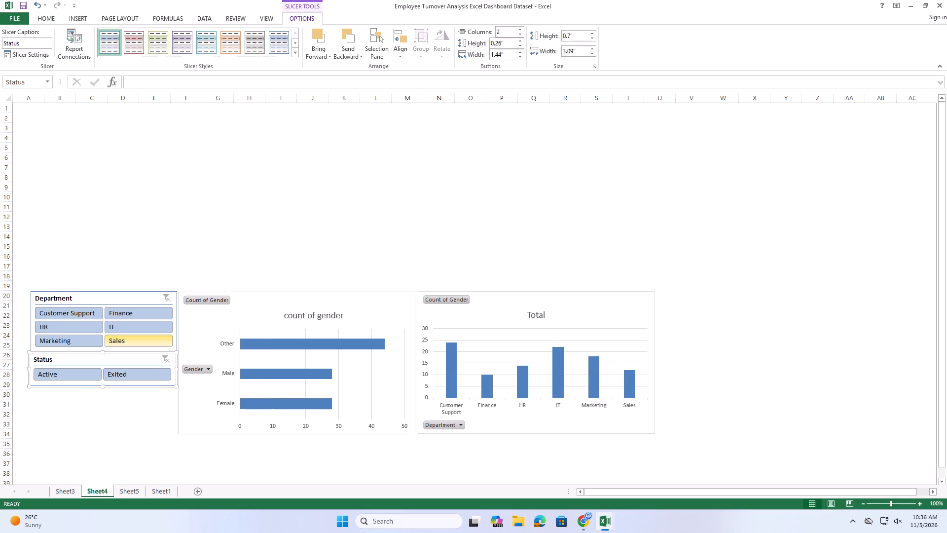
pyautogui.press('Right')
pyautogui.click(241, 242)
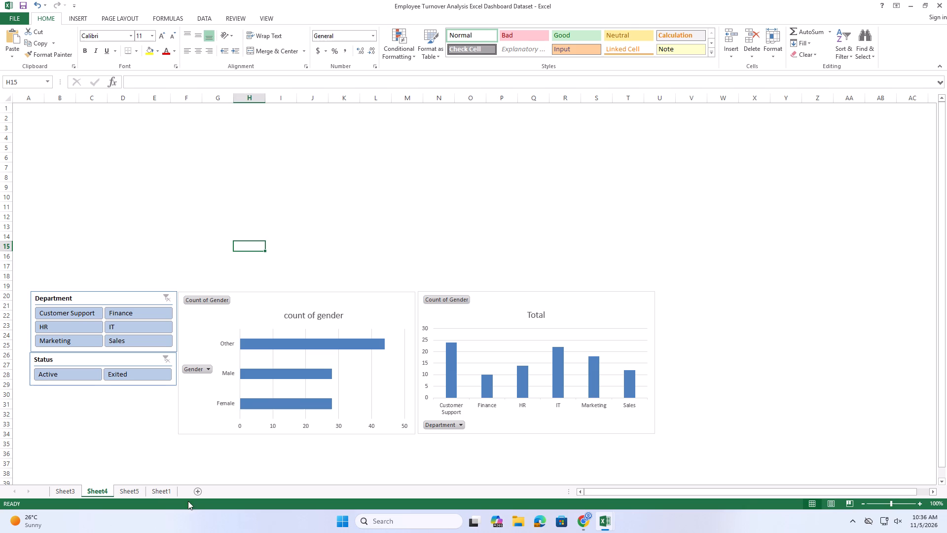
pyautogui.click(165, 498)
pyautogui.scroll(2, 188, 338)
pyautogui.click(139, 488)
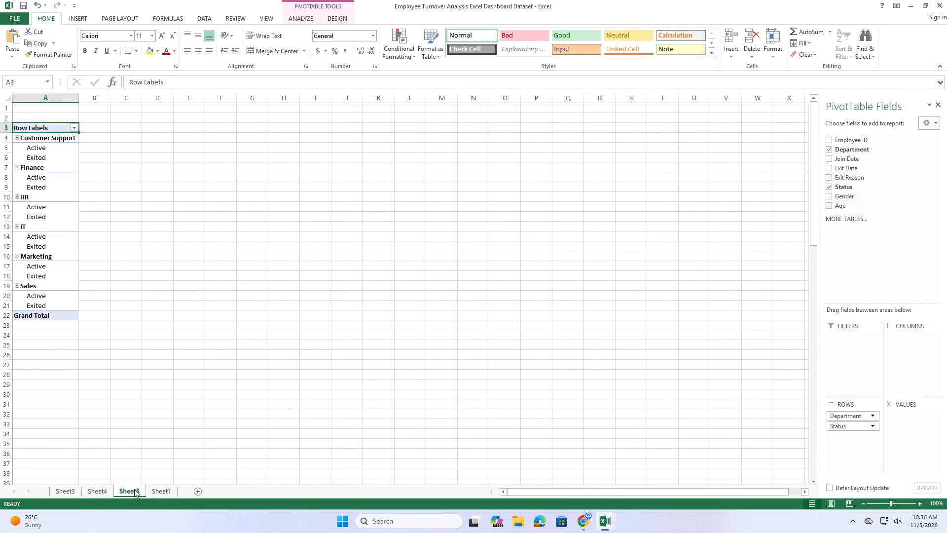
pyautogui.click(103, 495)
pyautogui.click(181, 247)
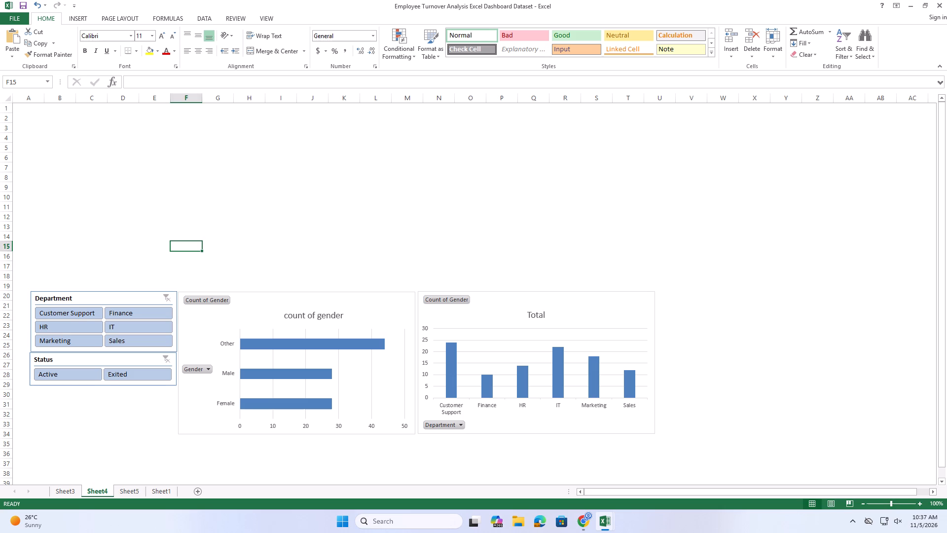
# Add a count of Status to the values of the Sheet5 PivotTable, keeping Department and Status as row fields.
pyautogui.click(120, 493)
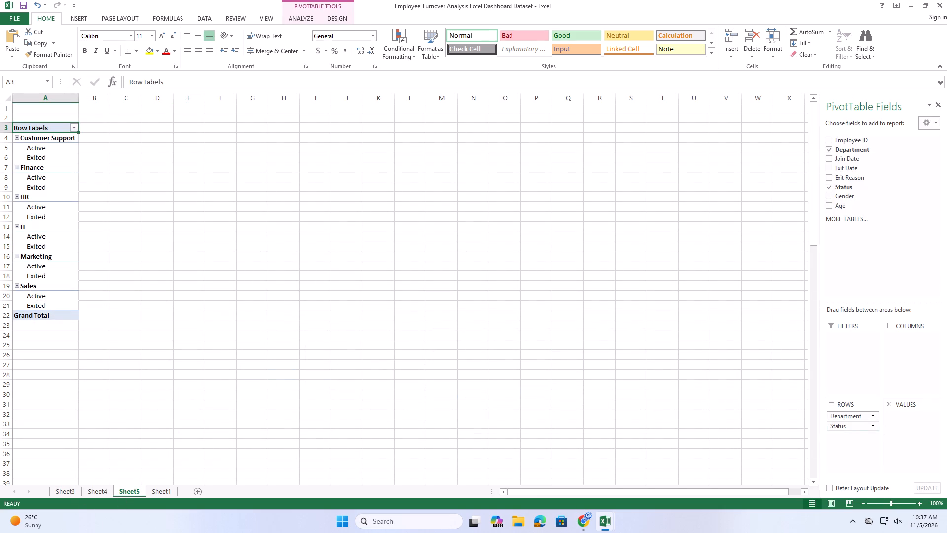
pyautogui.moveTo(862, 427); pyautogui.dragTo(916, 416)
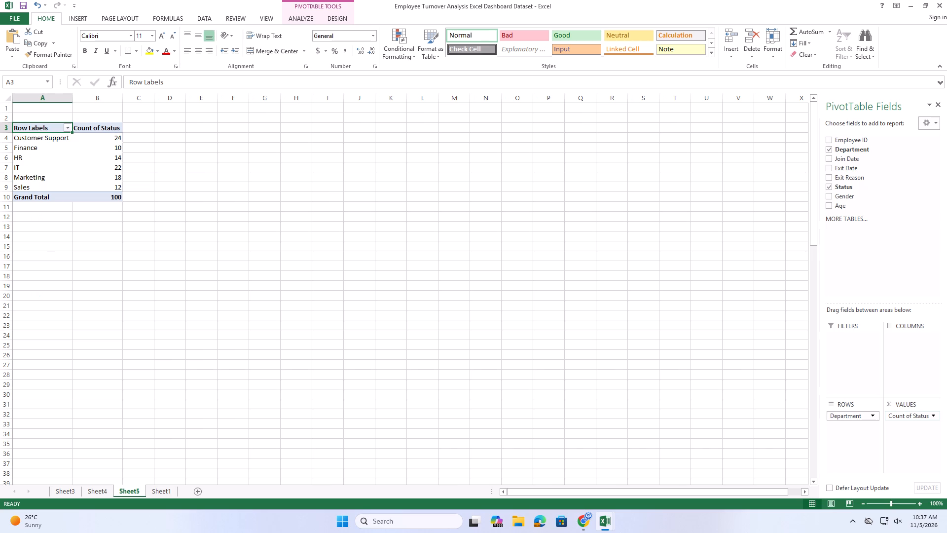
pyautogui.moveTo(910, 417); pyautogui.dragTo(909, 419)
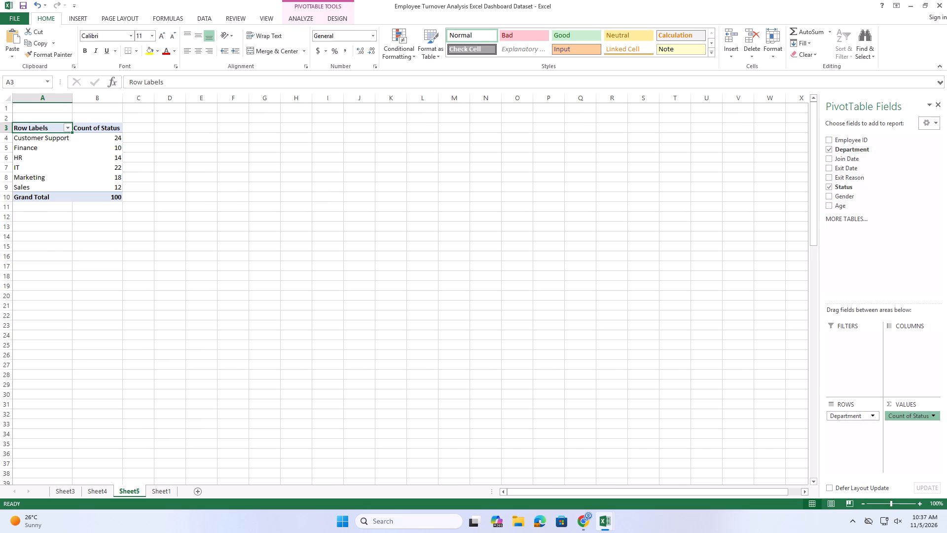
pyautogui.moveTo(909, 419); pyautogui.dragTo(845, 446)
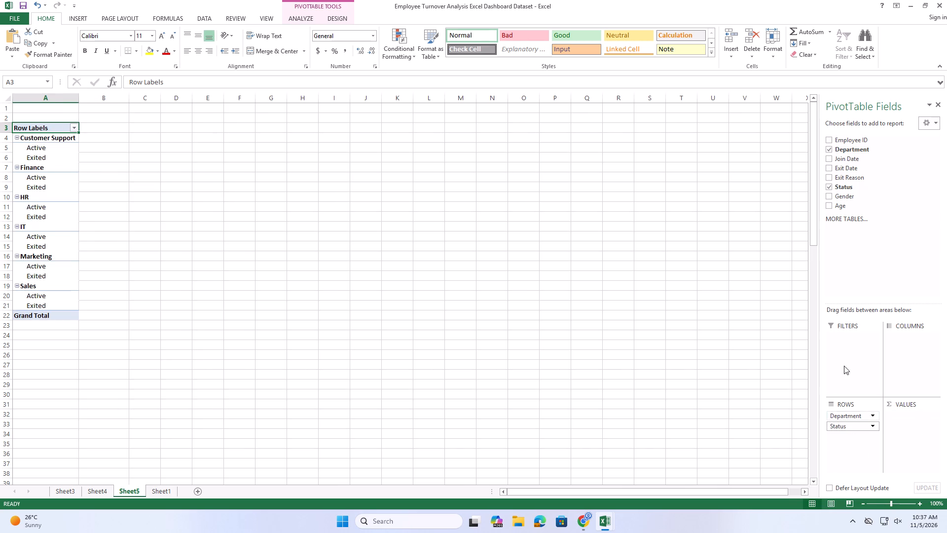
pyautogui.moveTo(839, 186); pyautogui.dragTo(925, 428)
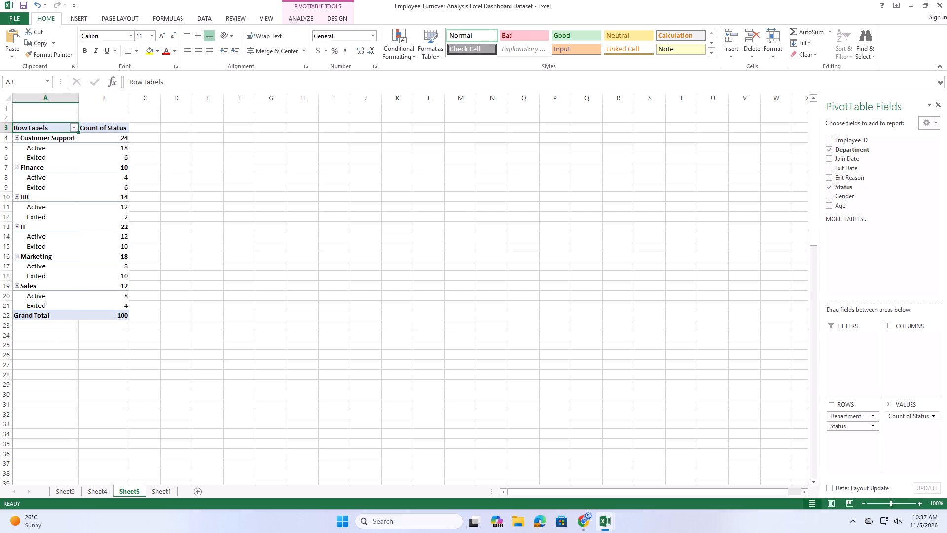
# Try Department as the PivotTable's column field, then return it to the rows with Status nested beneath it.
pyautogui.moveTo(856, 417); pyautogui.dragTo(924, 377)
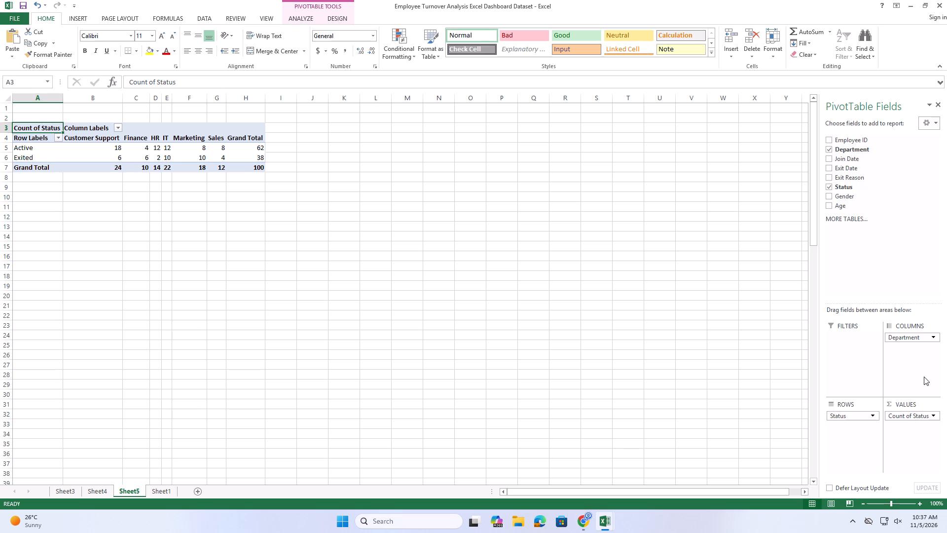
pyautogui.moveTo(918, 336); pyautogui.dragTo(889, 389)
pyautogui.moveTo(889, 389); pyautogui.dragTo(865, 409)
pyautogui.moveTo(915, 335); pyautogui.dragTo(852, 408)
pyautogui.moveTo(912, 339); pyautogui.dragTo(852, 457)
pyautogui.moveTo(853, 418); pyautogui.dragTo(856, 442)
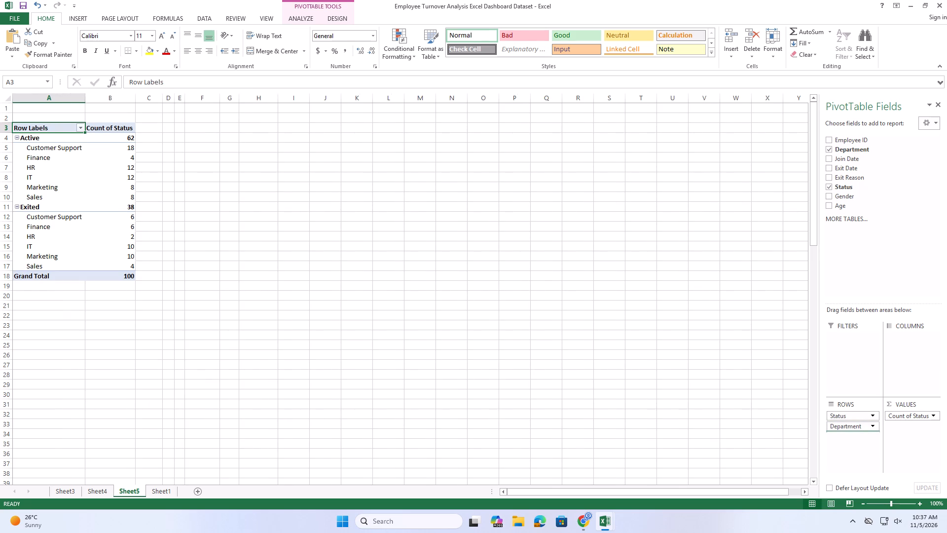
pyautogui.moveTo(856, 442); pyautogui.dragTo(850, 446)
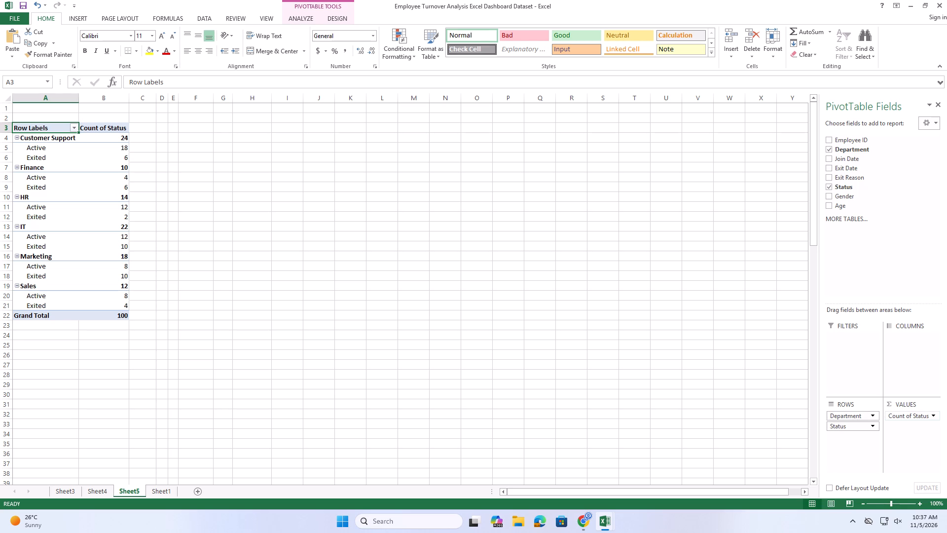
# Remove Status from the Sheet5 PivotTable and add Gender to the values as a count by department.
pyautogui.click(830, 189)
pyautogui.moveTo(830, 195); pyautogui.dragTo(830, 181)
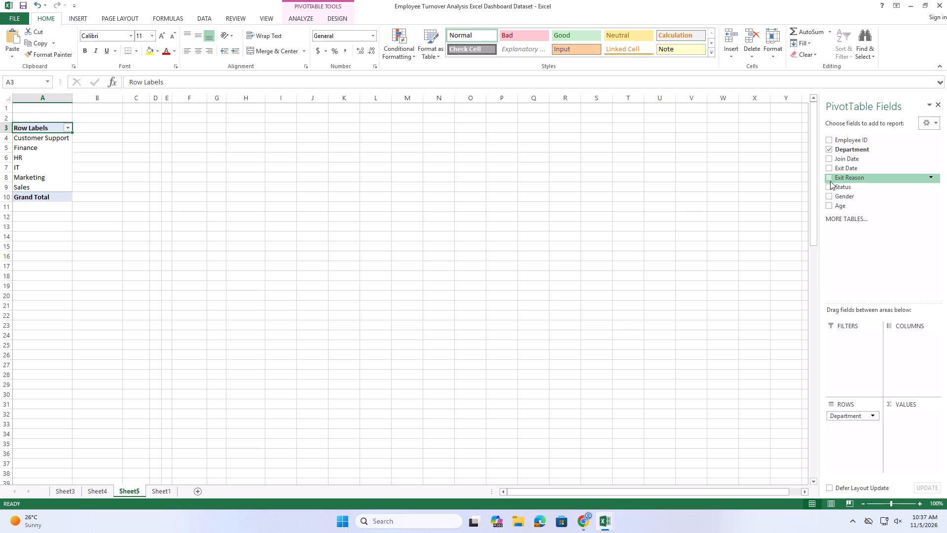
pyautogui.moveTo(830, 181); pyautogui.dragTo(915, 425)
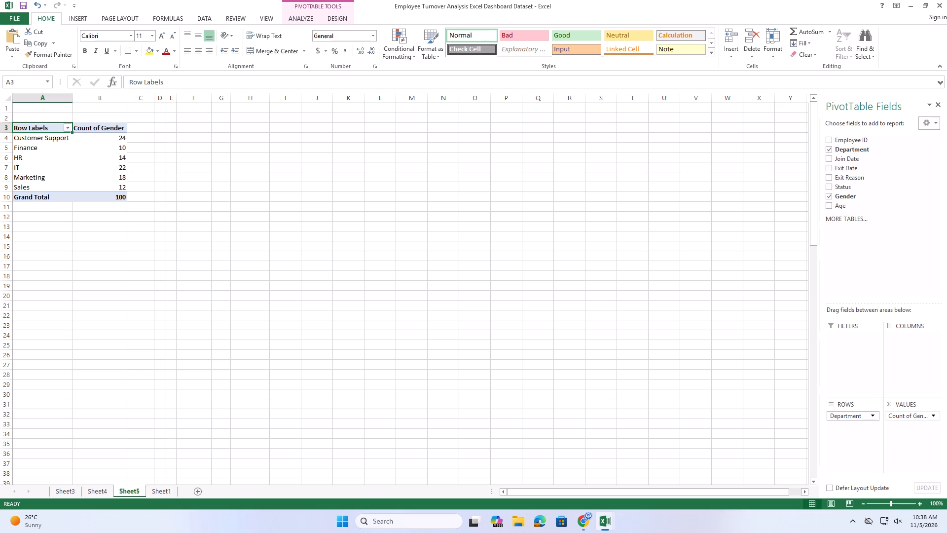
pyautogui.click(910, 416)
pyautogui.click(881, 266)
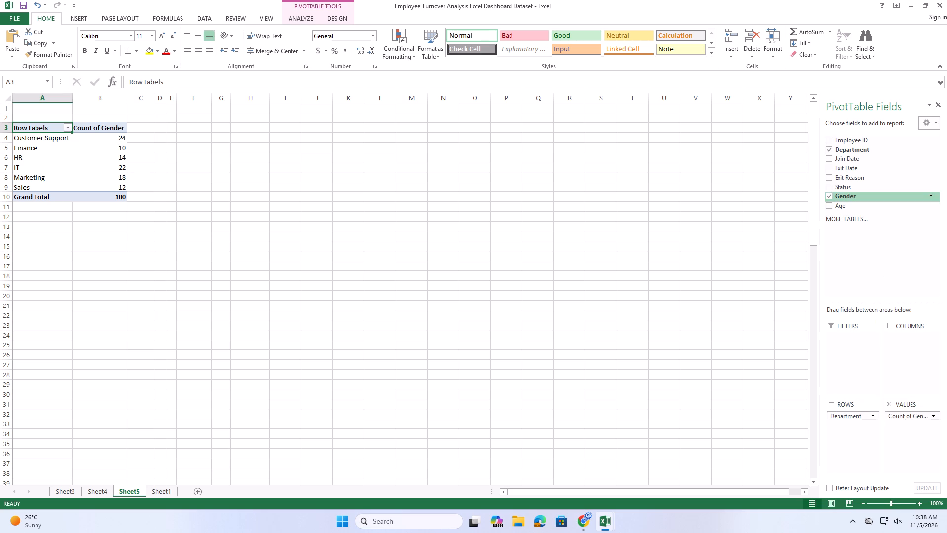
# Add Gender as a row field beneath Department in the Sheet5 PivotTable.
pyautogui.moveTo(843, 195); pyautogui.dragTo(855, 426)
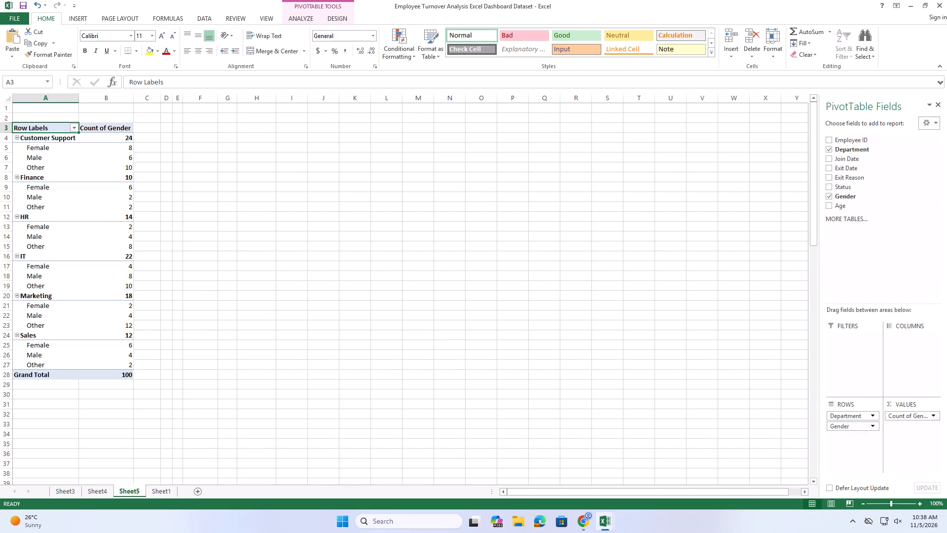
# Copy the whole Sheet5 PivotTable to Sheet3 starting at cell Q2 and autofit columns Q and R.
pyautogui.moveTo(63, 126); pyautogui.dragTo(130, 369)
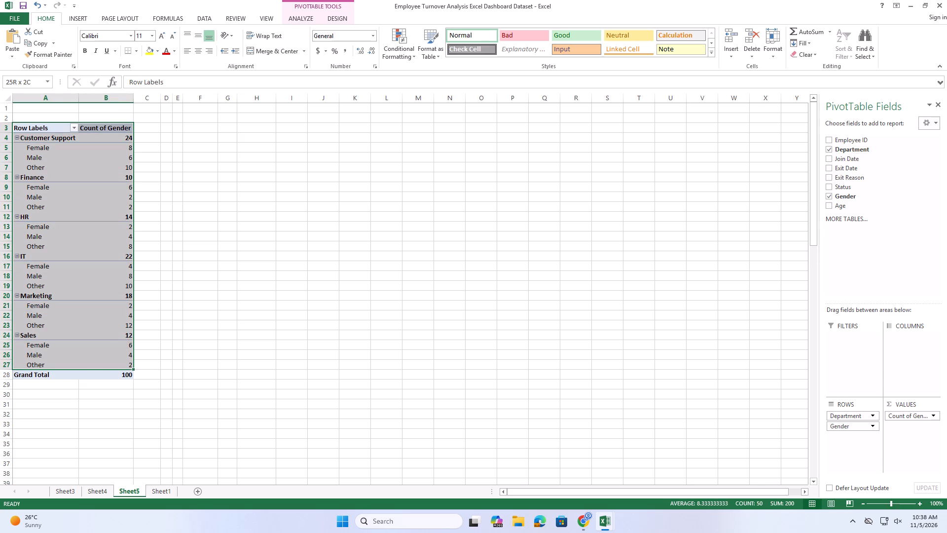
pyautogui.moveTo(130, 369); pyautogui.dragTo(129, 375)
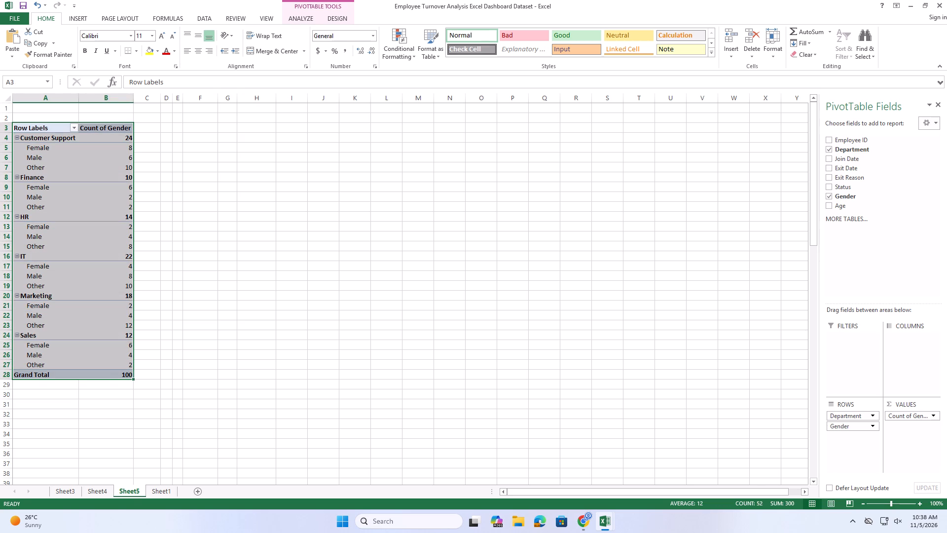
pyautogui.hotkey('ctrl', 'c')
pyautogui.click(95, 490)
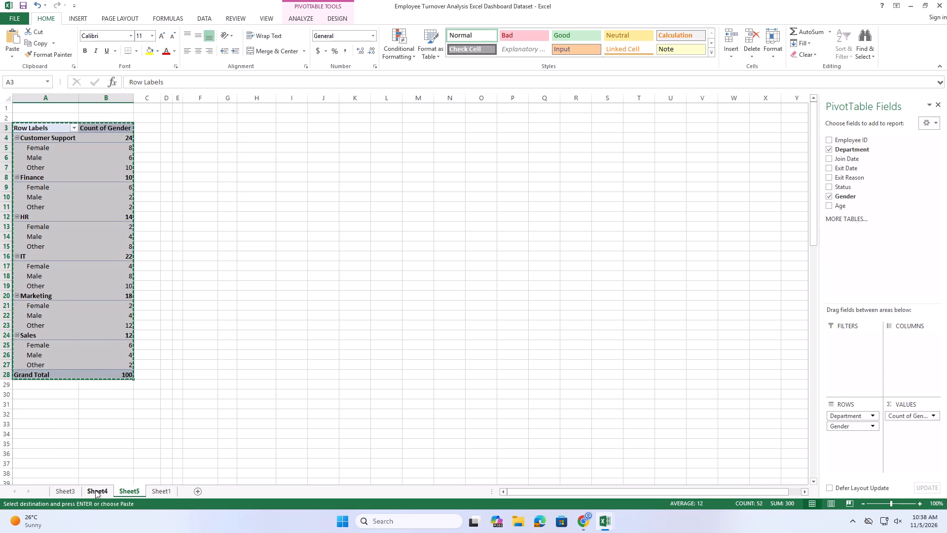
pyautogui.click(73, 494)
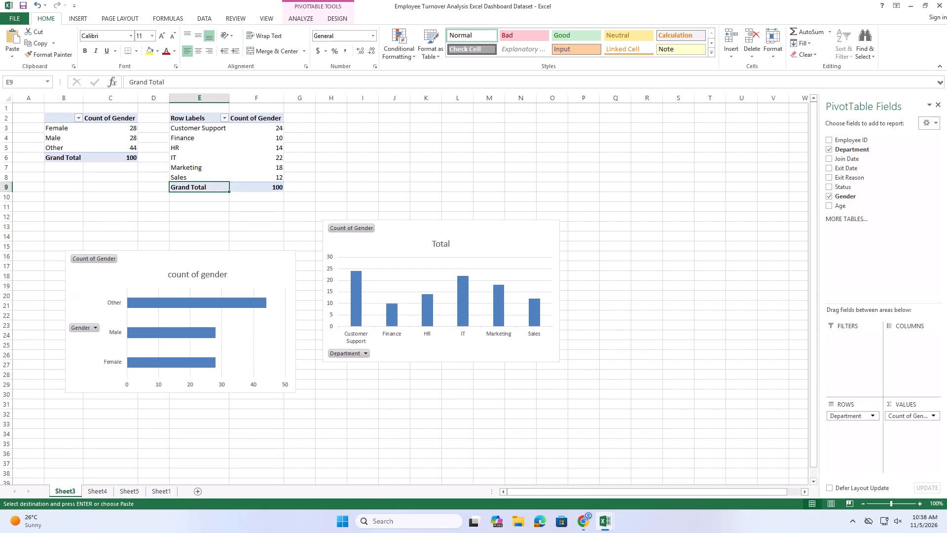
pyautogui.click(619, 118)
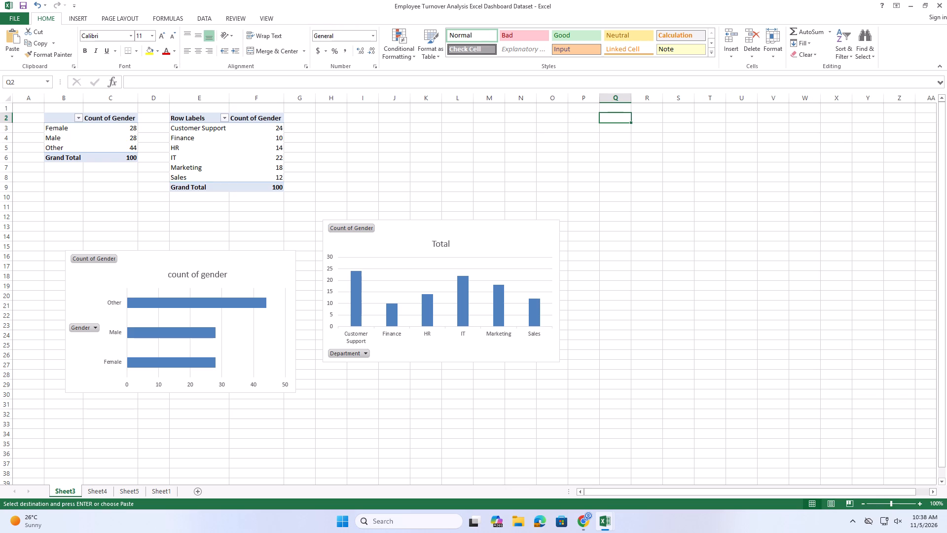
pyautogui.hotkey('ctrl', 'v')
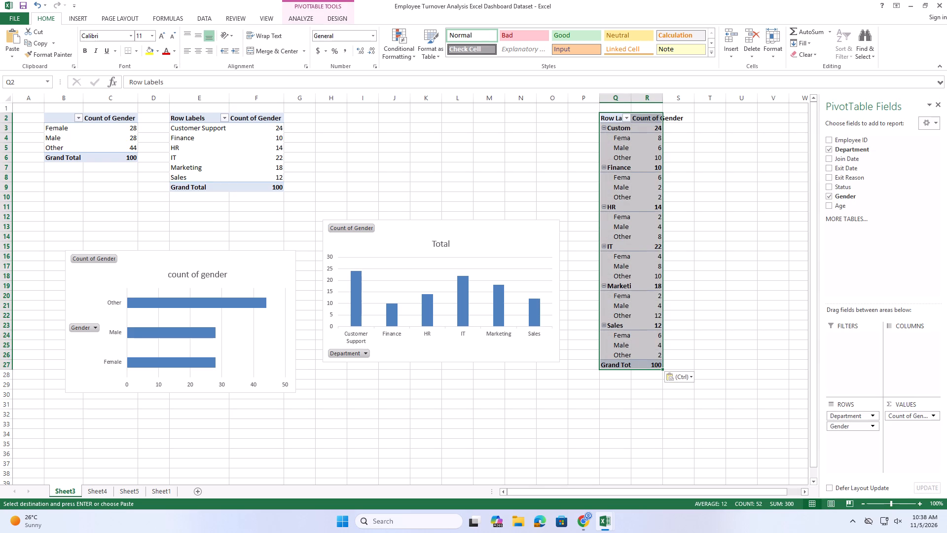
pyautogui.doubleClick(631, 97)
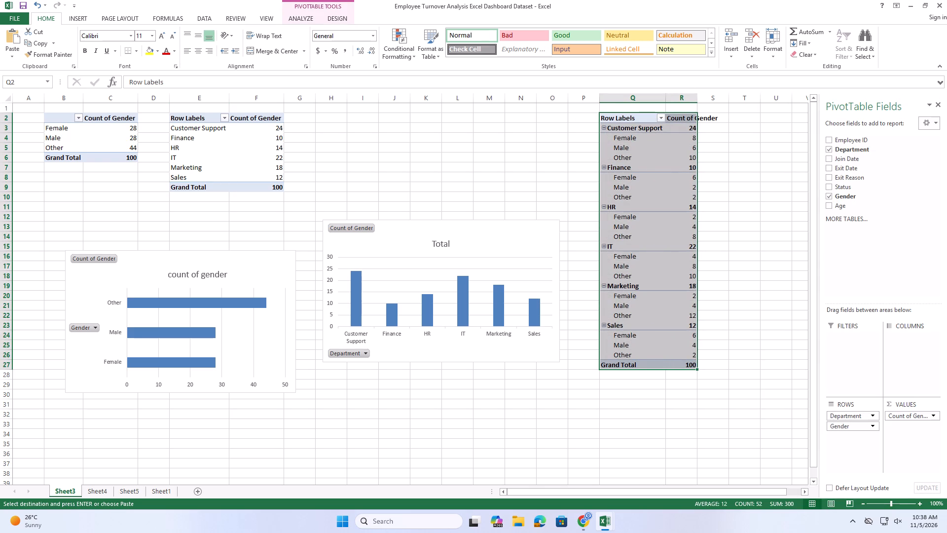
pyautogui.doubleClick(696, 100)
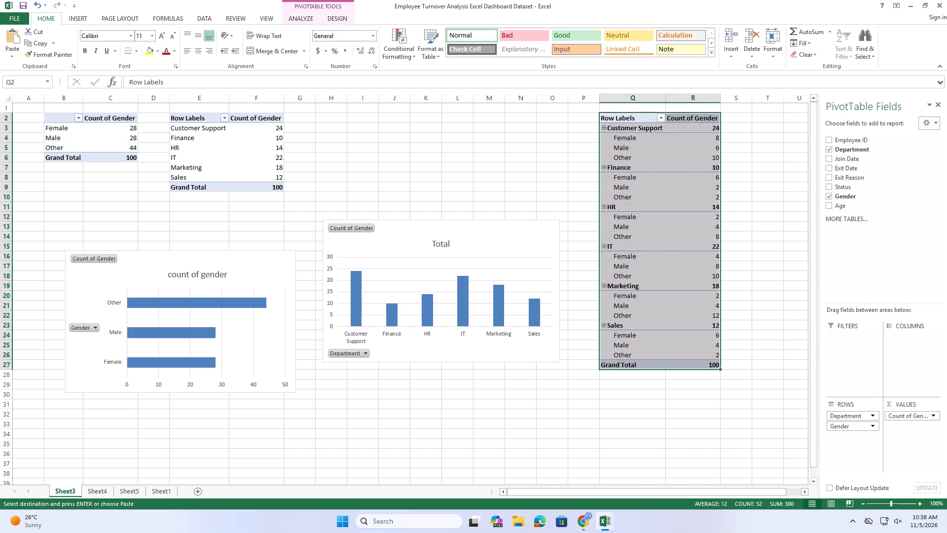
pyautogui.click(802, 138)
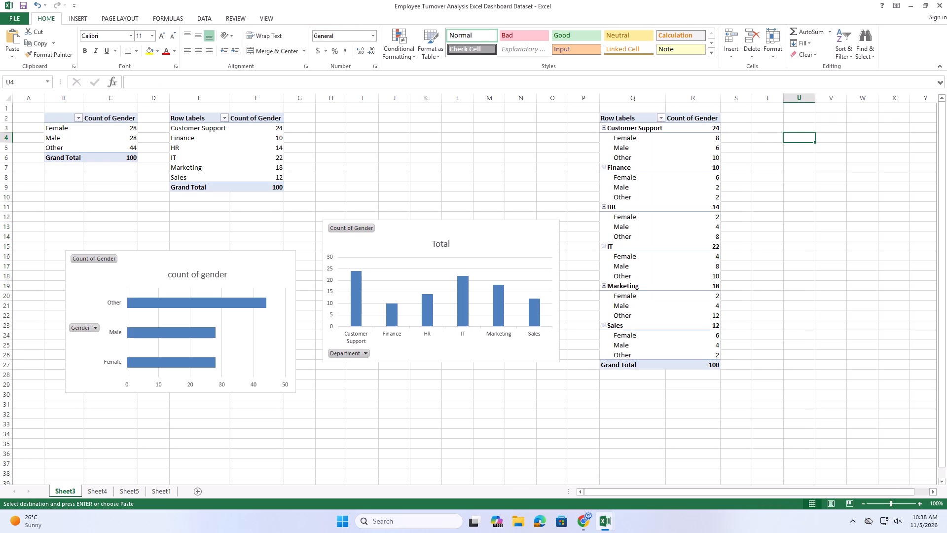
# Insert a Clustered Column chart from the department-and-gender PivotTable at Q2 on Sheet3.
pyautogui.moveTo(621, 116); pyautogui.dragTo(700, 363)
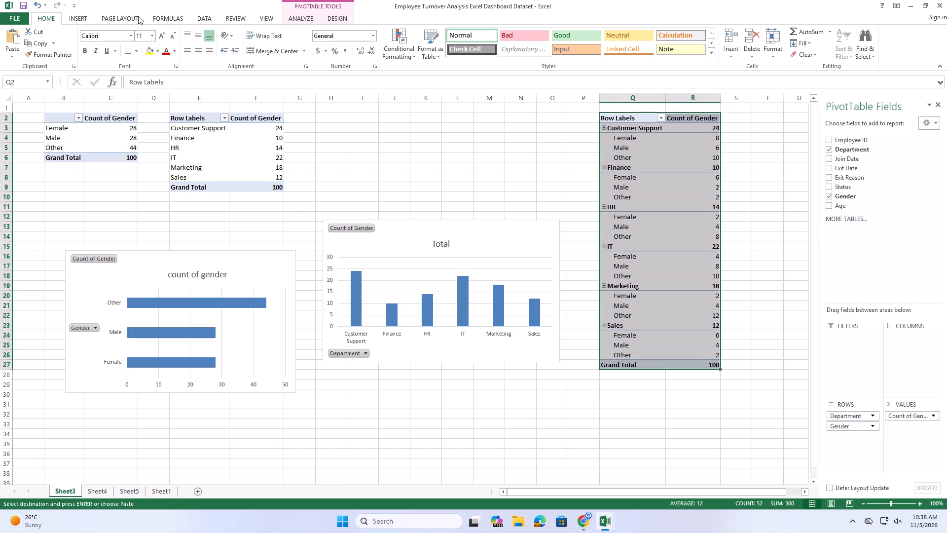
pyautogui.click(78, 20)
pyautogui.click(346, 41)
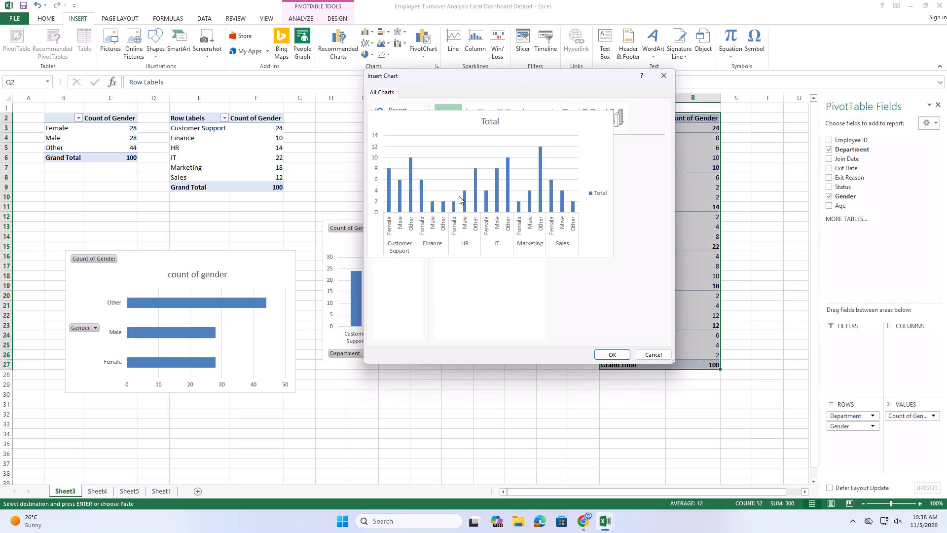
pyautogui.click(460, 196)
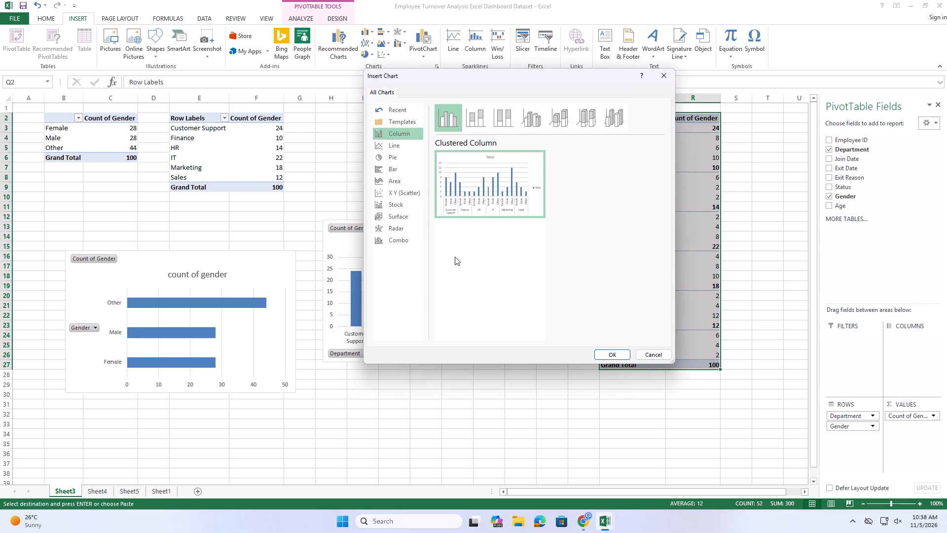
pyautogui.click(393, 157)
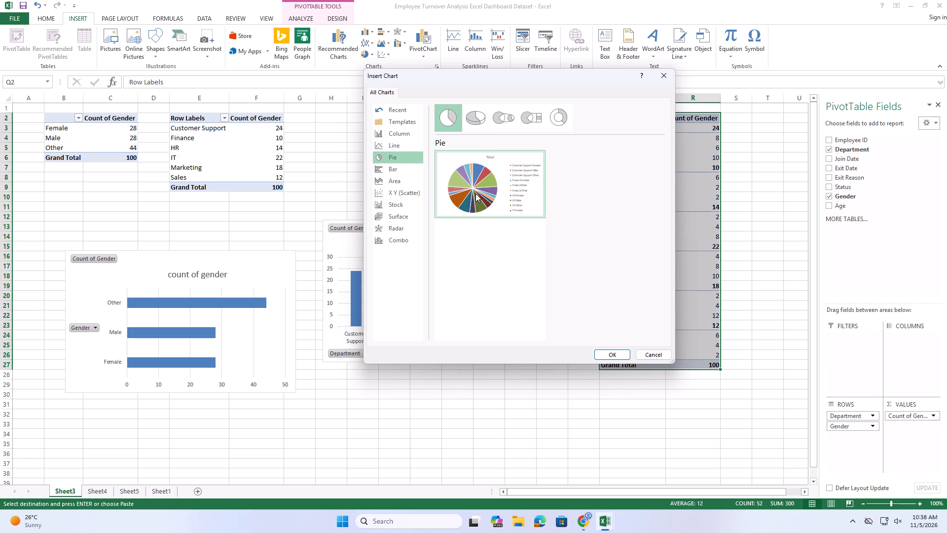
pyautogui.click(399, 182)
pyautogui.click(396, 167)
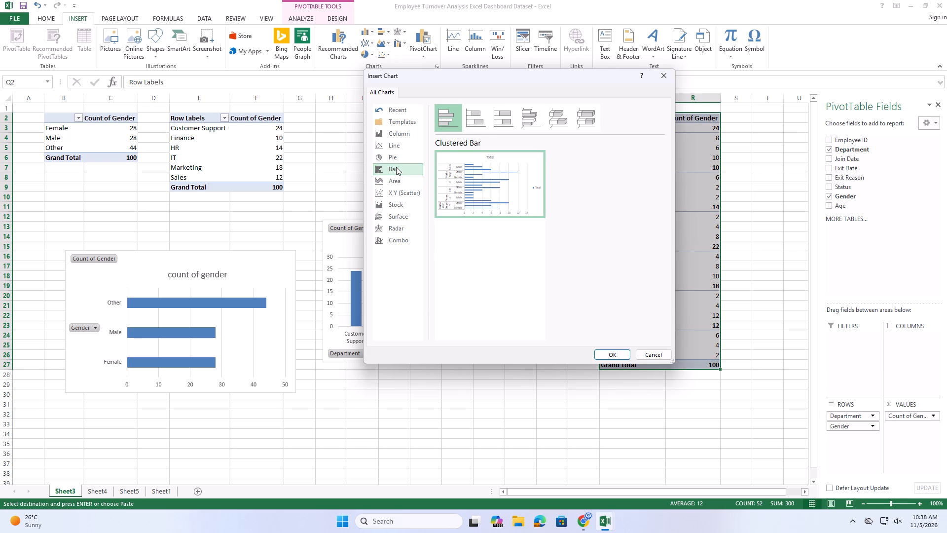
pyautogui.click(391, 136)
pyautogui.click(616, 352)
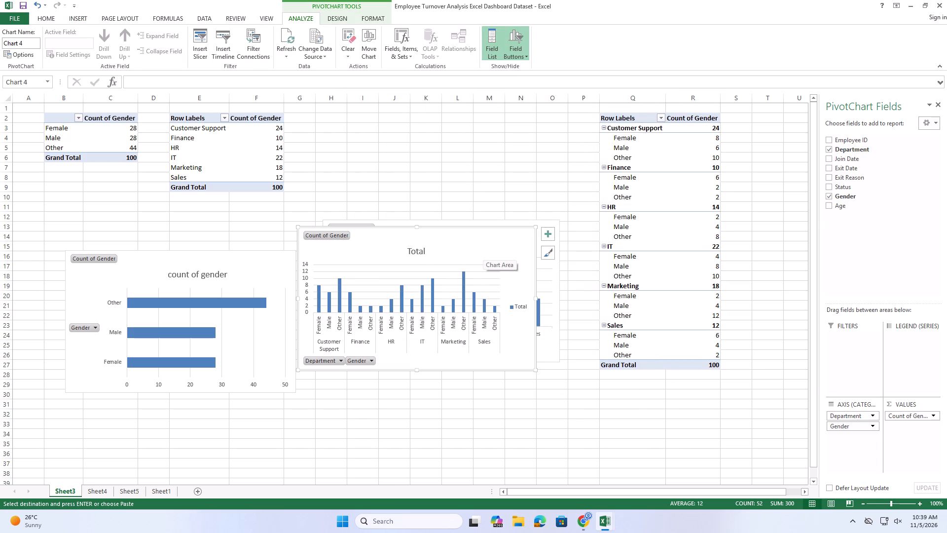
# Remove the legend from the new department-and-gender PivotChart.
pyautogui.click(548, 233)
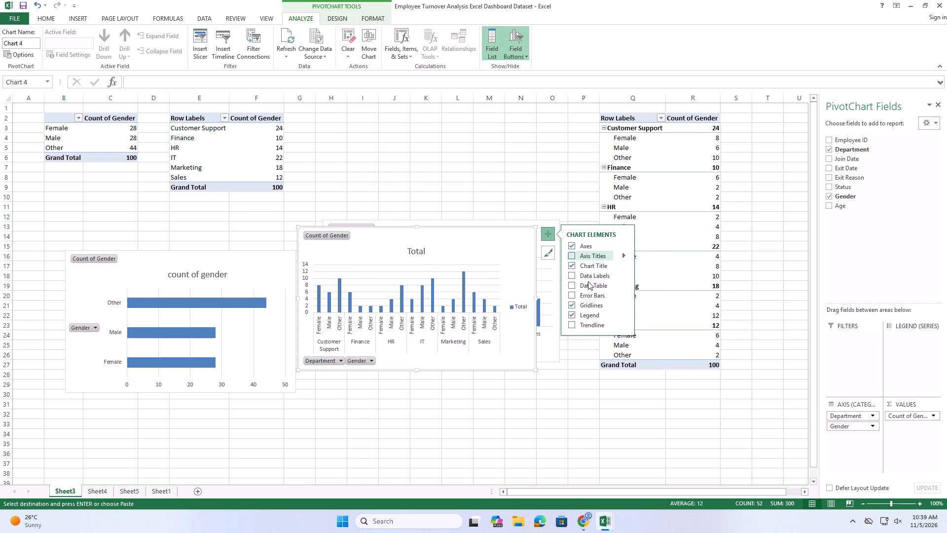
pyautogui.click(578, 313)
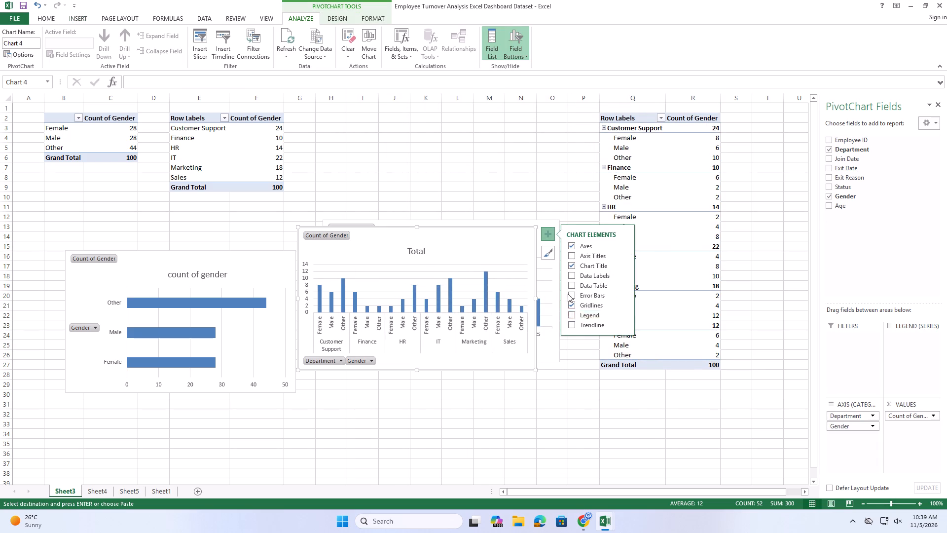
# Change the new PivotChart's title to "dept. wise gender".
pyautogui.click(424, 255)
pyautogui.click(426, 250)
pyautogui.click(423, 252)
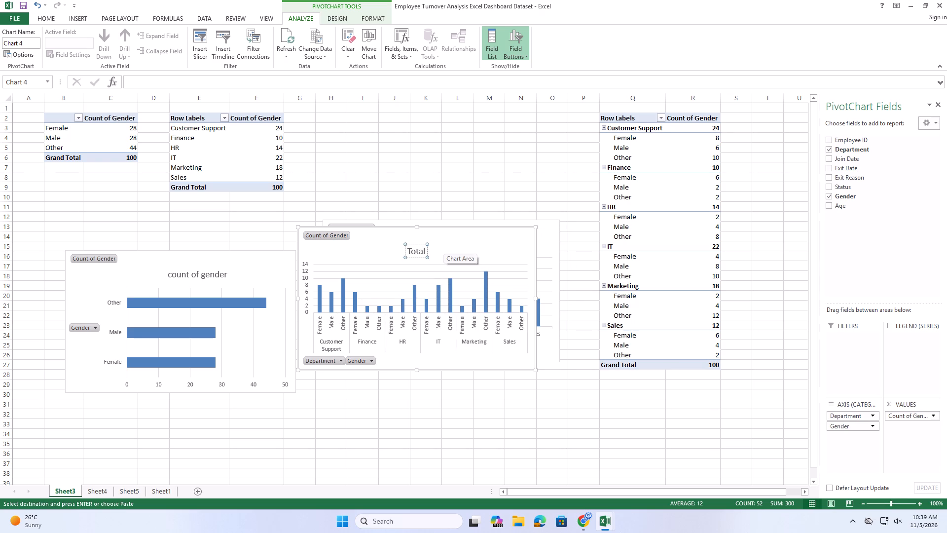
pyautogui.press('Right')
pyautogui.press('BackSpace')
pyautogui.press('BackSpace')
pyautogui.press('BackSpace')
pyautogui.press('BackSpace')
pyautogui.press('BackSpace')
pyautogui.write('dept.')
pyautogui.press('space')
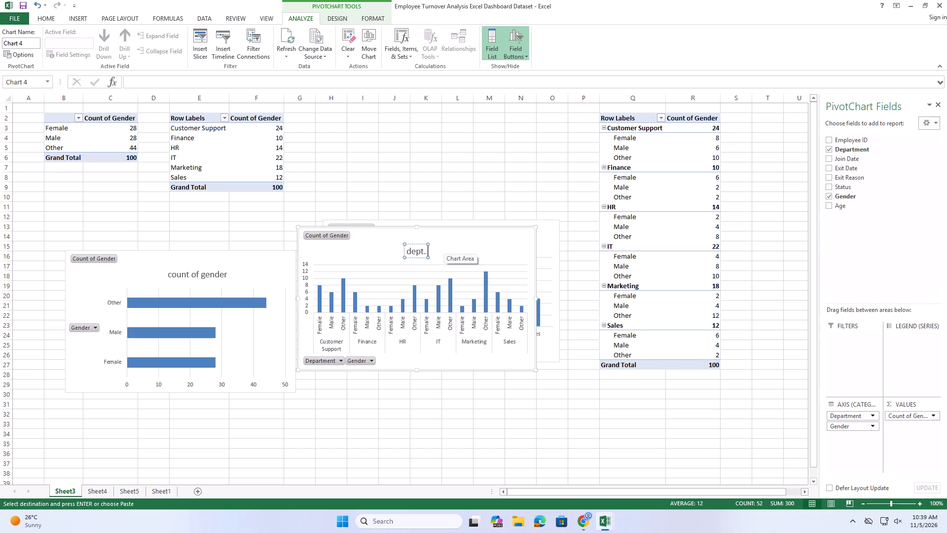
pyautogui.write('vs')
pyautogui.press('space')
pyautogui.press('BackSpace')
pyautogui.press('BackSpace')
pyautogui.press('BackSpace')
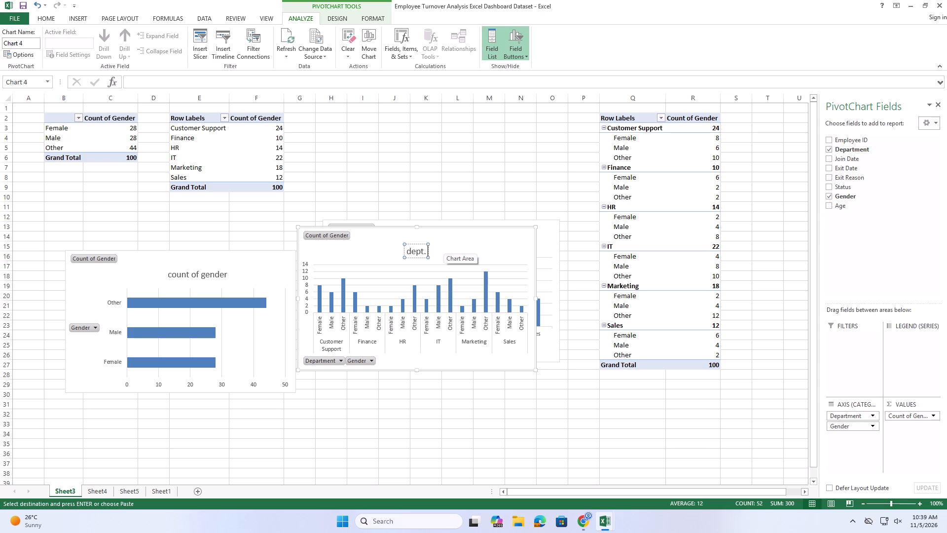
pyautogui.write('wise')
pyautogui.press('space')
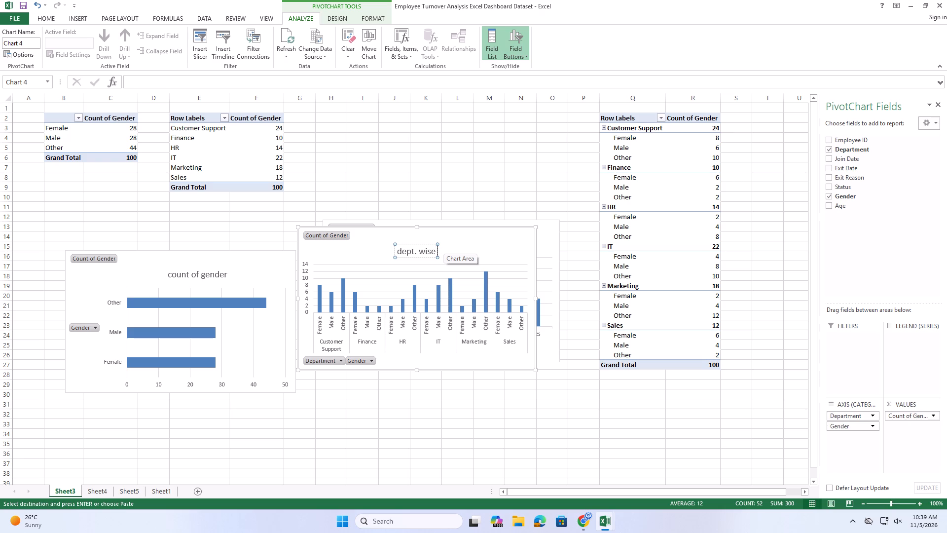
pyautogui.press('g')
pyautogui.press('r')
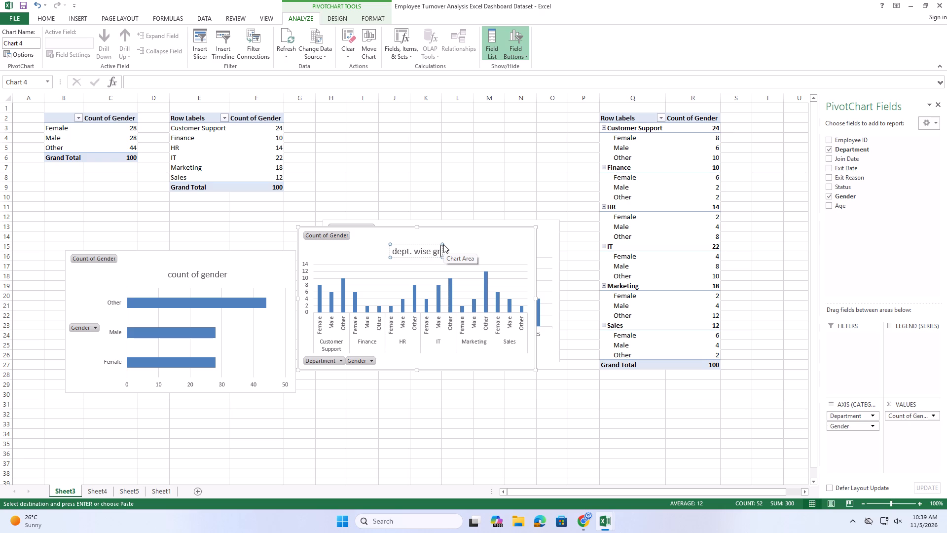
pyautogui.press('BackSpace')
pyautogui.press('e')
pyautogui.write('nder')
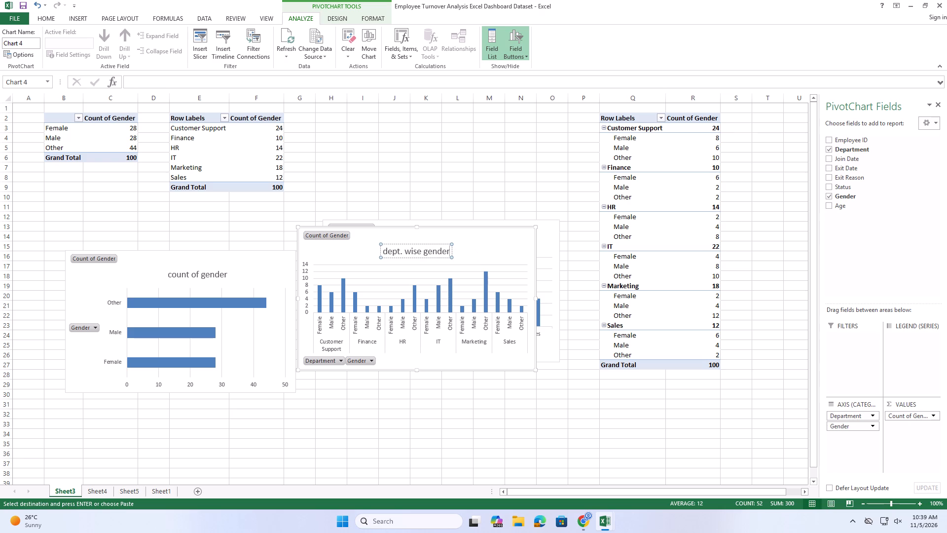
pyautogui.click(499, 244)
pyautogui.click(499, 241)
# Copy the "dept. wise gender" chart from Sheet3 onto the Sheet4 dashboard at cell F15.
pyautogui.hotkey('ctrl', 'c')
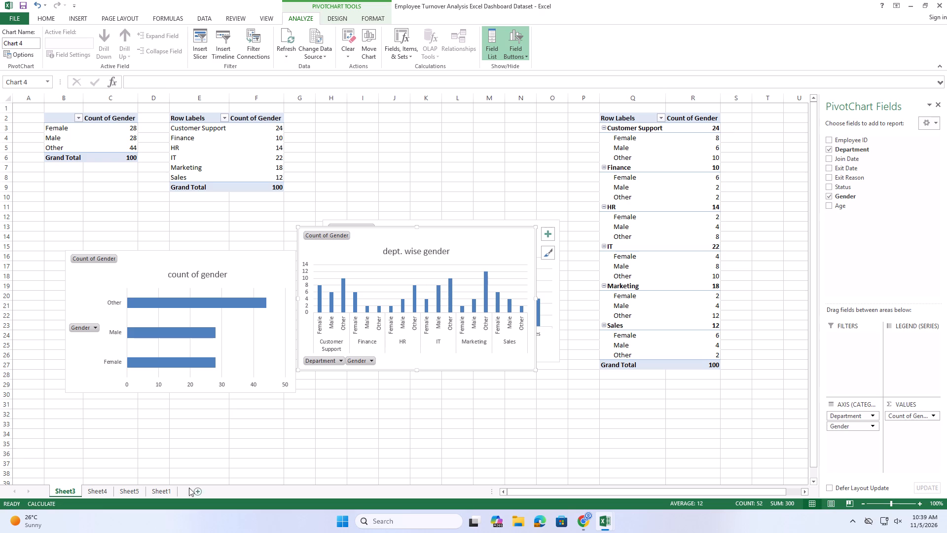
pyautogui.click(149, 490)
pyautogui.click(108, 493)
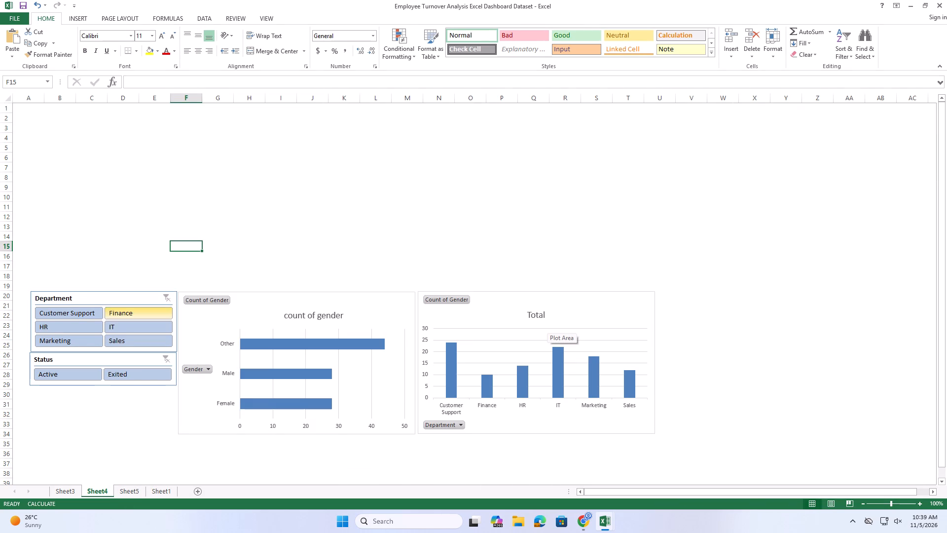
pyautogui.hotkey('ctrl', 'v')
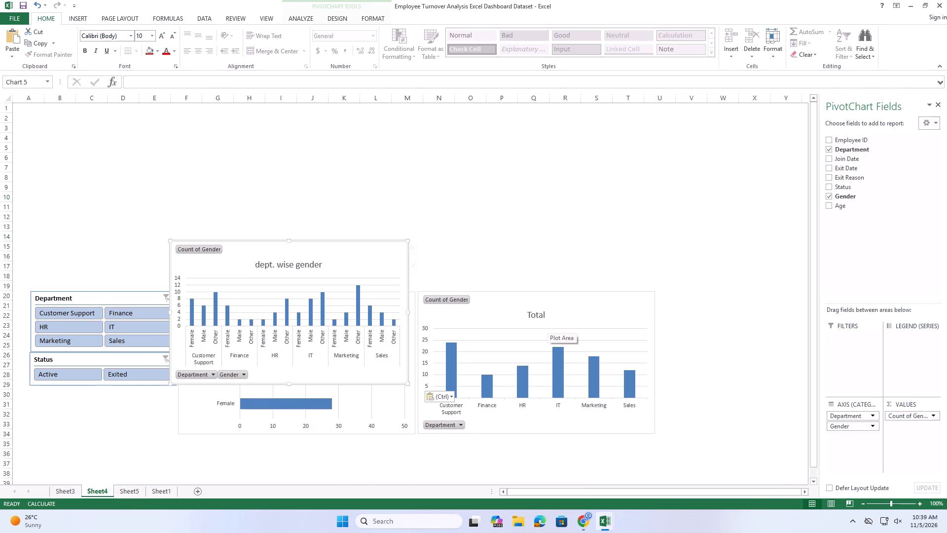
pyautogui.scroll(-3, 456, 240)
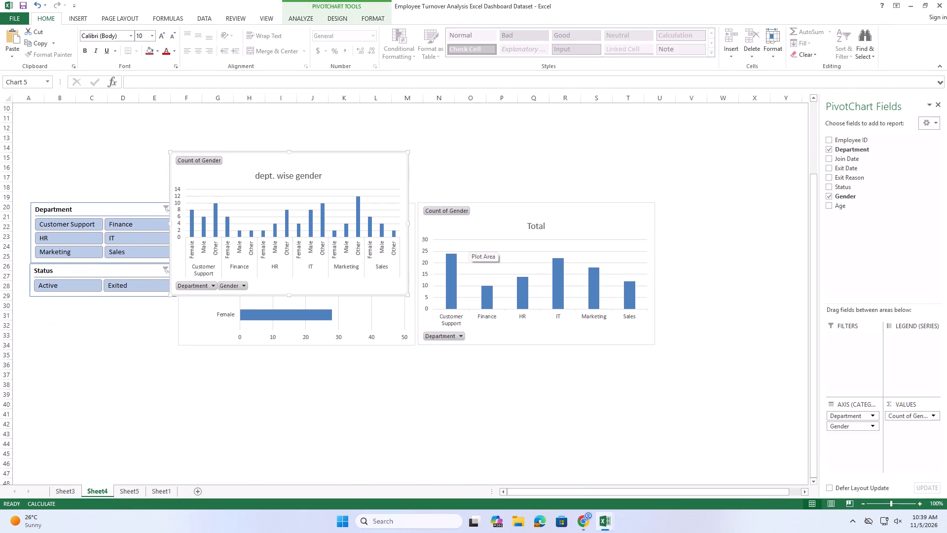
# Position the "dept. wise gender" chart directly below the "count of gender" chart, aligned with its left edge.
pyautogui.scroll(-1, 473, 244)
pyautogui.moveTo(374, 144); pyautogui.dragTo(384, 343)
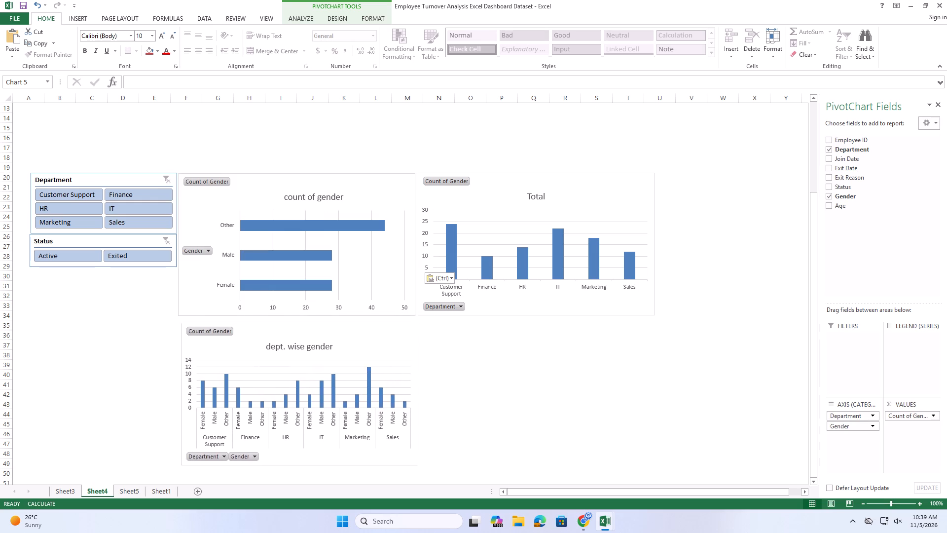
pyautogui.moveTo(384, 343); pyautogui.dragTo(382, 339)
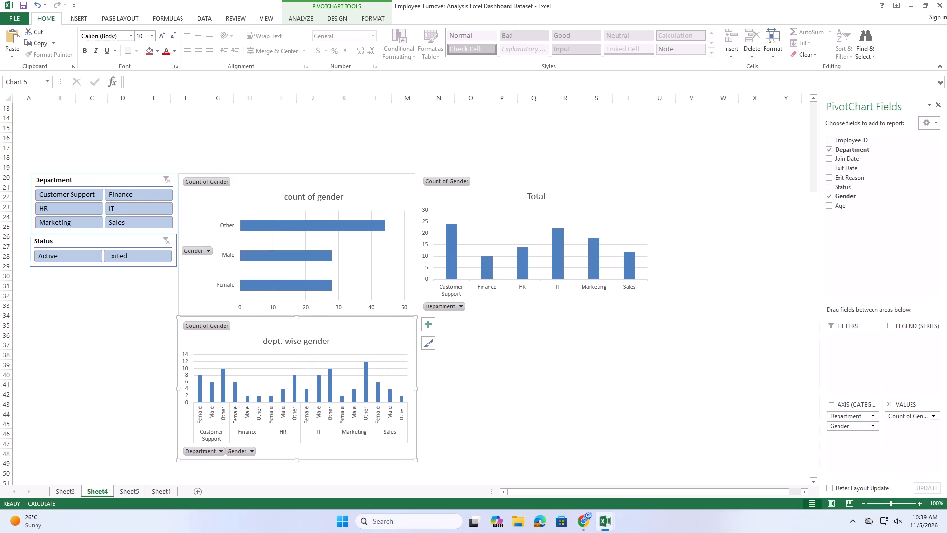
pyautogui.click(450, 440)
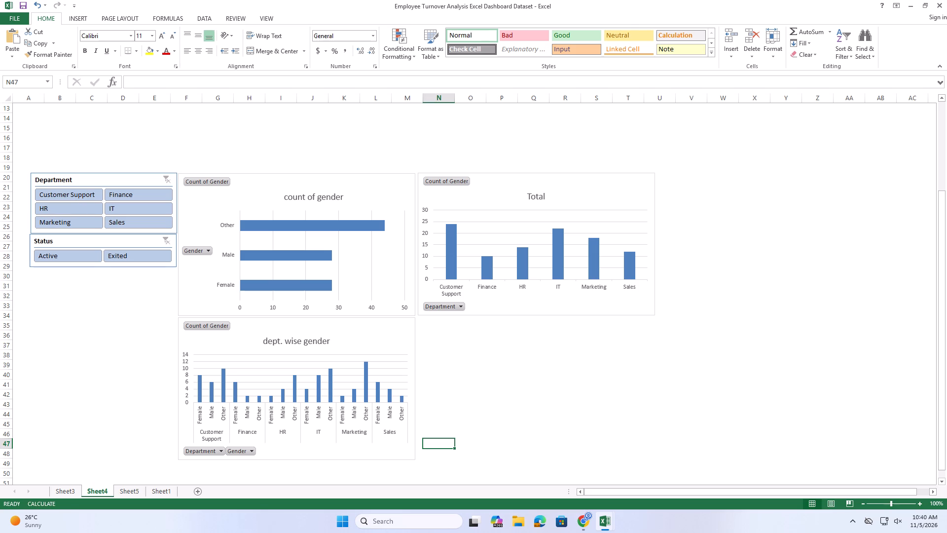
# Move both slicers and all three charts together up the sheet so their top edges sit at about row 8.
pyautogui.keyDown('ctrl'); pyautogui.moveTo(34, 168); pyautogui.dragTo(230, 251); pyautogui.keyUp('ctrl')
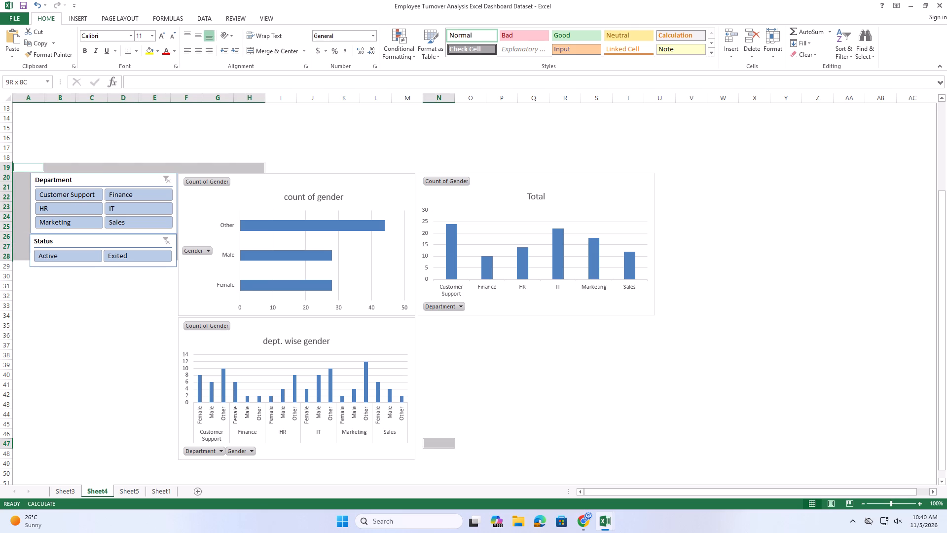
pyautogui.keyDown('ctrl'); pyautogui.moveTo(230, 251); pyautogui.dragTo(144, 195); pyautogui.keyUp('ctrl')
pyautogui.keyDown('ctrl'); pyautogui.click(145, 180); pyautogui.keyUp('ctrl')
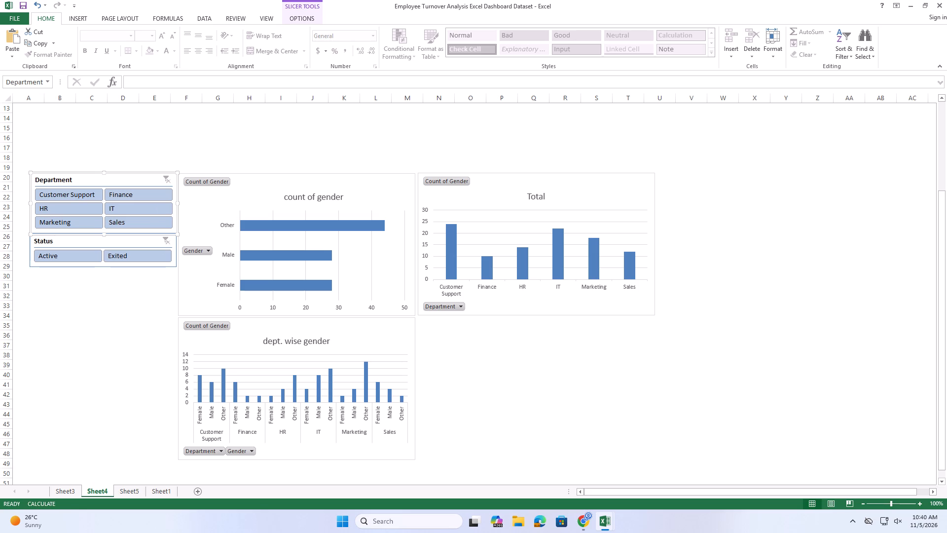
pyautogui.keyDown('ctrl'); pyautogui.click(160, 240); pyautogui.keyUp('ctrl')
pyautogui.keyDown('ctrl'); pyautogui.click(244, 211); pyautogui.keyUp('ctrl')
pyautogui.keyDown('ctrl'); pyautogui.click(506, 204); pyautogui.keyUp('ctrl')
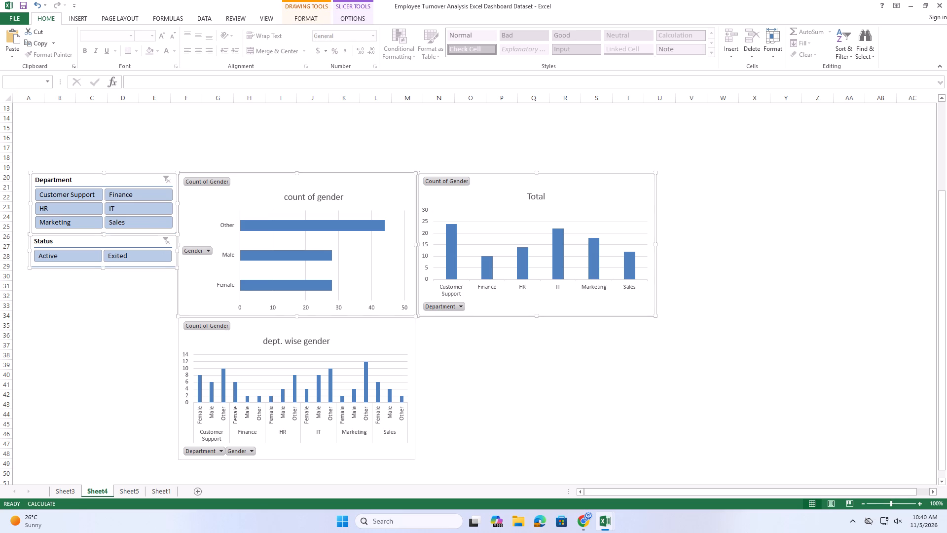
pyautogui.keyDown('ctrl'); pyautogui.click(413, 332); pyautogui.keyUp('ctrl')
pyautogui.moveTo(396, 203); pyautogui.dragTo(401, 164)
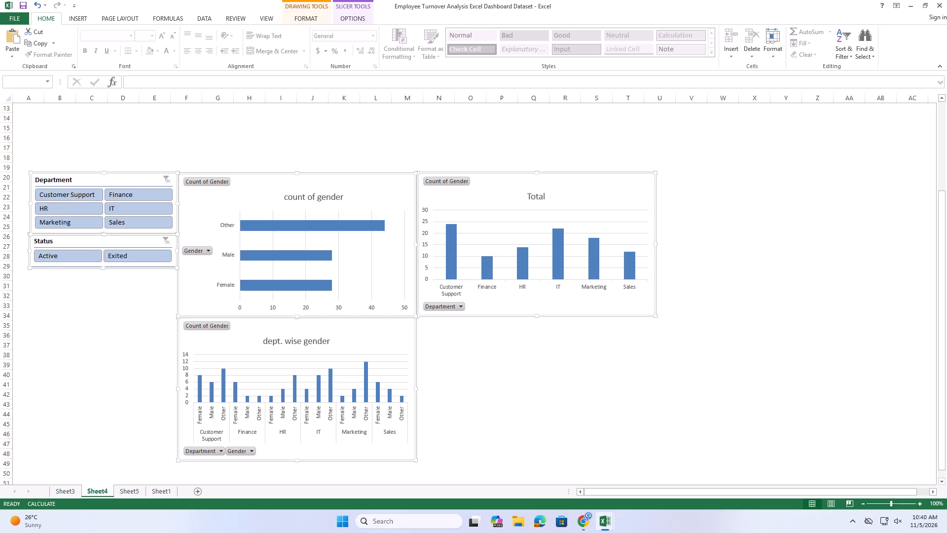
pyautogui.moveTo(401, 164); pyautogui.dragTo(401, 153)
pyautogui.scroll(4, 397, 163)
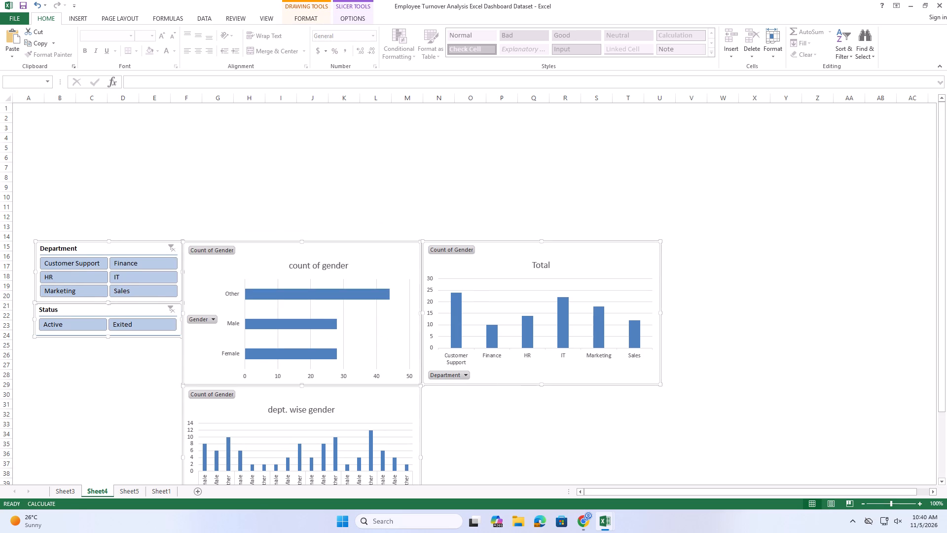
pyautogui.scroll(1, 387, 270)
pyautogui.moveTo(385, 270); pyautogui.dragTo(380, 200)
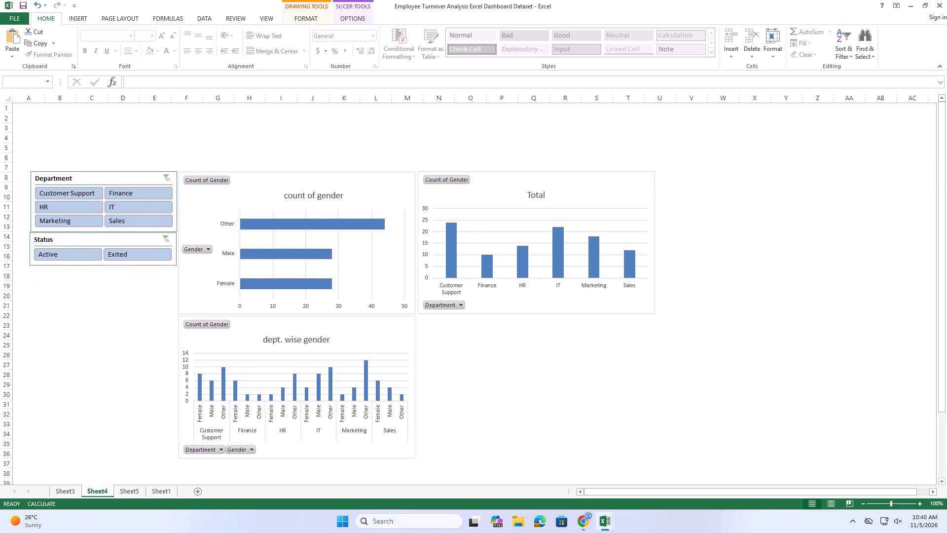
pyautogui.moveTo(380, 200); pyautogui.dragTo(380, 200)
pyautogui.click(507, 334)
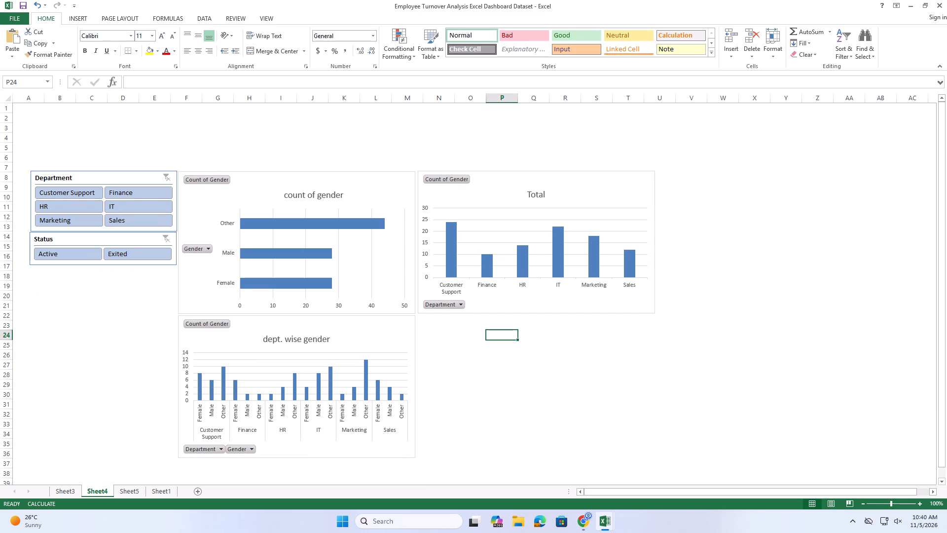
# Check which PivotTables the Department slicer is connected to in its Report Connections.
pyautogui.rightClick(144, 175)
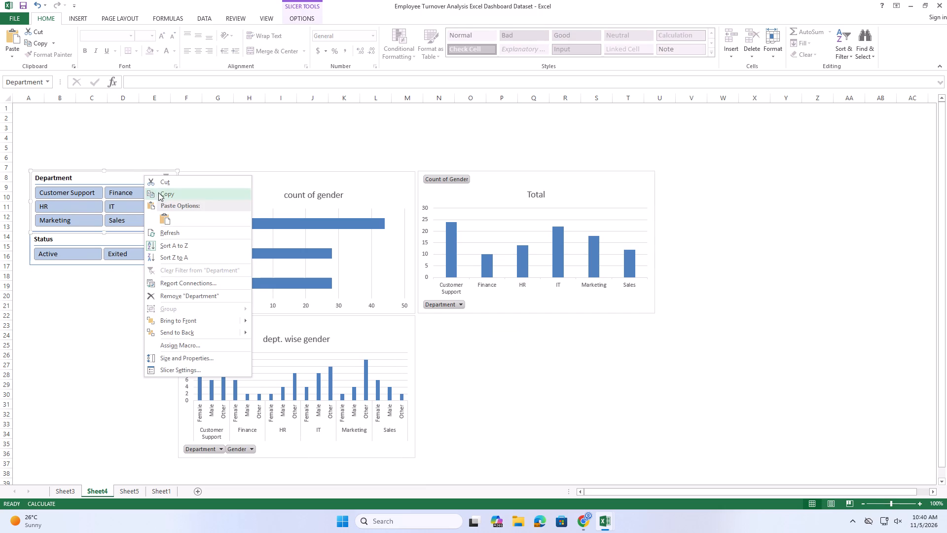
pyautogui.click(208, 288)
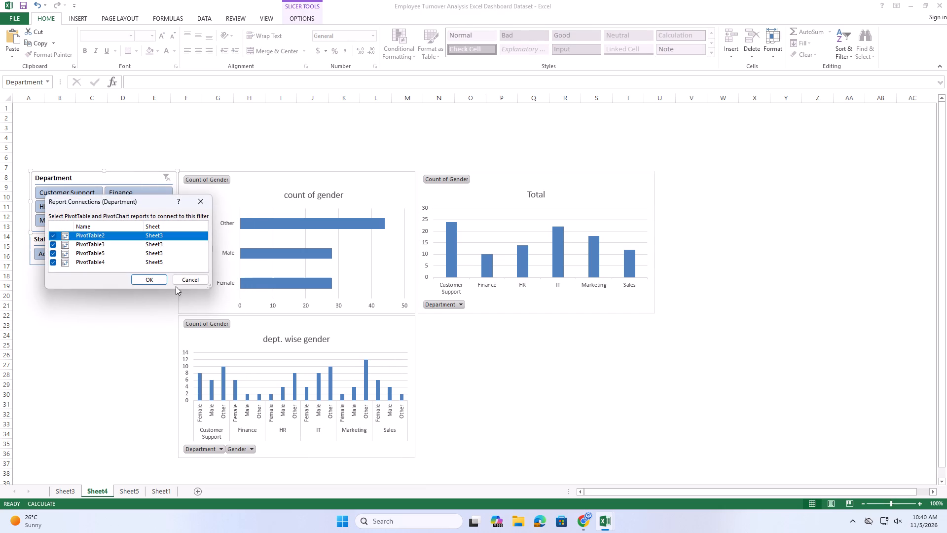
pyautogui.click(150, 276)
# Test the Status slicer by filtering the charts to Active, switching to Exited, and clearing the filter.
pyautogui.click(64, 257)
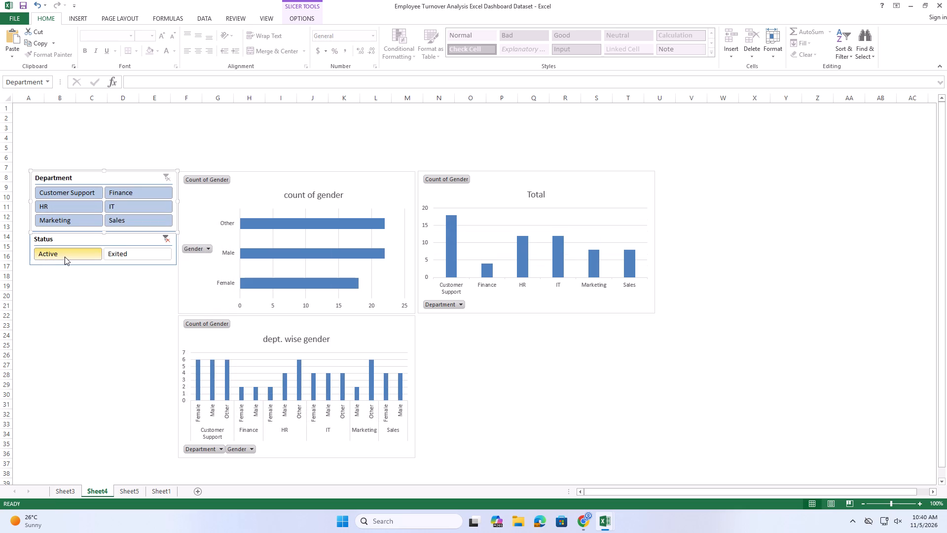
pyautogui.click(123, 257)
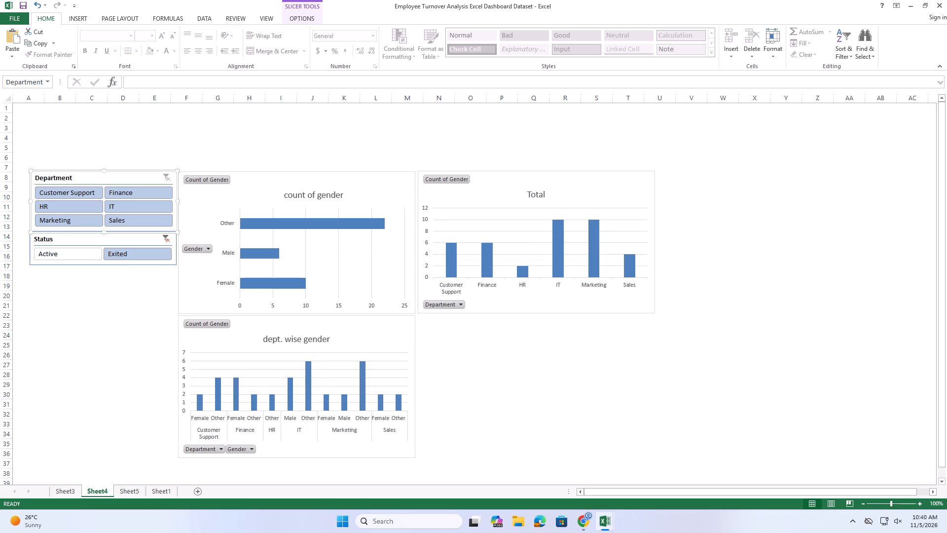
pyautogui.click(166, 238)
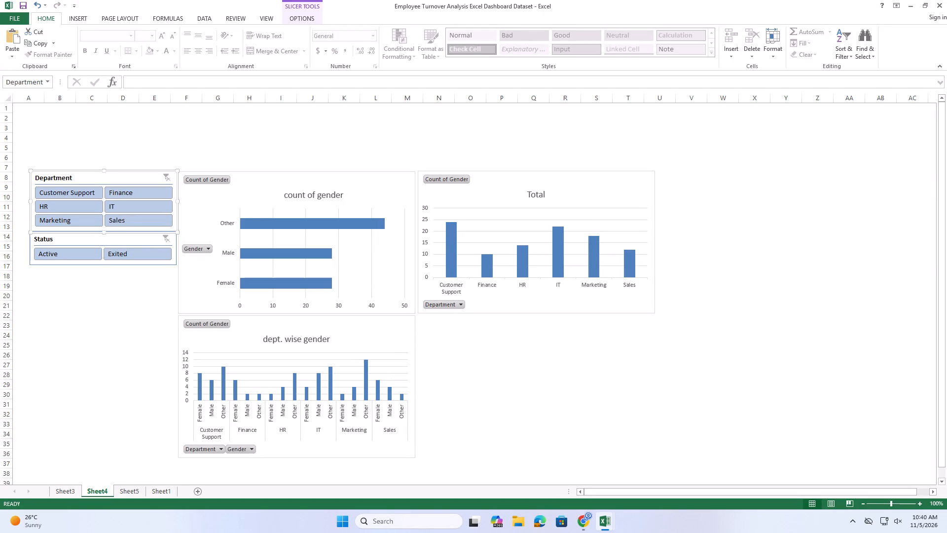
# Review the PivotTables on Sheet3 and Sheet5 and examine the full employee dataset on Sheet1.
pyautogui.click(125, 491)
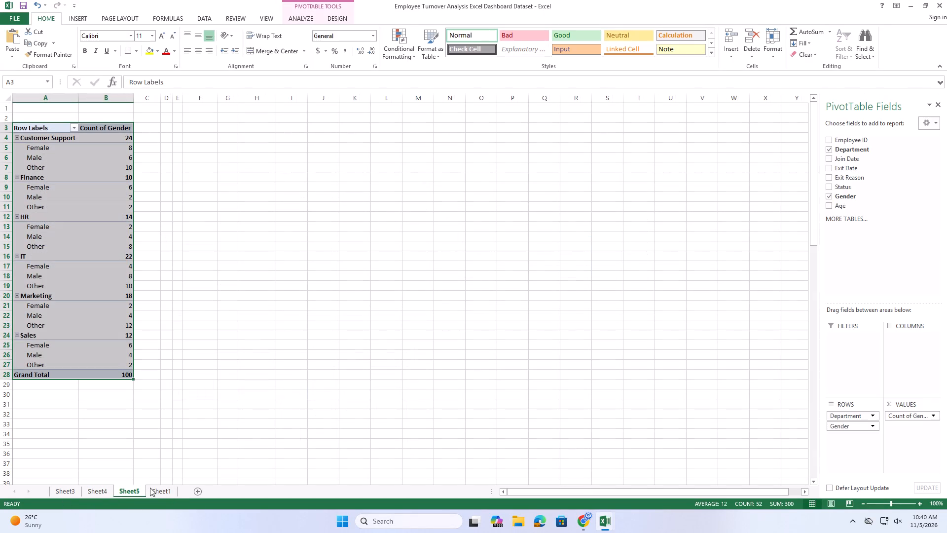
pyautogui.click(161, 490)
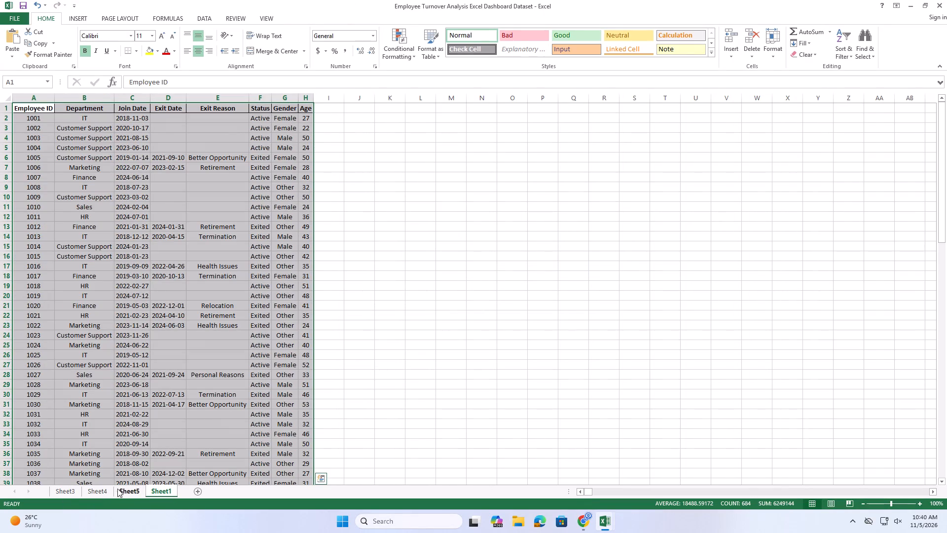
pyautogui.click(68, 489)
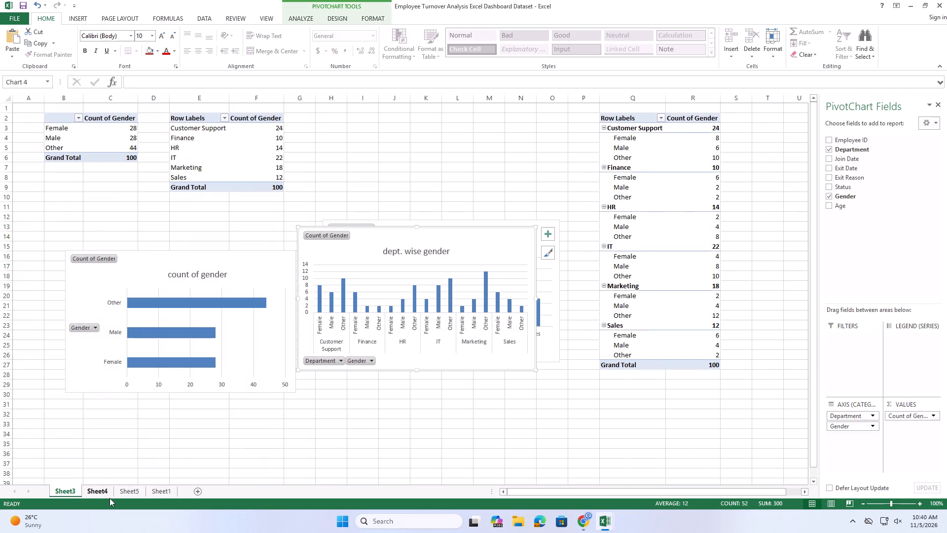
pyautogui.click(131, 492)
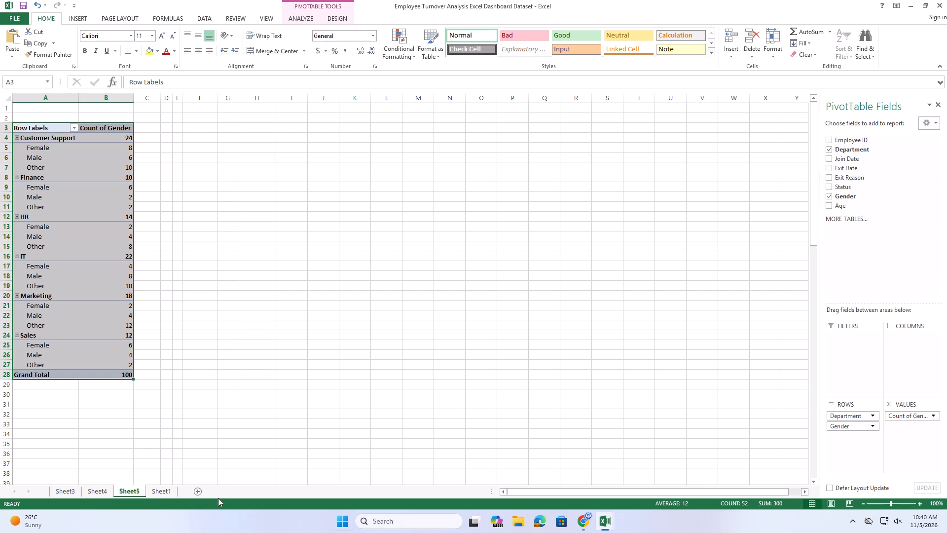
pyautogui.click(167, 486)
pyautogui.scroll(2, 156, 387)
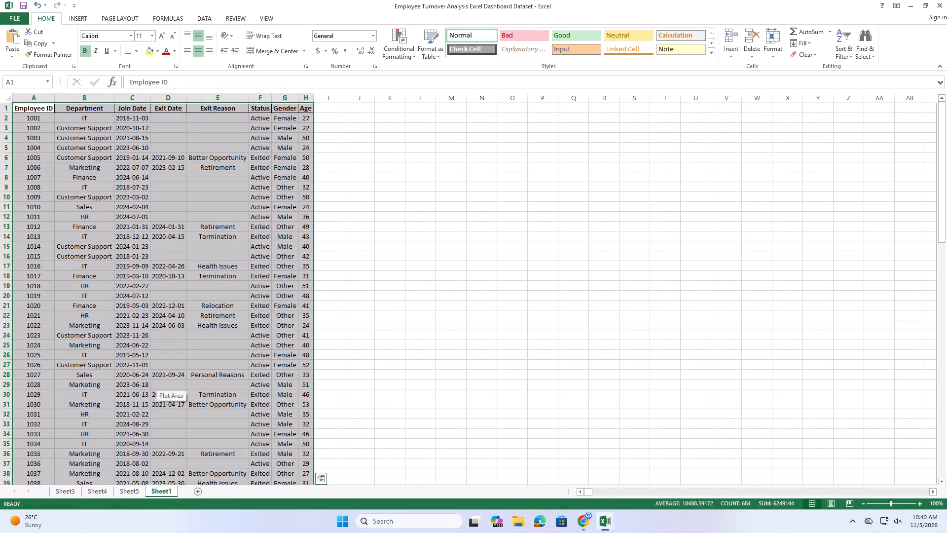
pyautogui.scroll(1, 156, 387)
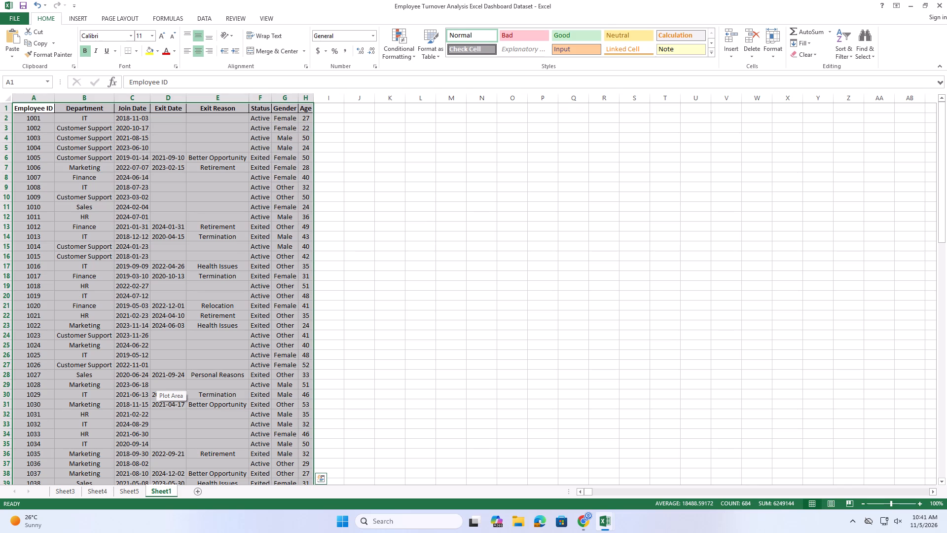
pyautogui.scroll(-1, 154, 389)
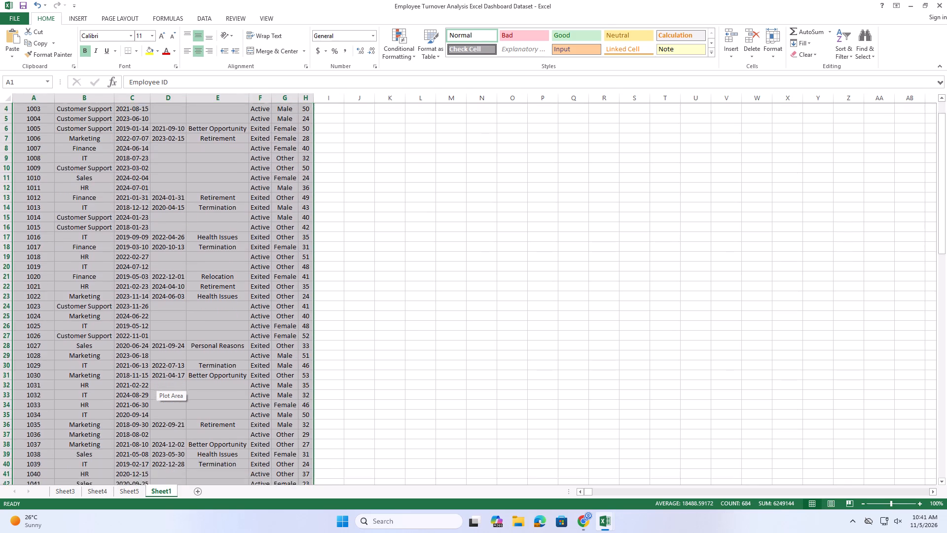
pyautogui.scroll(-1, 154, 389)
pyautogui.scroll(3, 154, 389)
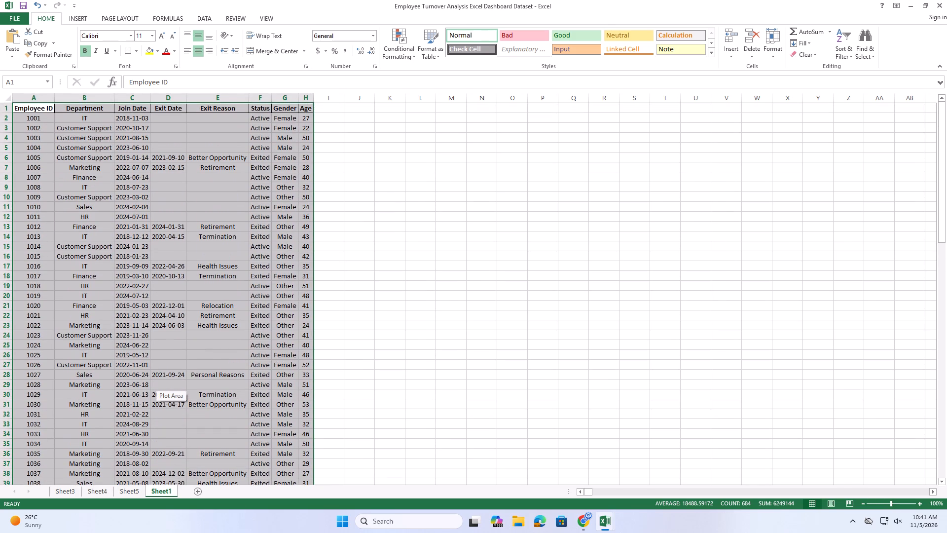
pyautogui.scroll(-2, 154, 390)
pyautogui.scroll(1, 153, 390)
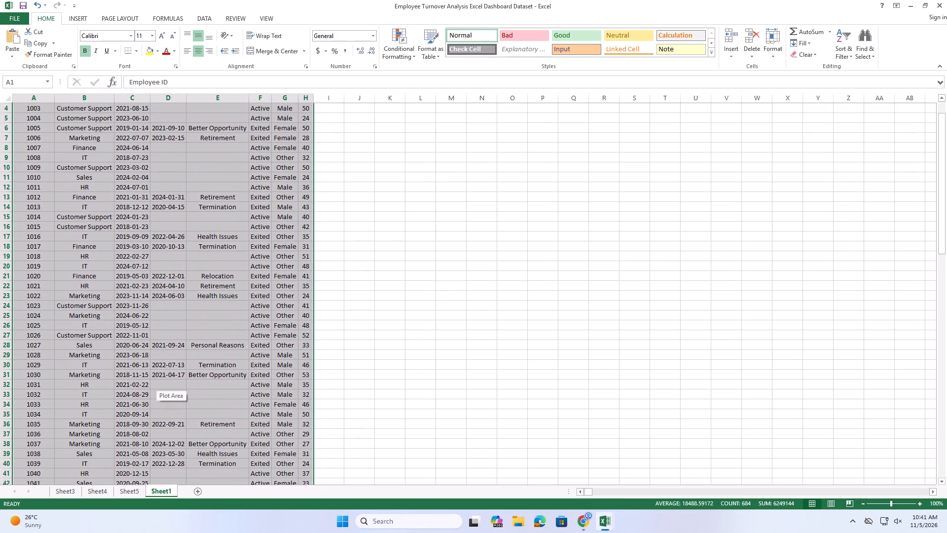
pyautogui.scroll(6, 153, 390)
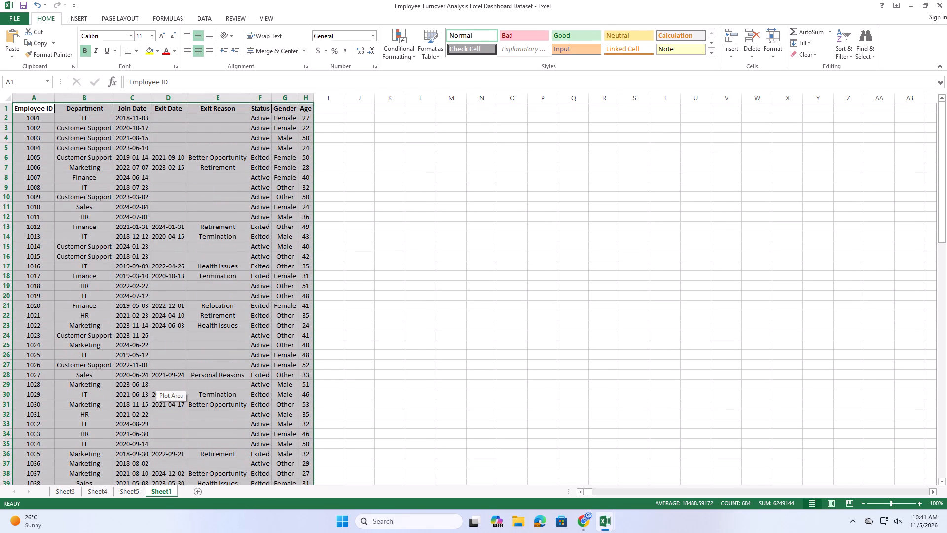
pyautogui.scroll(1, 153, 390)
pyautogui.scroll(-6, 153, 390)
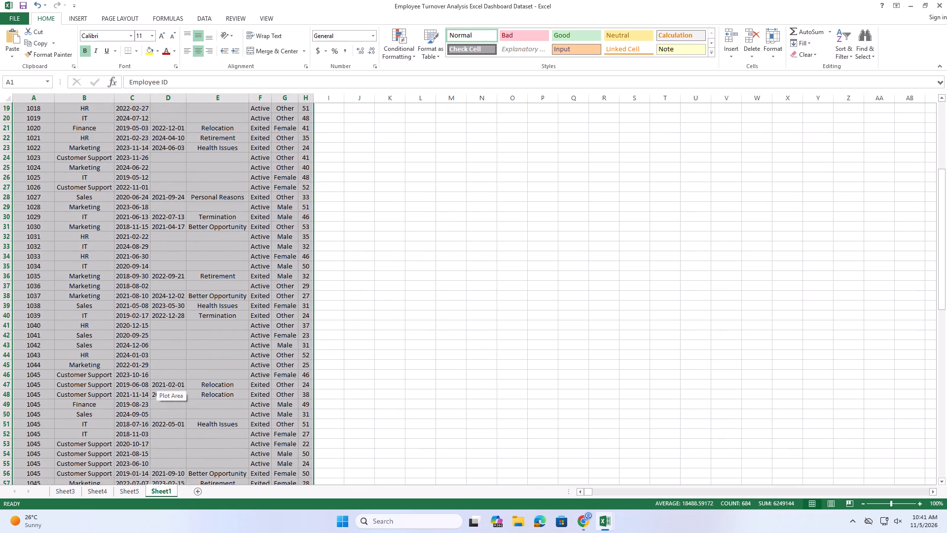
pyautogui.scroll(-19, 152, 391)
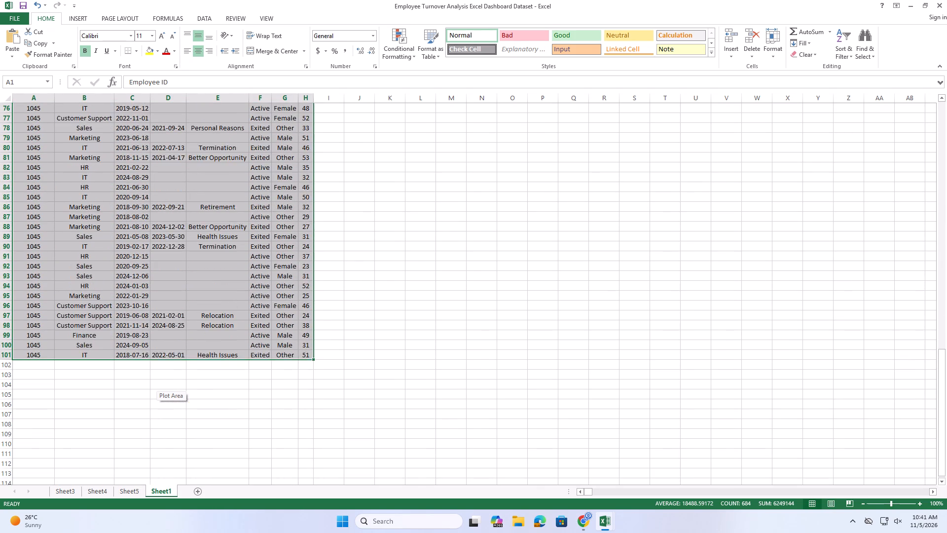
pyautogui.scroll(-2, 149, 399)
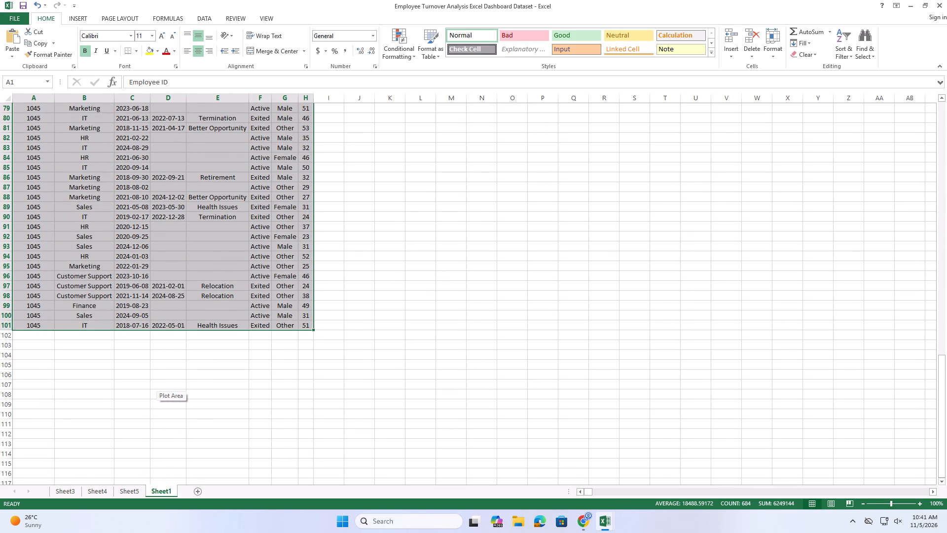
pyautogui.scroll(1, 154, 389)
pyautogui.scroll(-2, 154, 389)
pyautogui.scroll(14, 154, 389)
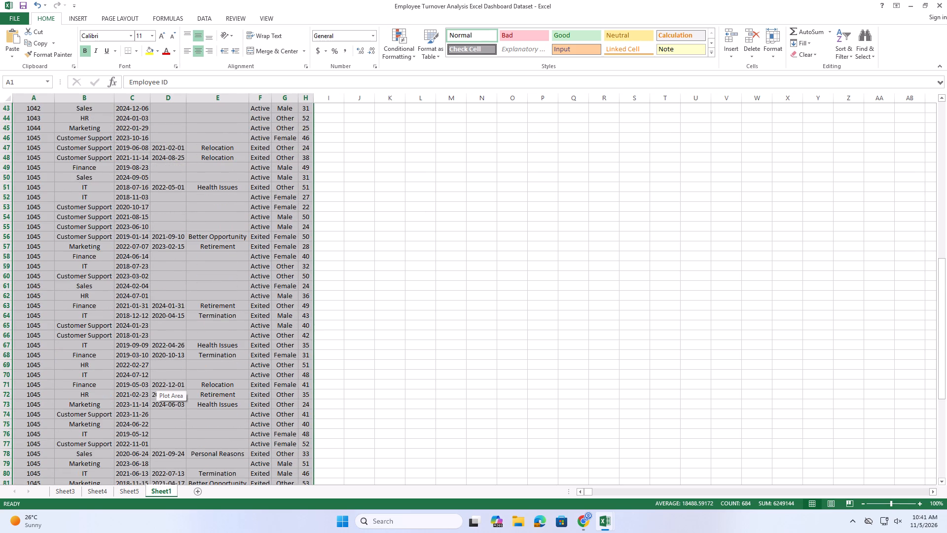
pyautogui.scroll(19, 173, 345)
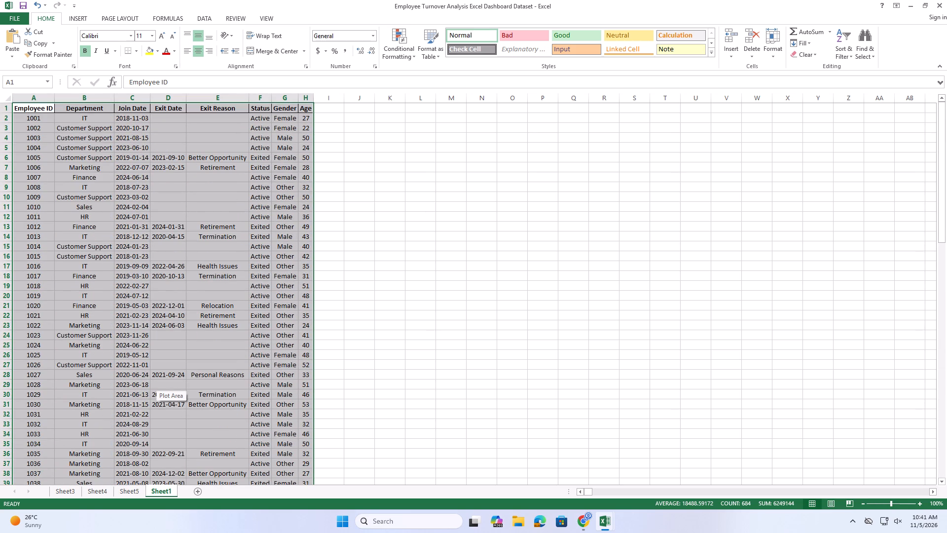
# Remove the Gender and Department fields from the PivotTable on Sheet5, leaving it empty.
pyautogui.click(127, 491)
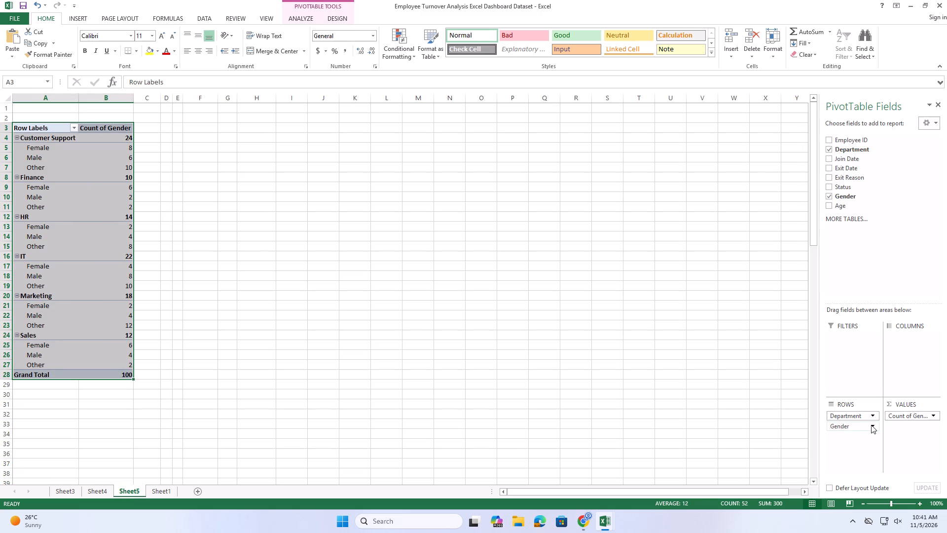
pyautogui.click(830, 196)
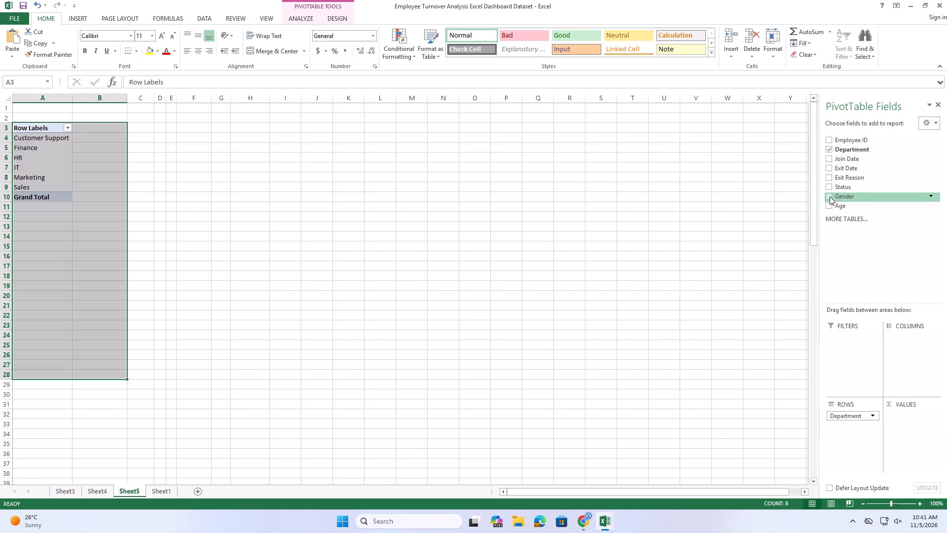
pyautogui.click(828, 152)
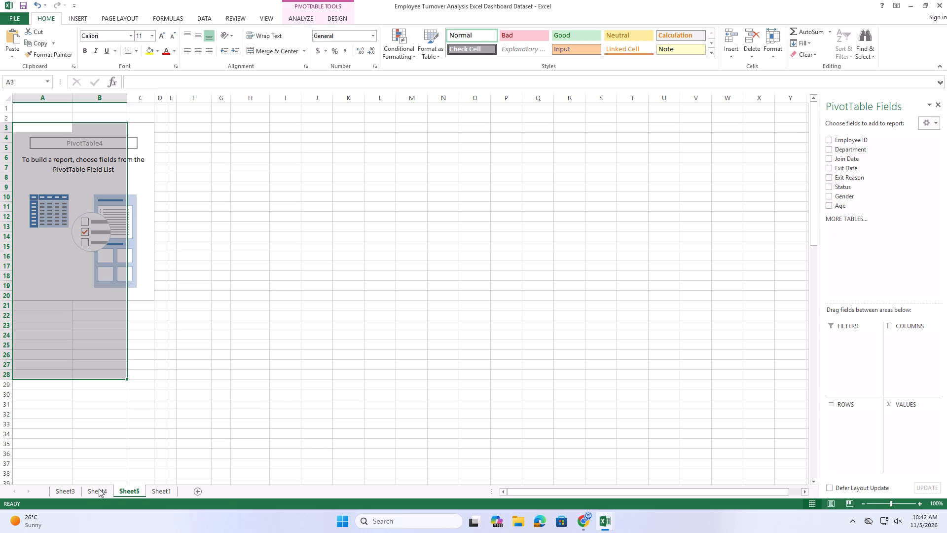
# Rename Sheet4 as "Dashboard".
pyautogui.click(70, 487)
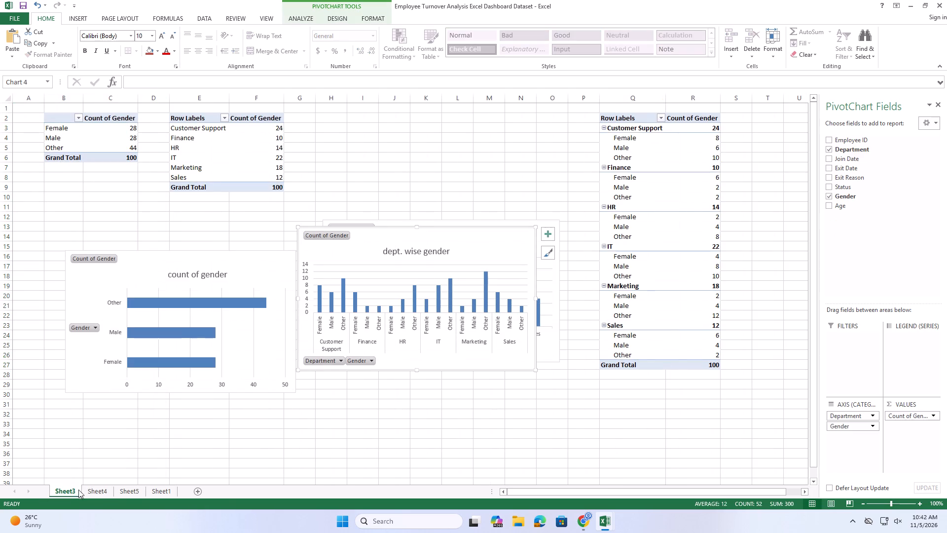
pyautogui.click(99, 494)
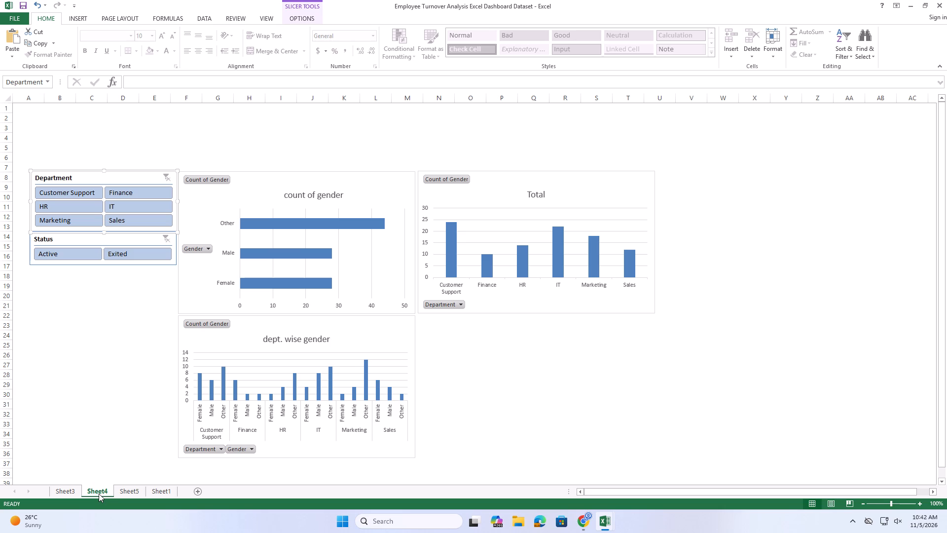
pyautogui.doubleClick(98, 494)
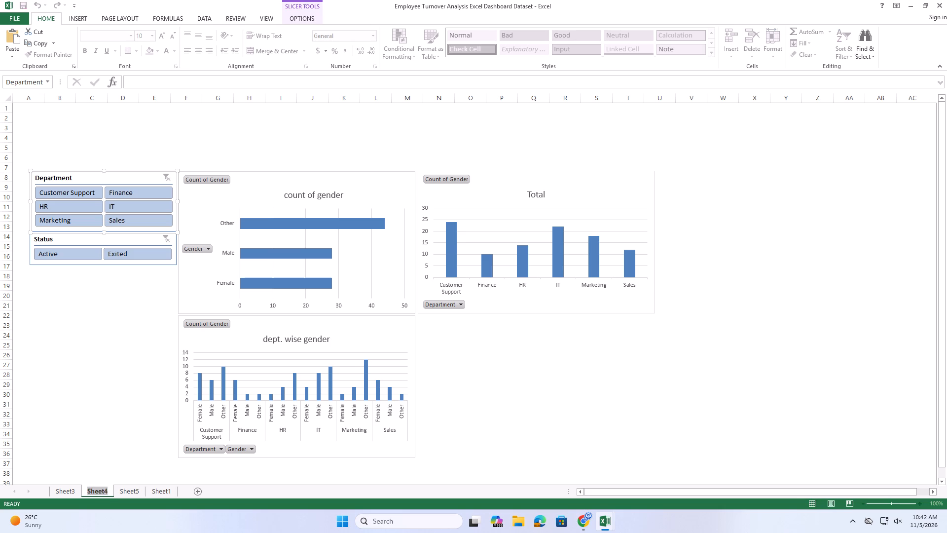
pyautogui.write('Dashboard')
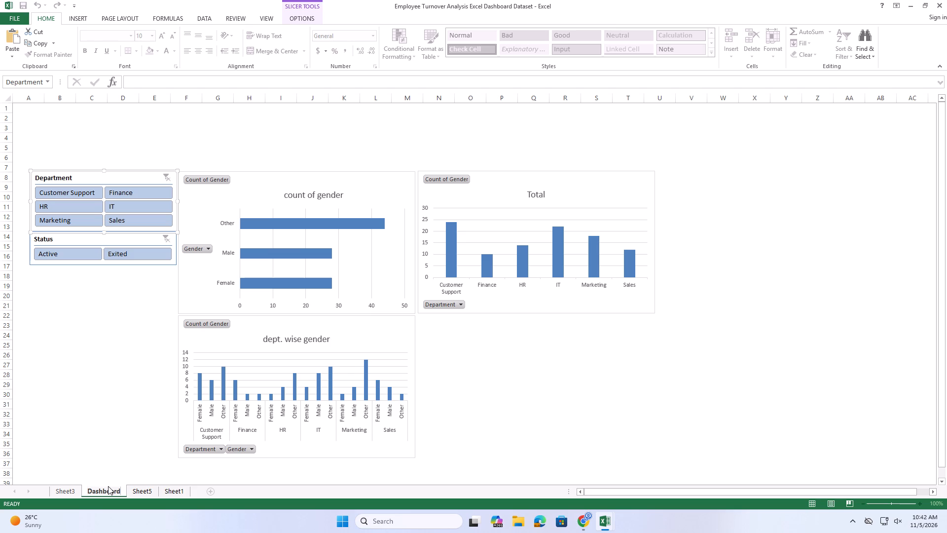
pyautogui.press('Return')
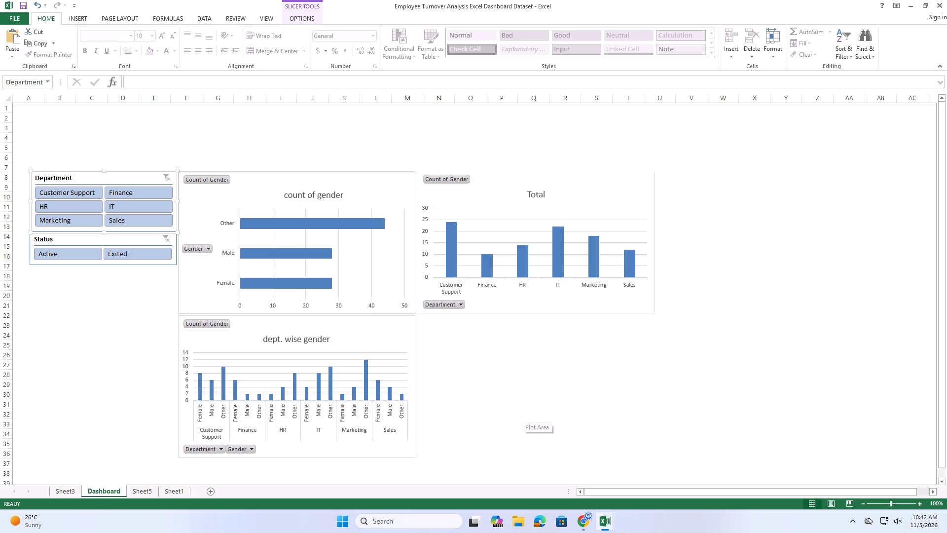
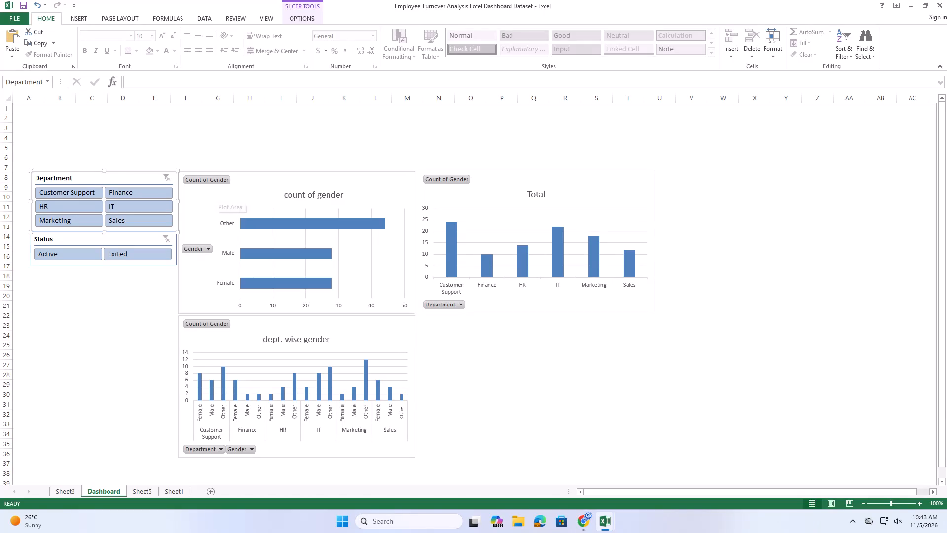
# Insert a Gender slicer based on the "count of gender" PivotChart.
pyautogui.click(246, 190)
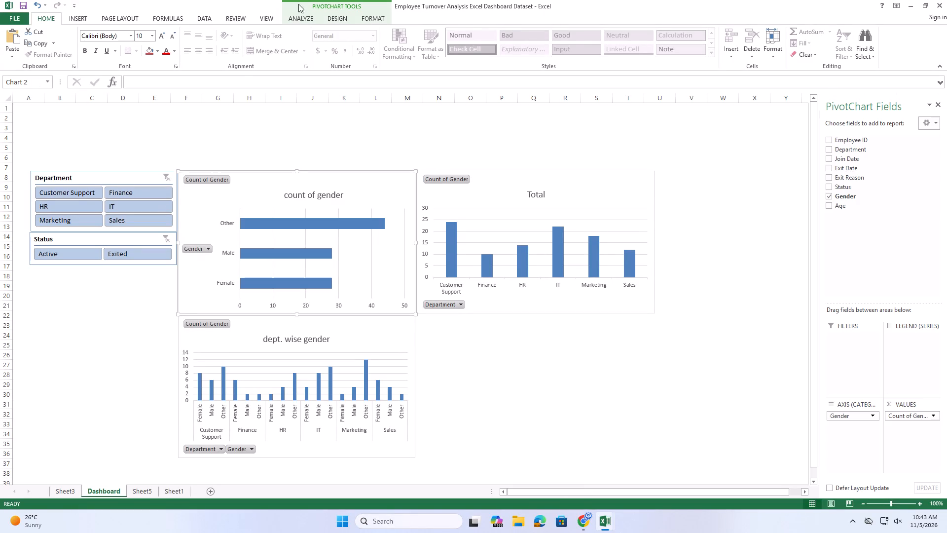
pyautogui.click(305, 19)
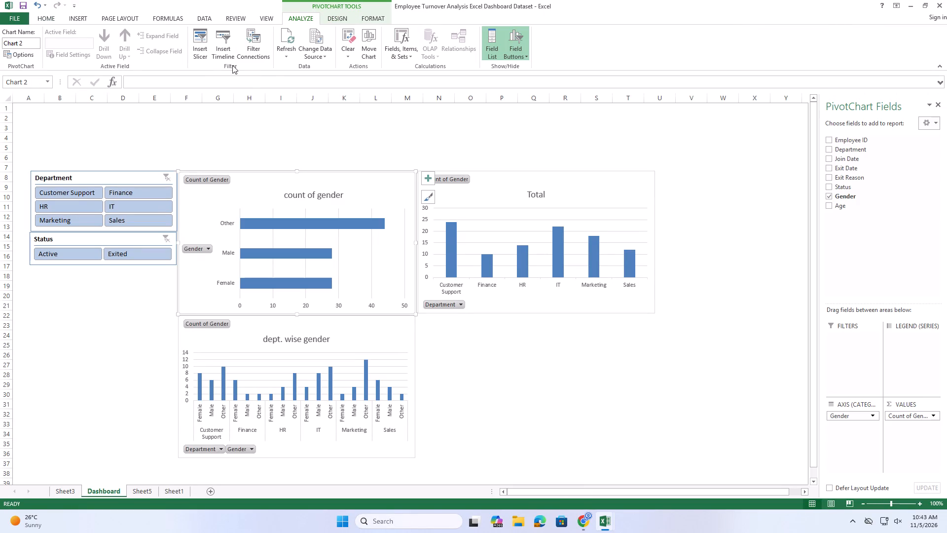
pyautogui.click(204, 52)
pyautogui.click(531, 158)
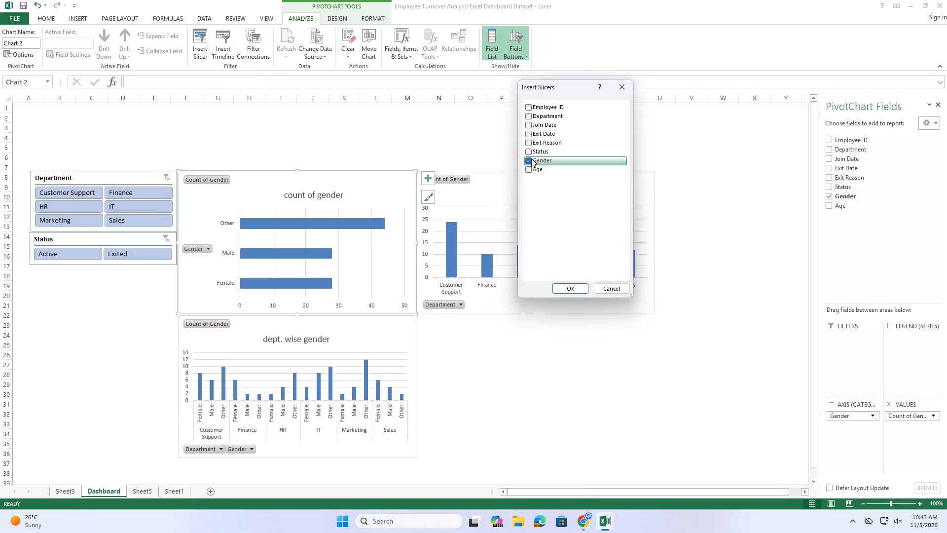
pyautogui.click(573, 292)
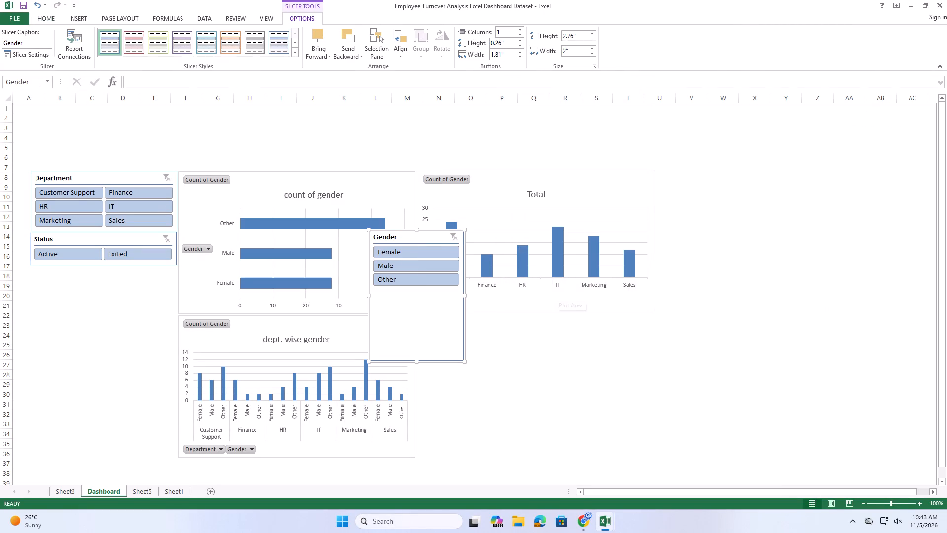
# Place the Gender slicer below the Status slicer and shorten it to about 1.27" high.
pyautogui.moveTo(431, 241); pyautogui.dragTo(144, 279)
pyautogui.moveTo(132, 400); pyautogui.dragTo(140, 345)
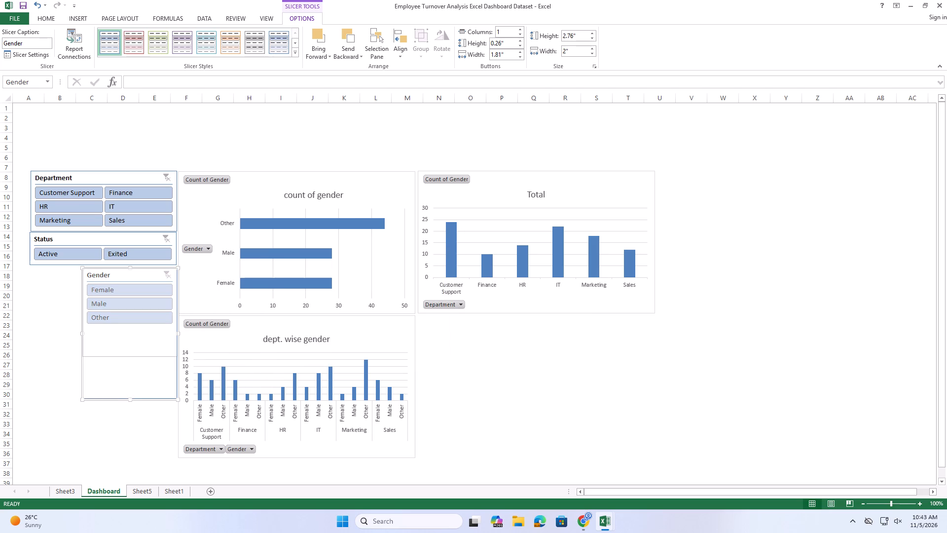
pyautogui.moveTo(140, 345); pyautogui.dragTo(141, 328)
# Connect the Gender slicer to PivotTable3, PivotTable5 and PivotTable4 in addition to PivotTable2.
pyautogui.rightClick(142, 278)
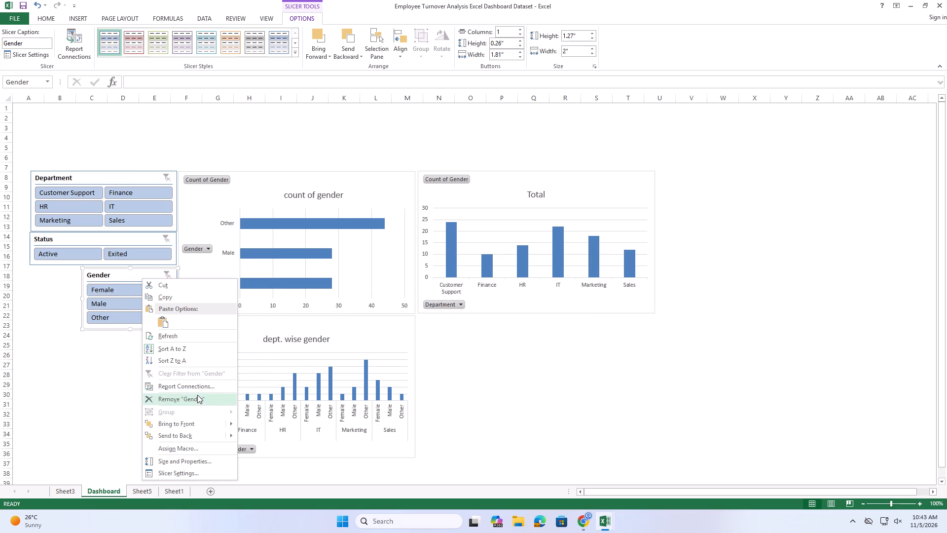
pyautogui.click(198, 390)
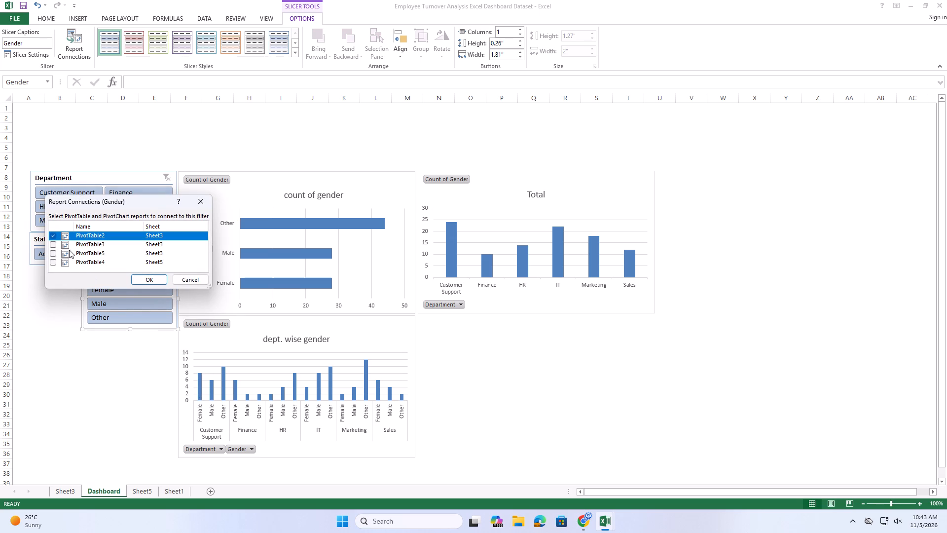
pyautogui.click(55, 246)
pyautogui.click(54, 250)
pyautogui.click(54, 259)
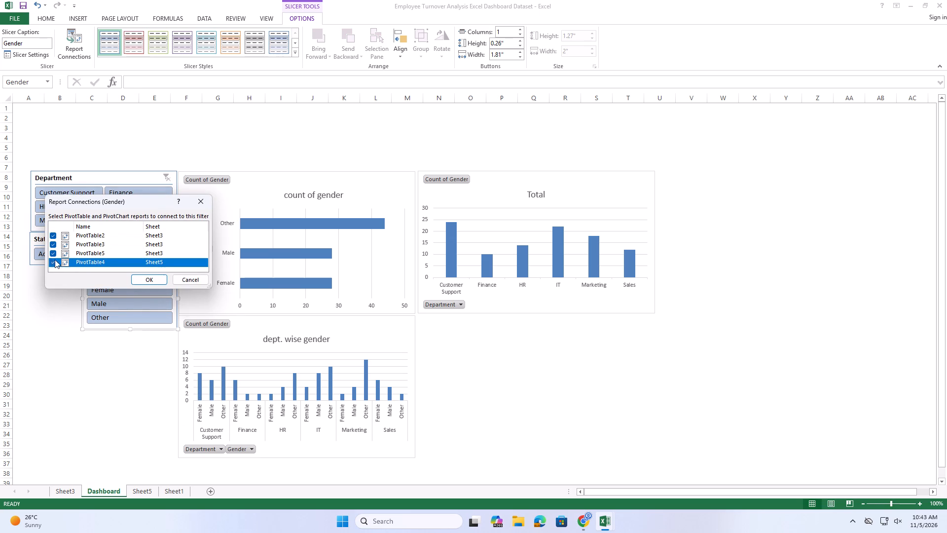
pyautogui.click(142, 282)
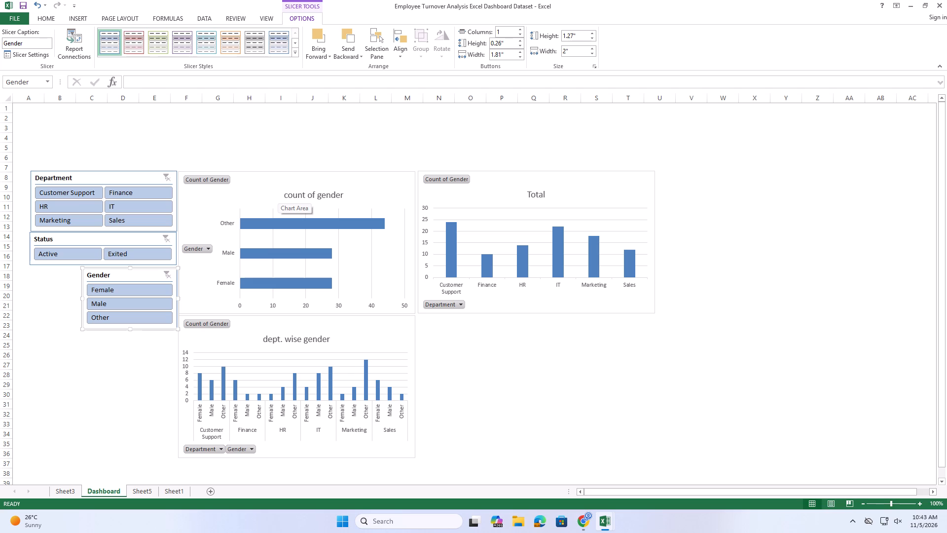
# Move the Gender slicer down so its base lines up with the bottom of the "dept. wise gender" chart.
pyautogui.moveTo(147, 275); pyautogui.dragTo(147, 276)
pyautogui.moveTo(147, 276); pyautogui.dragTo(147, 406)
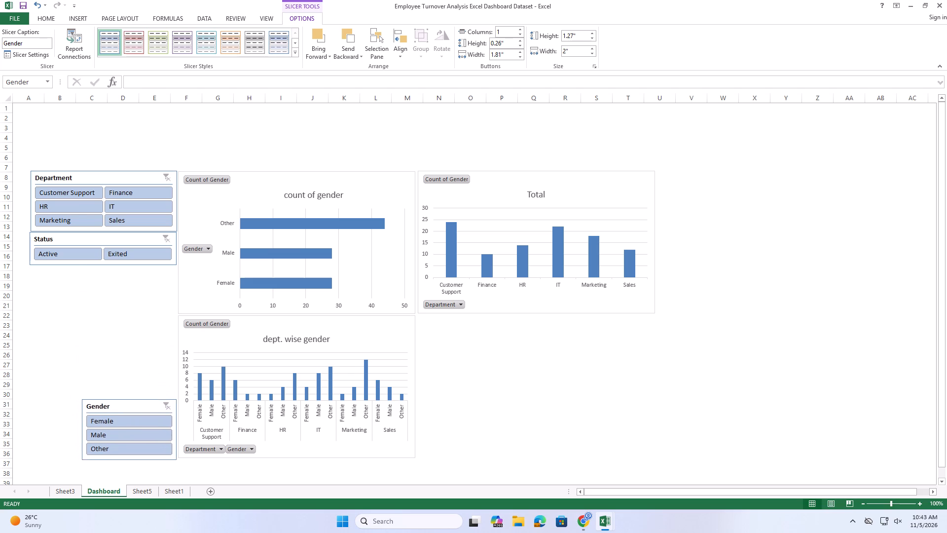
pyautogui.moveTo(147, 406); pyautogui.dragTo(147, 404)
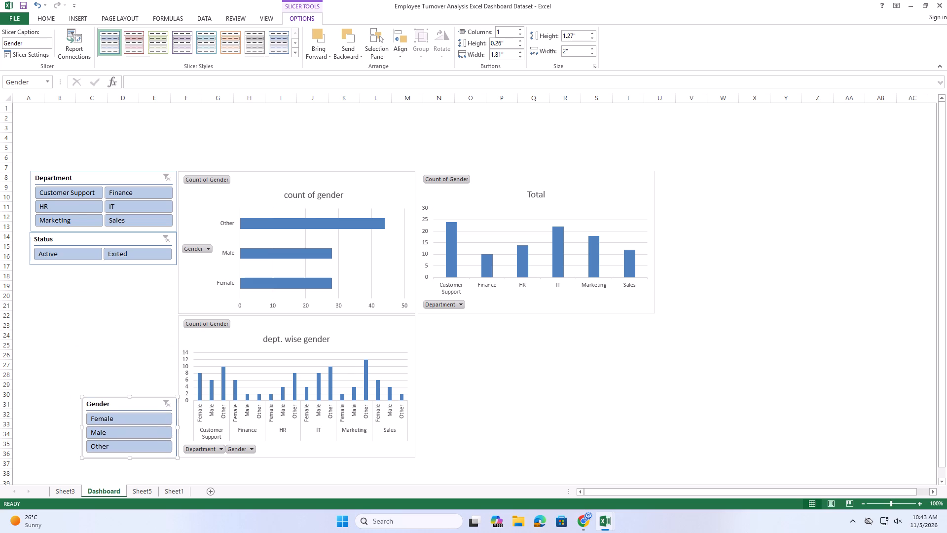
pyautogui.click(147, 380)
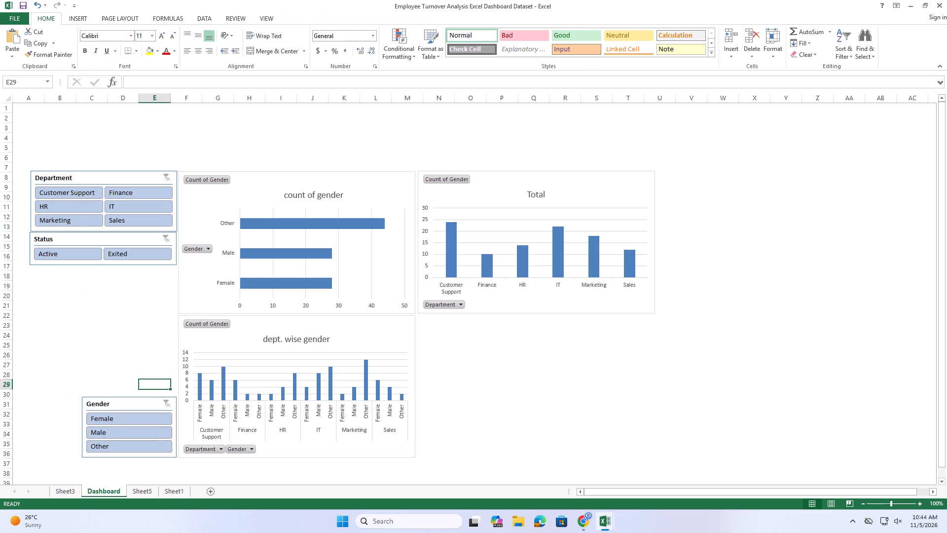
# Set the Status slicer to one column, resize it to about 1.1" high by 1.62" wide, and place it directly above the Gender slicer.
pyautogui.click(102, 240)
pyautogui.moveTo(104, 267); pyautogui.dragTo(104, 284)
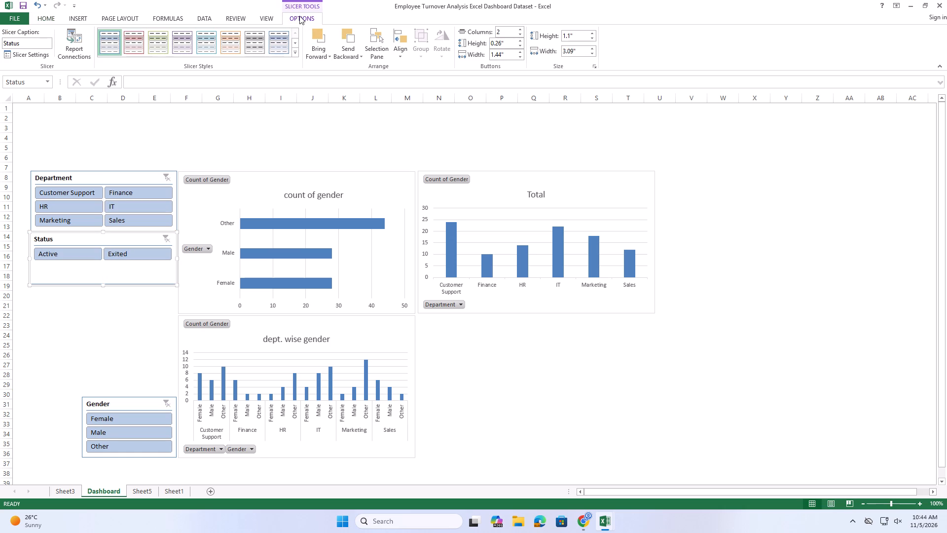
pyautogui.click(521, 34)
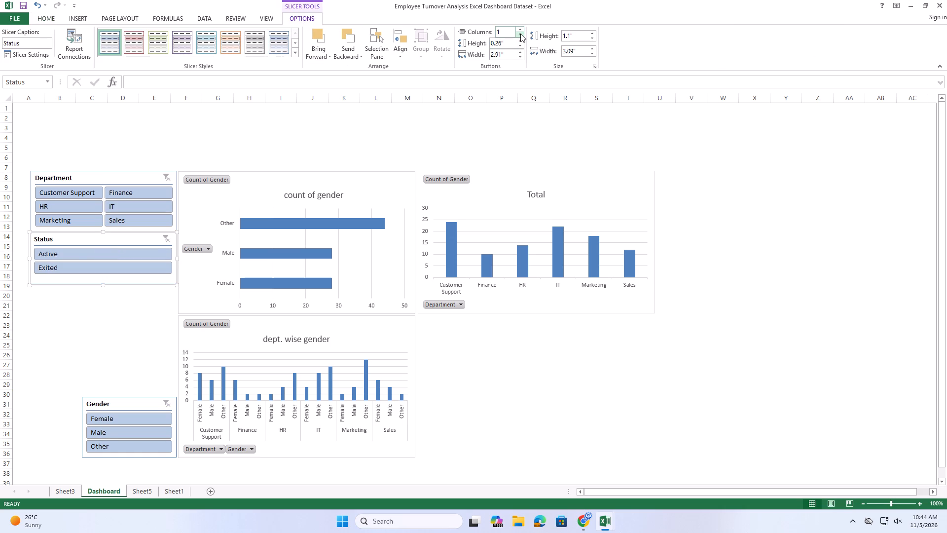
pyautogui.moveTo(29, 258); pyautogui.dragTo(35, 265)
pyautogui.moveTo(35, 265); pyautogui.dragTo(100, 283)
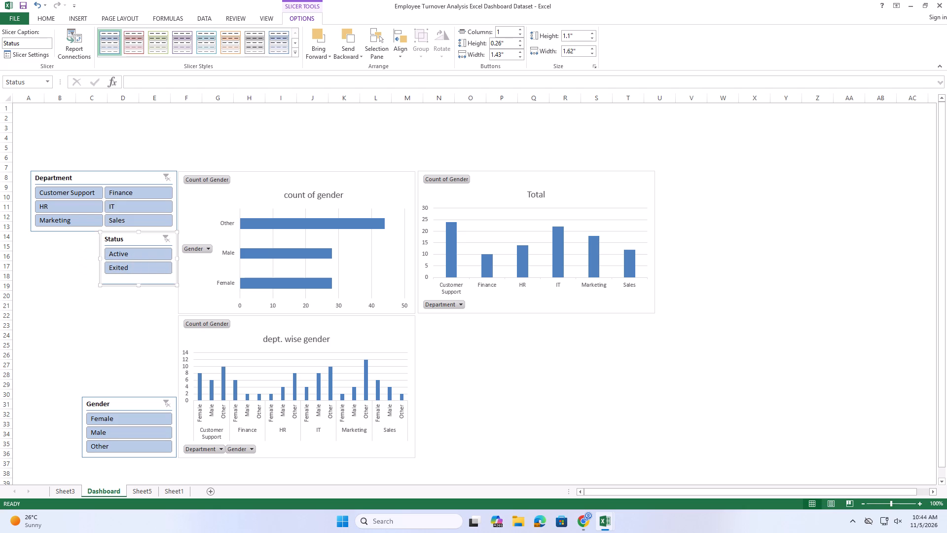
pyautogui.moveTo(141, 237); pyautogui.dragTo(139, 349)
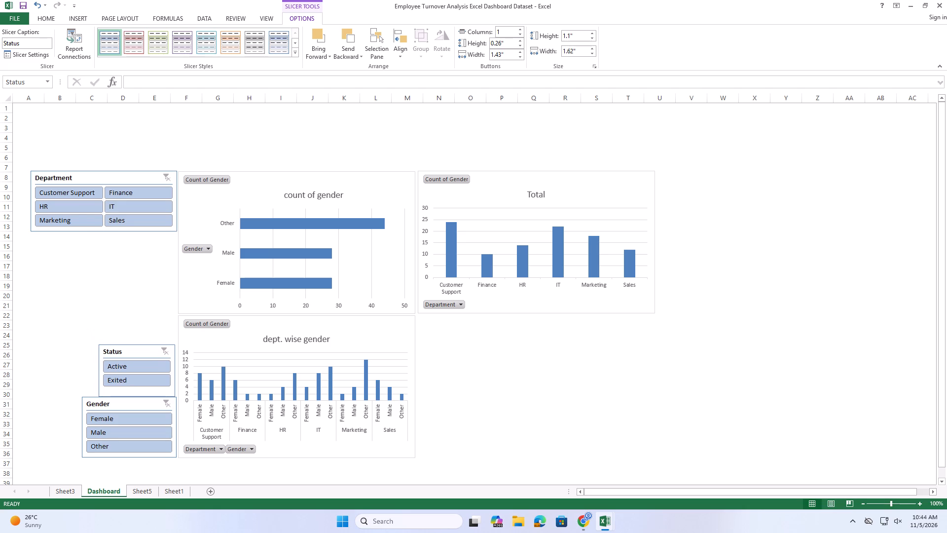
pyautogui.moveTo(139, 349); pyautogui.dragTo(142, 349)
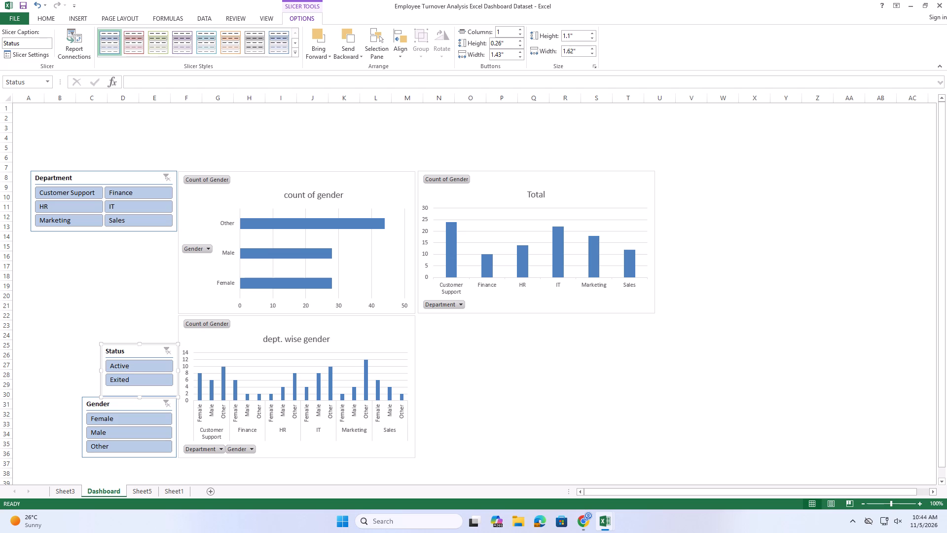
# Narrow the Gender slicer to about 1.65" and line up the Status slicer above it.
pyautogui.click(120, 406)
pyautogui.moveTo(81, 426); pyautogui.dragTo(99, 428)
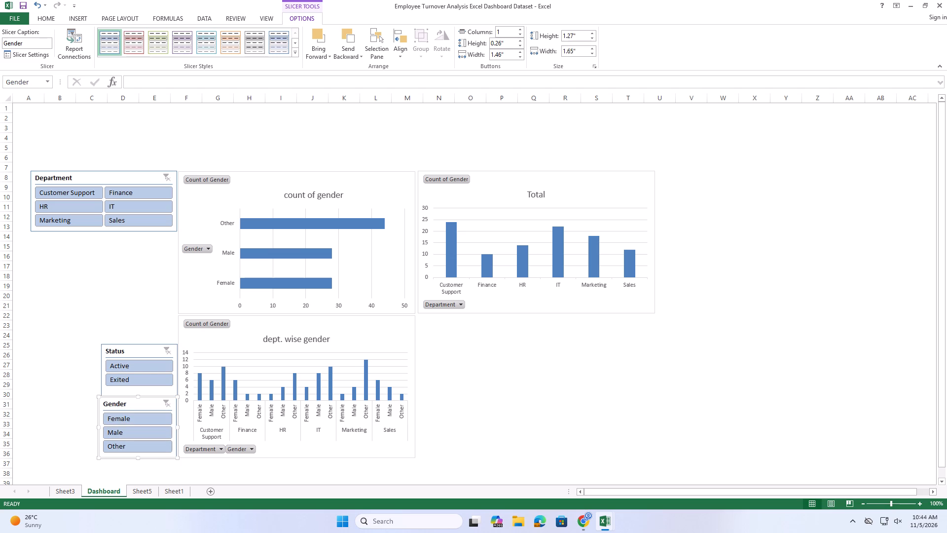
pyautogui.click(149, 289)
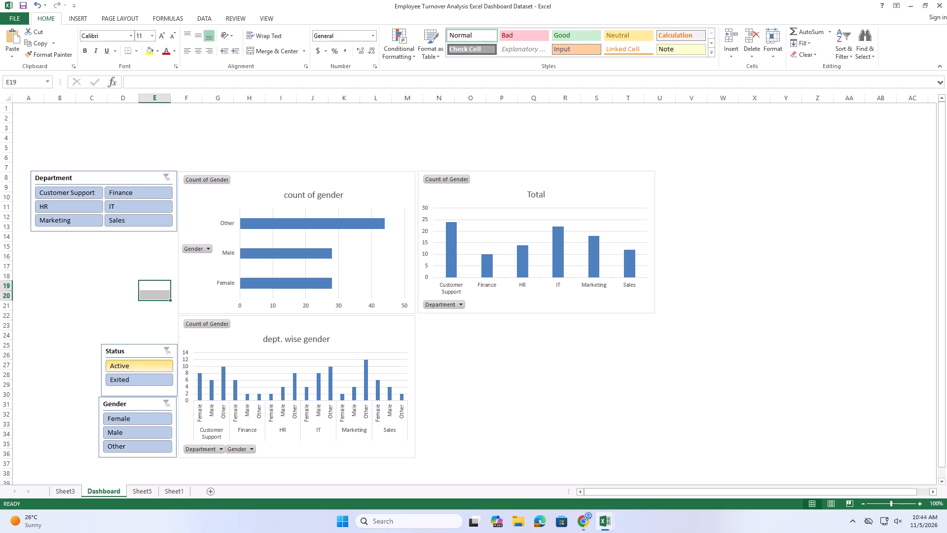
pyautogui.click(159, 350)
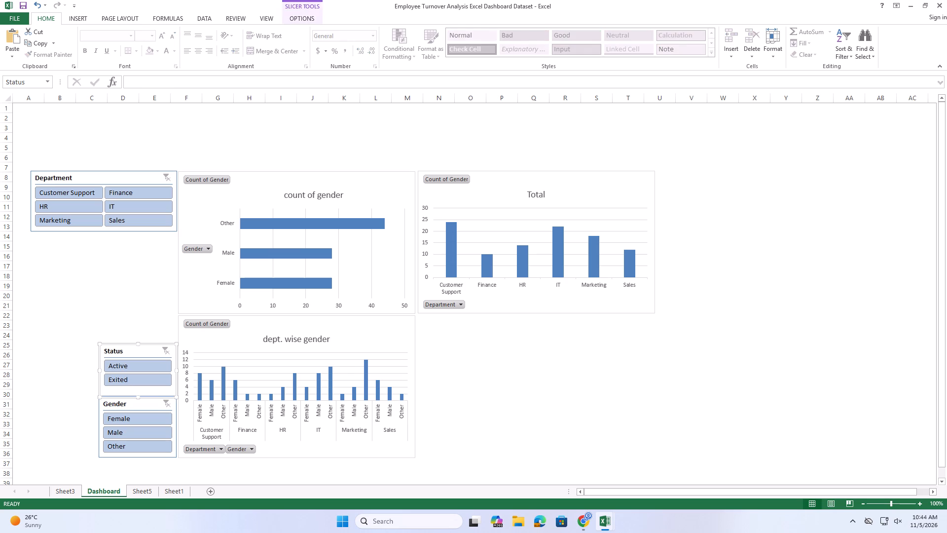
# Set the Department slicer to one column, about 1.81" wide and just tall enough to fit all six departments.
pyautogui.click(141, 179)
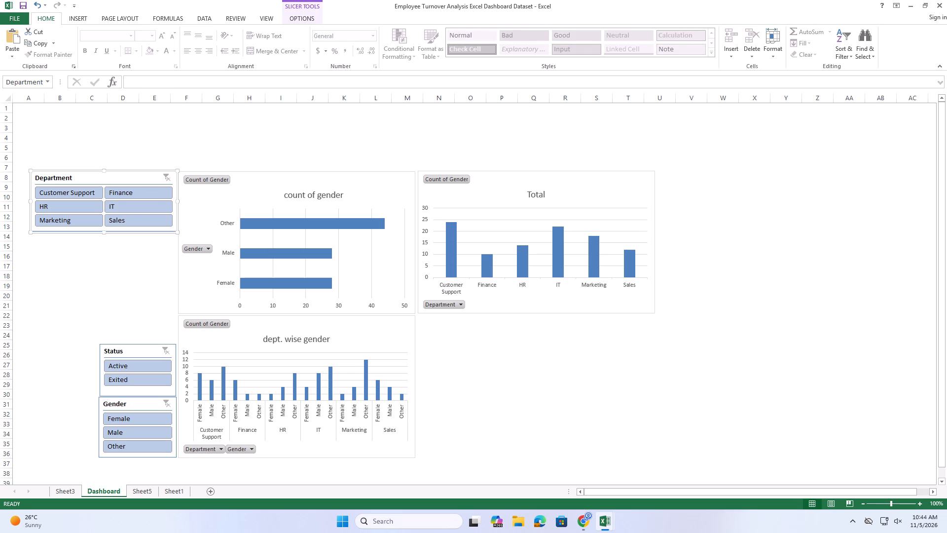
pyautogui.click(300, 19)
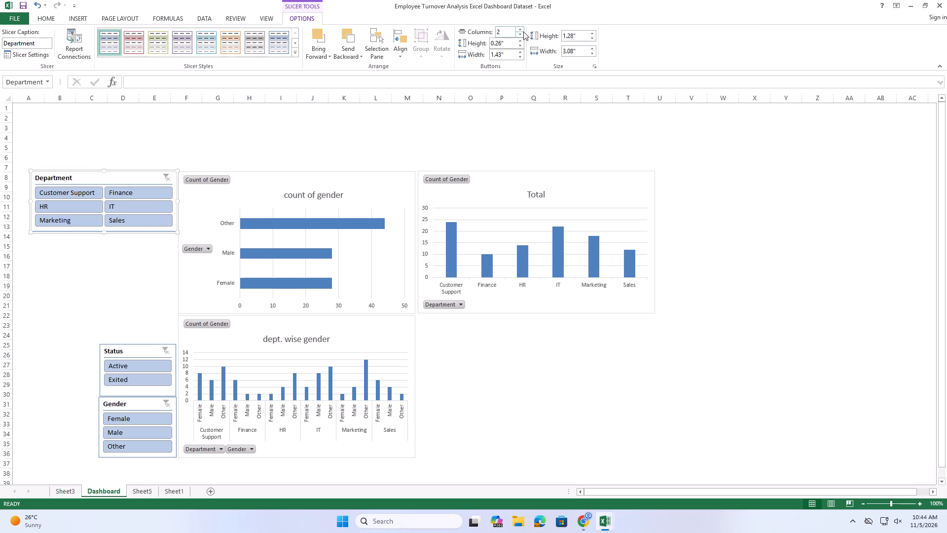
pyautogui.click(521, 34)
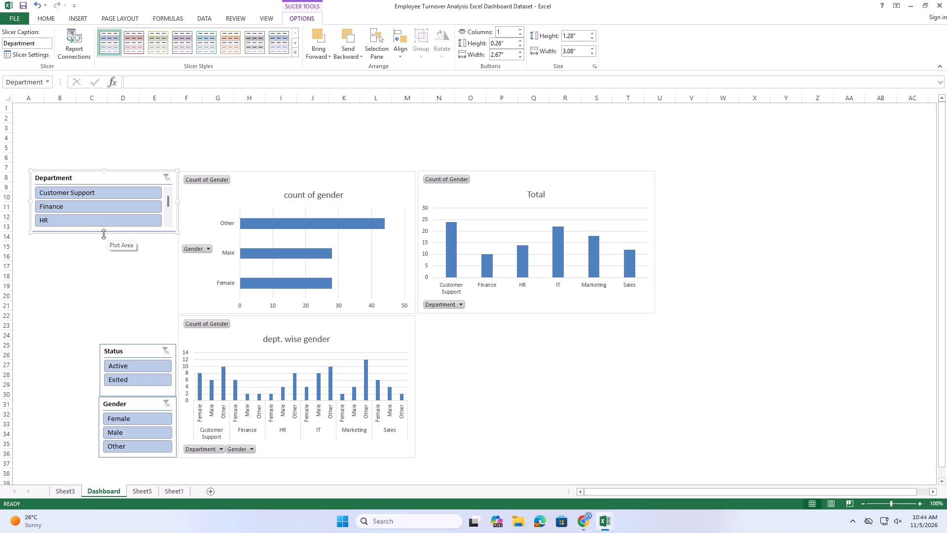
pyautogui.moveTo(104, 234); pyautogui.dragTo(109, 343)
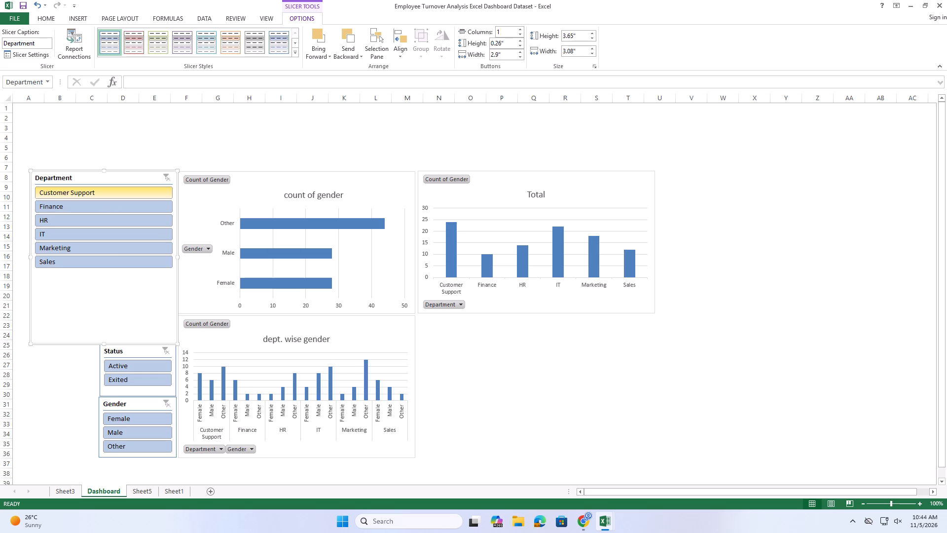
pyautogui.moveTo(30, 257); pyautogui.dragTo(88, 258)
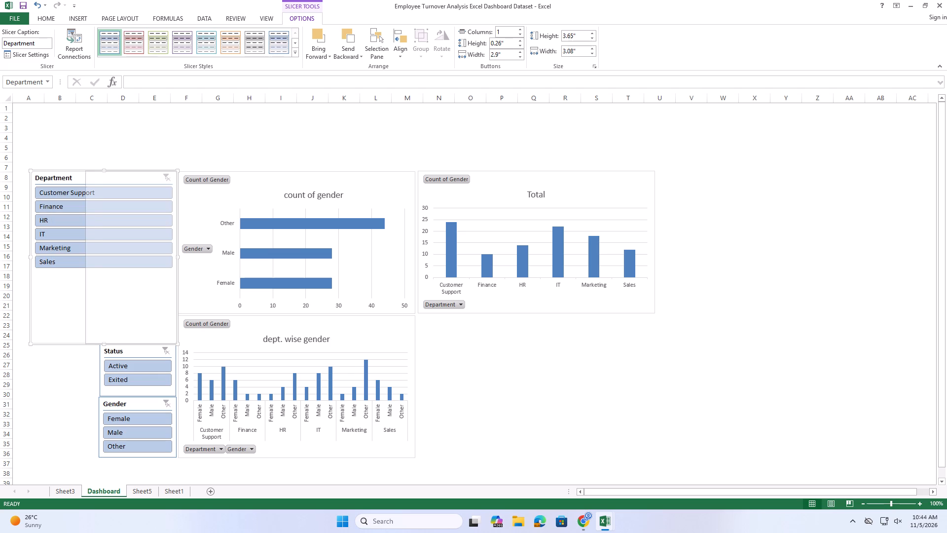
pyautogui.moveTo(88, 258); pyautogui.dragTo(91, 259)
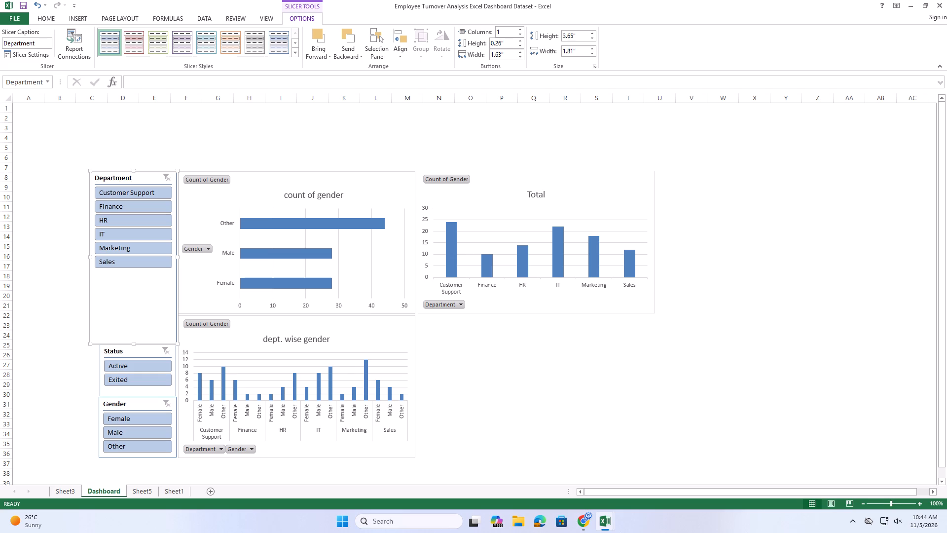
pyautogui.moveTo(133, 343); pyautogui.dragTo(137, 273)
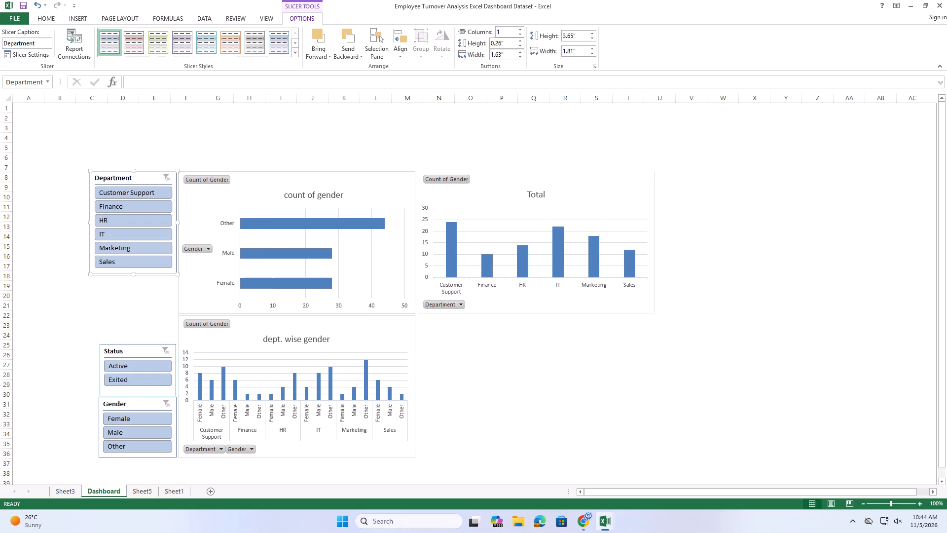
# Move the Status slicer directly below the Department slicer and widen it to about 1.8" to match.
pyautogui.moveTo(140, 350); pyautogui.dragTo(140, 292)
pyautogui.moveTo(140, 291); pyautogui.dragTo(139, 283)
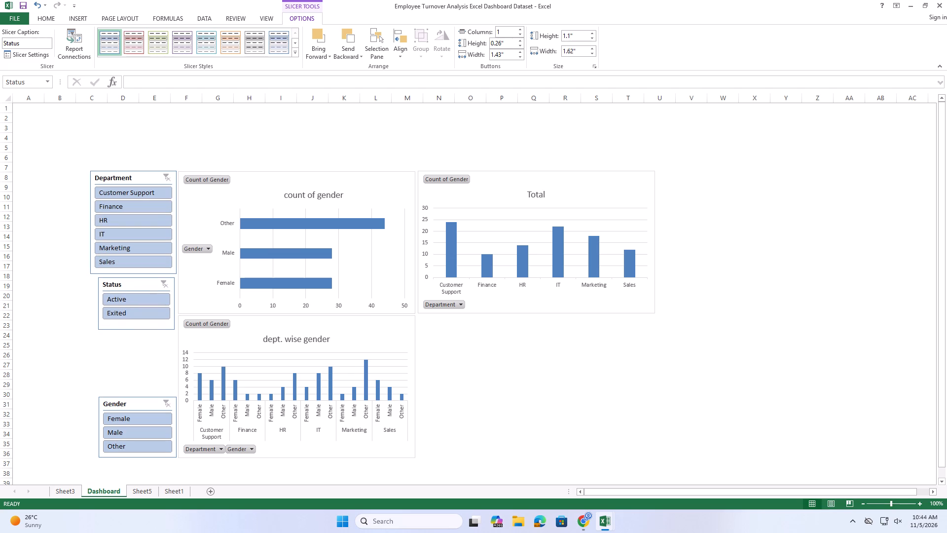
pyautogui.moveTo(139, 283); pyautogui.dragTo(140, 280)
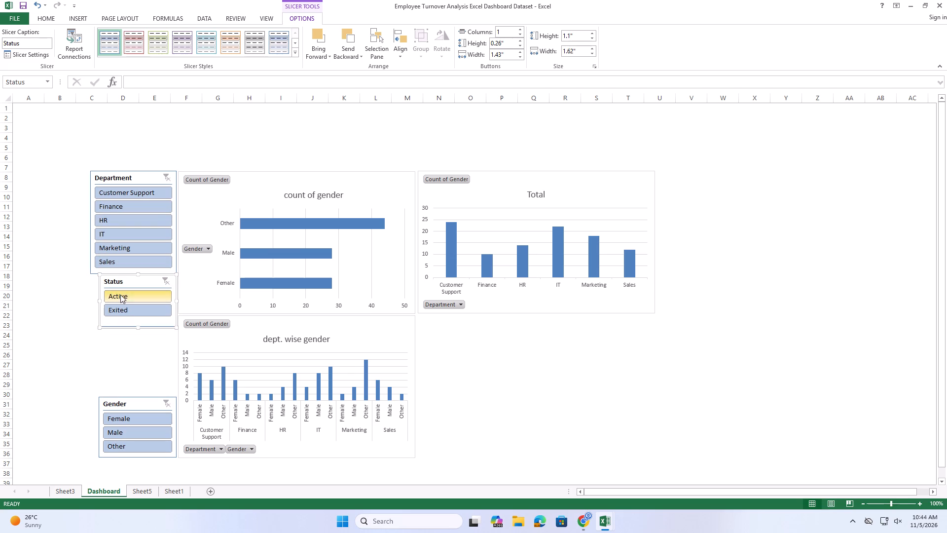
pyautogui.moveTo(98, 301); pyautogui.dragTo(88, 301)
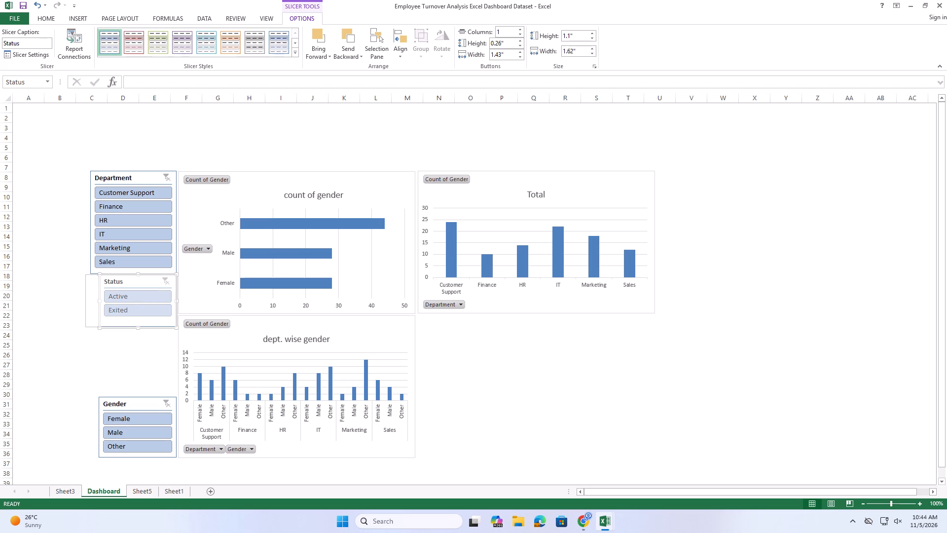
pyautogui.moveTo(88, 301); pyautogui.dragTo(91, 301)
pyautogui.moveTo(91, 301); pyautogui.dragTo(91, 301)
# Move the Gender slicer directly below the Status slicer, aligning their left edges.
pyautogui.moveTo(142, 403); pyautogui.dragTo(143, 402)
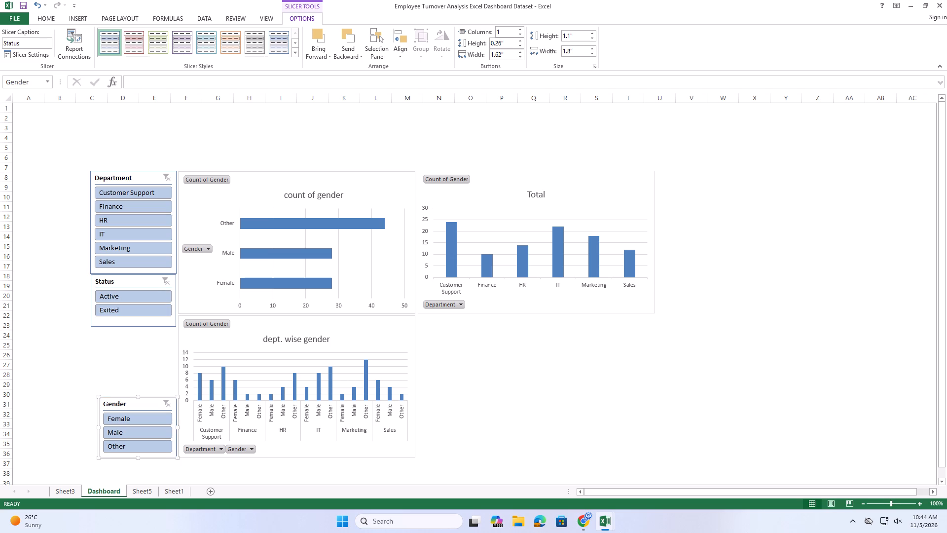
pyautogui.moveTo(143, 402); pyautogui.dragTo(133, 334)
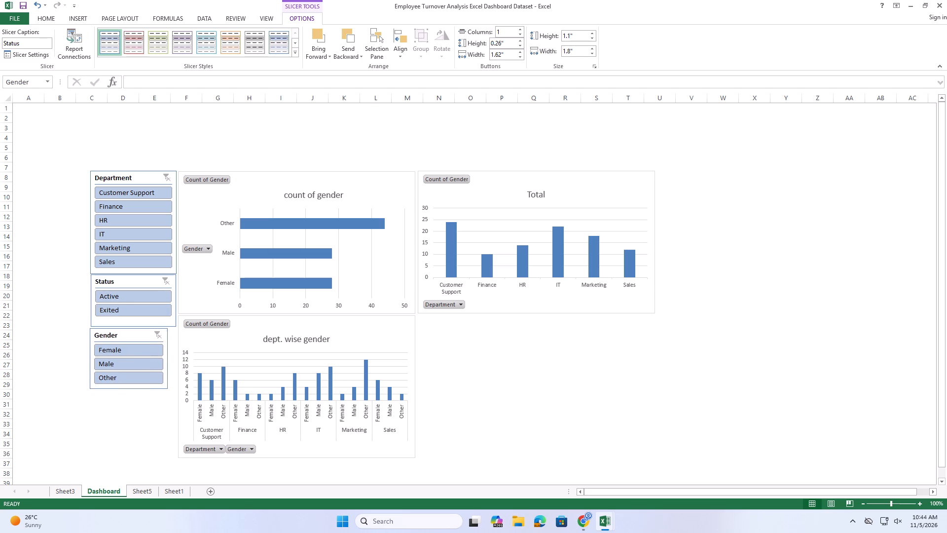
# Nudge the Gender slicer into line with the Status slicer and enlarge it to about 1.77" wide and 1.43" tall.
pyautogui.moveTo(133, 334); pyautogui.dragTo(134, 334)
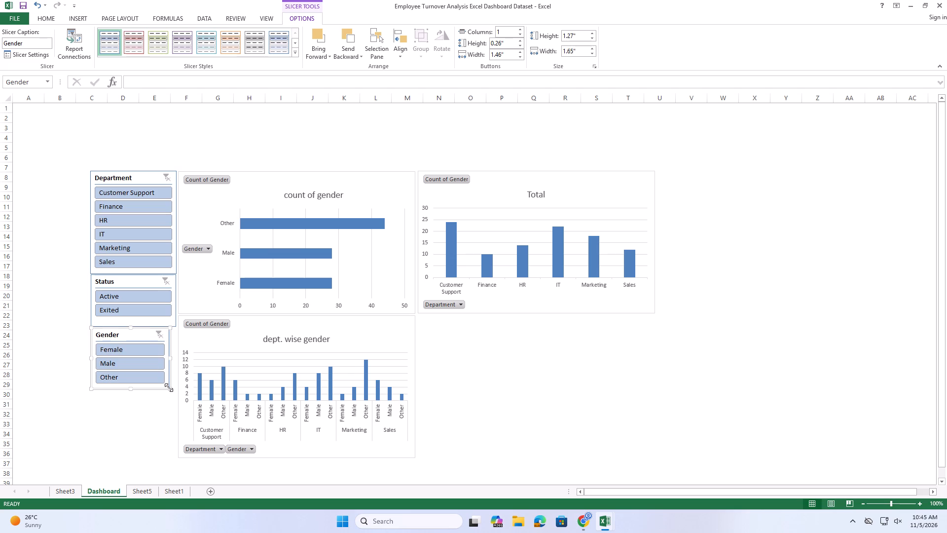
pyautogui.moveTo(169, 388); pyautogui.dragTo(175, 395)
pyautogui.click(428, 372)
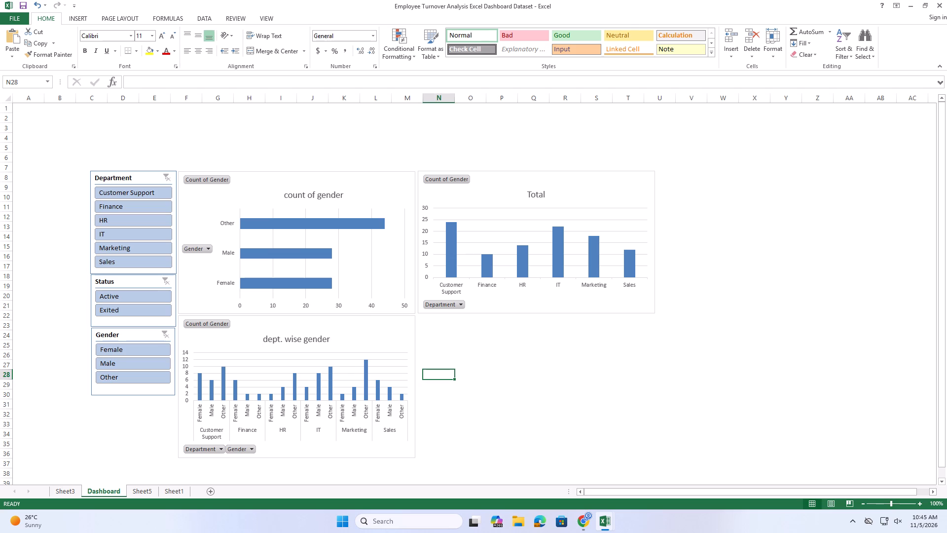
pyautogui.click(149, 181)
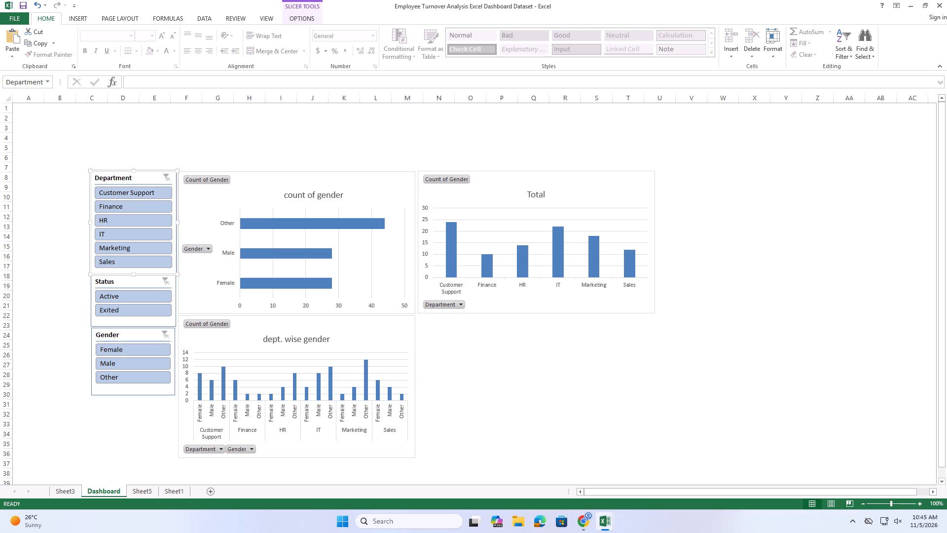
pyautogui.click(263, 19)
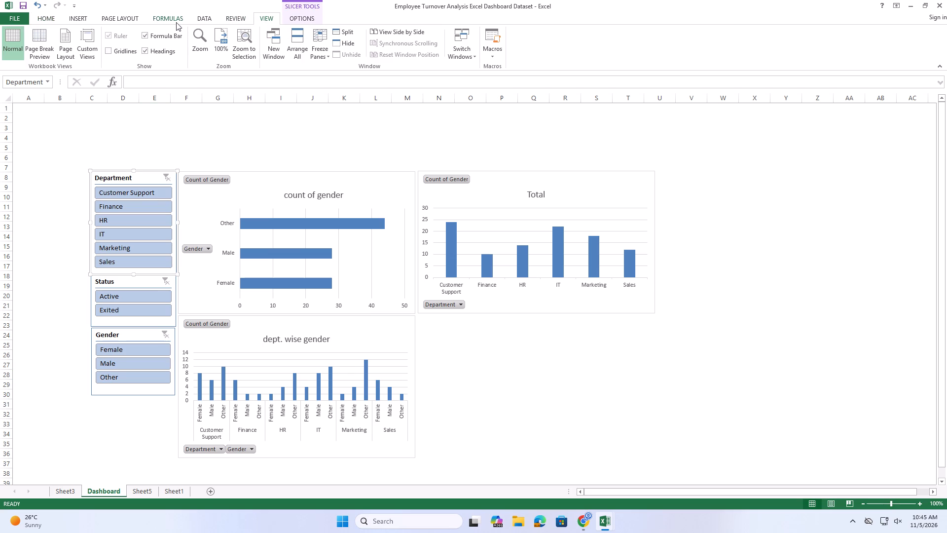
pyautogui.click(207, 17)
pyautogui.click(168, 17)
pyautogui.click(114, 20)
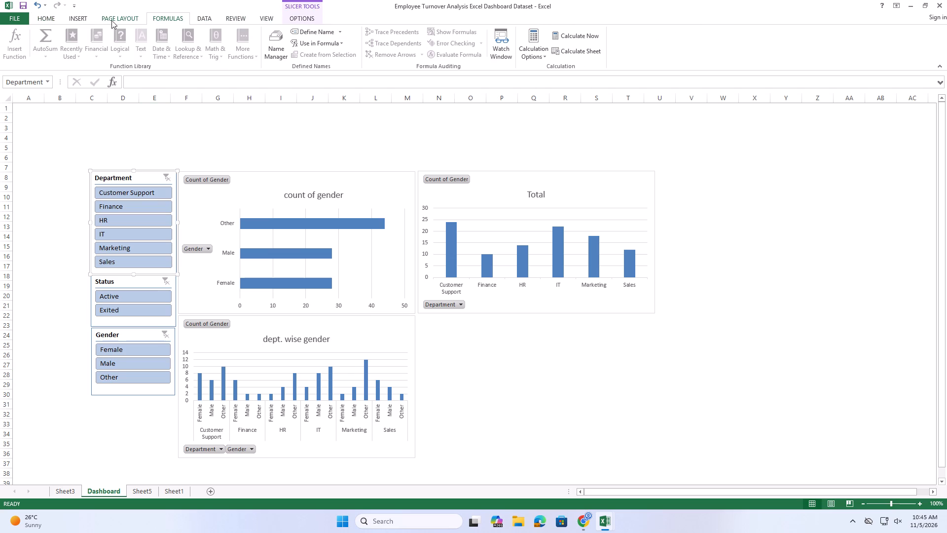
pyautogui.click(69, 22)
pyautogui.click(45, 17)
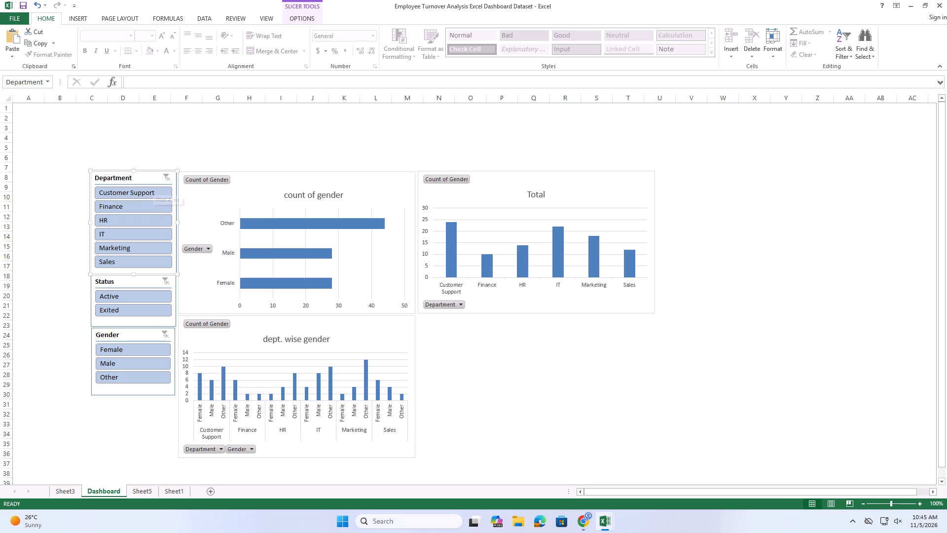
# Colour-code the slicers with light styles: green for Department, orange for Status and red for Gender.
pyautogui.click(150, 177)
pyautogui.click(297, 17)
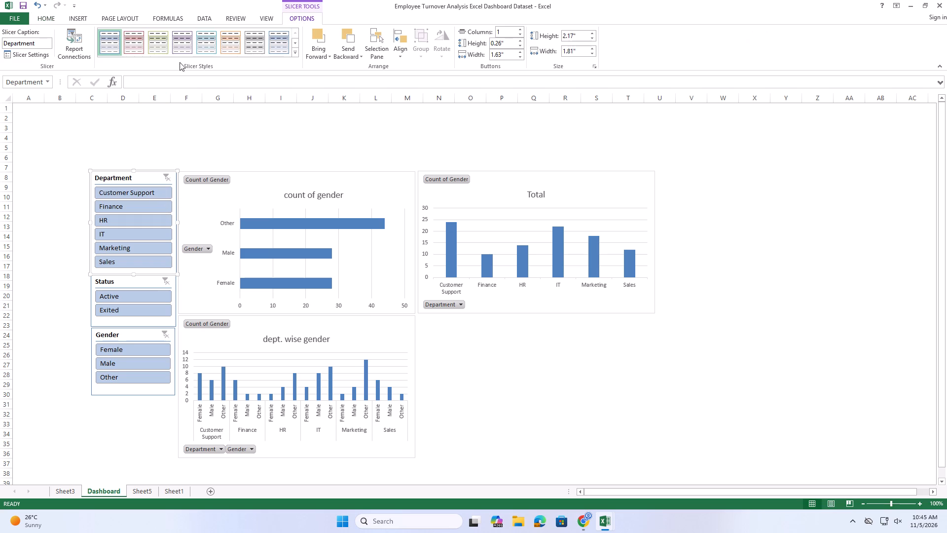
pyautogui.click(153, 48)
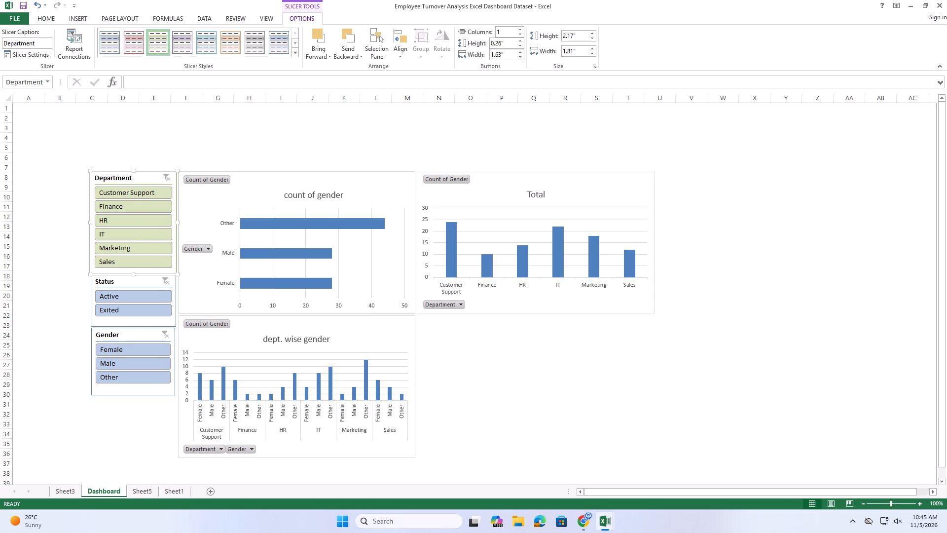
pyautogui.click(147, 279)
pyautogui.click(233, 45)
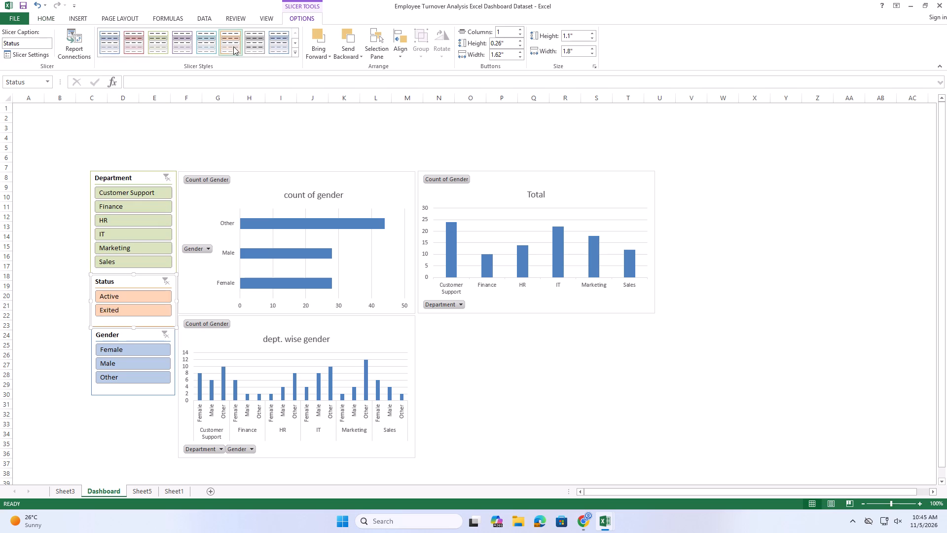
pyautogui.click(149, 334)
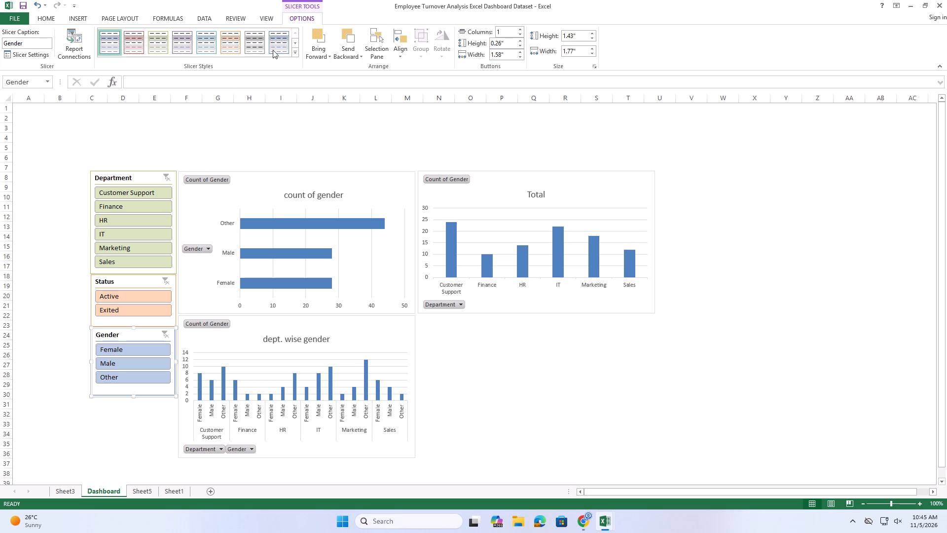
pyautogui.click(280, 45)
pyautogui.click(177, 49)
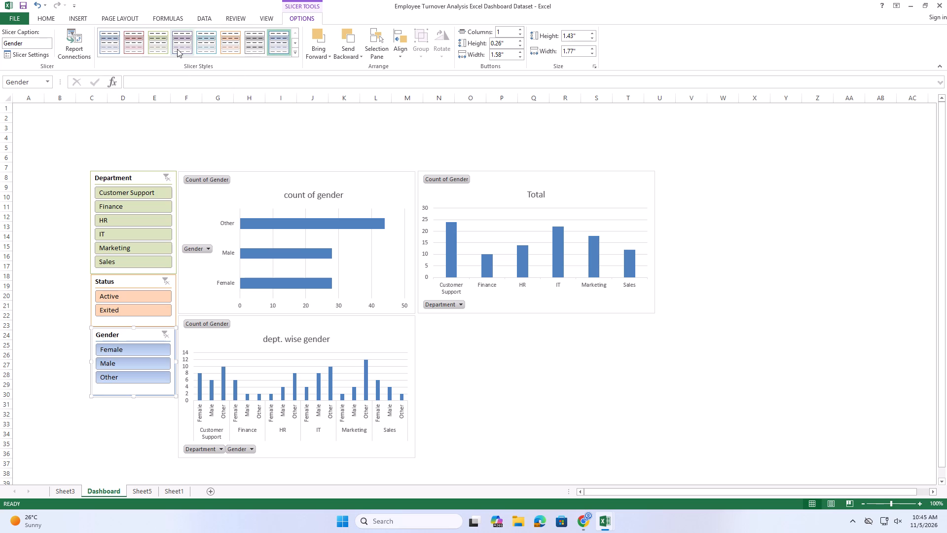
pyautogui.click(126, 46)
# Restyle the PivotCharts: fading gradient bars for count of gender, light grey shading with data labels for Total, dark grey shading for dept. wise gender.
pyautogui.click(227, 202)
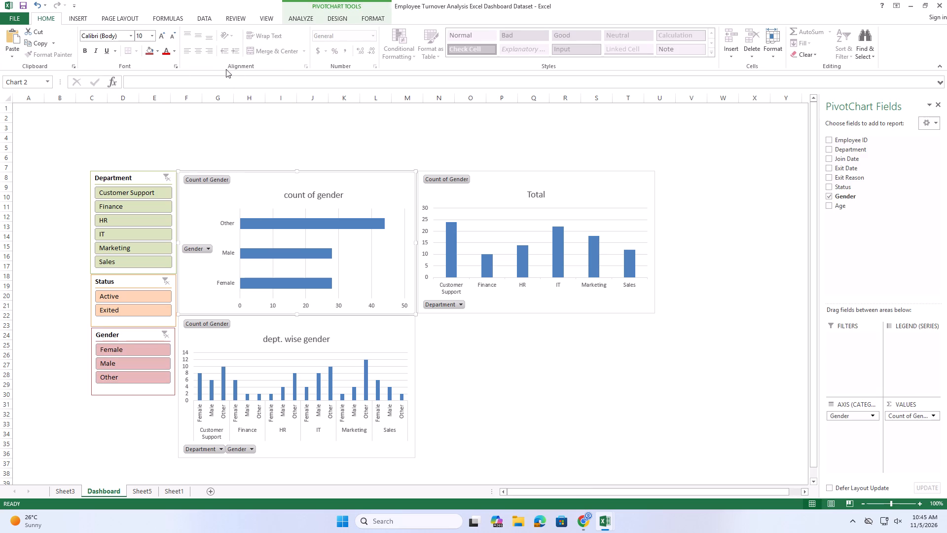
pyautogui.click(340, 23)
pyautogui.click(399, 43)
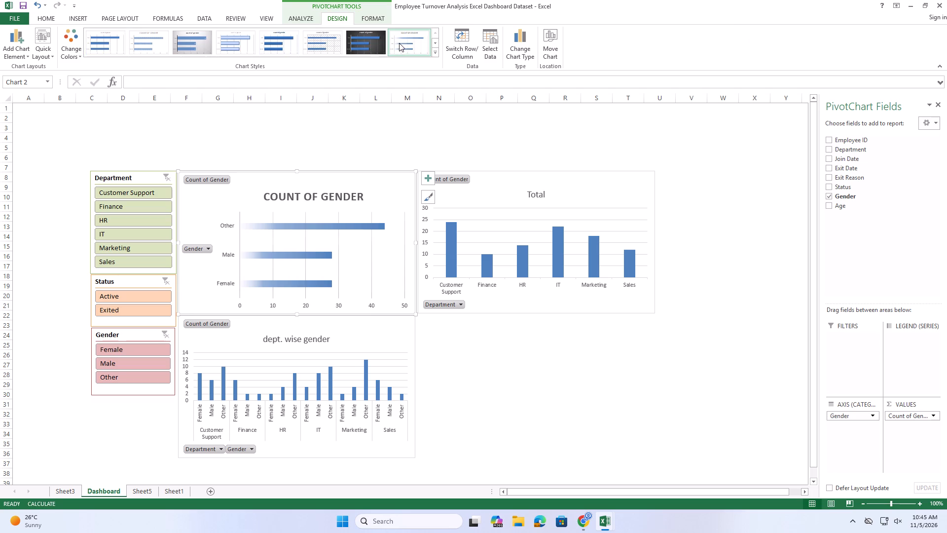
pyautogui.click(480, 191)
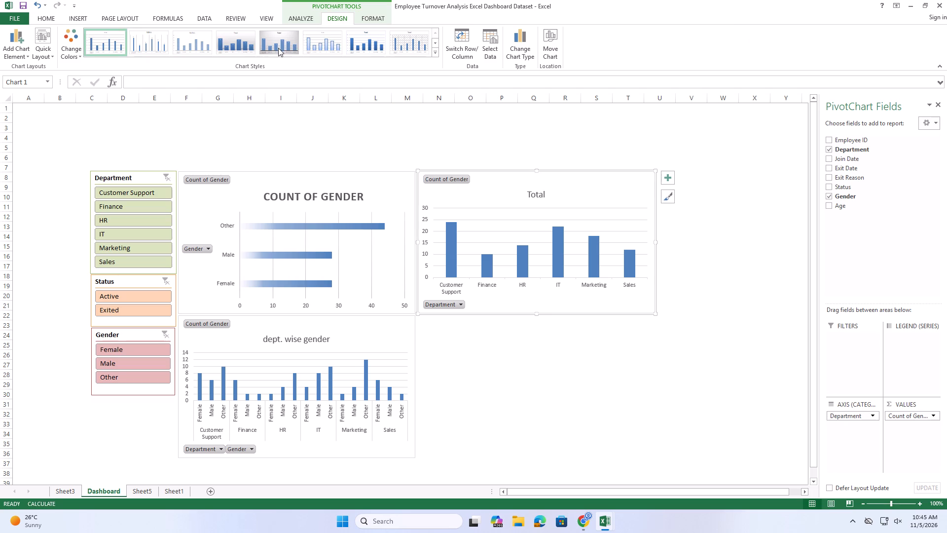
pyautogui.click(253, 48)
pyautogui.click(398, 331)
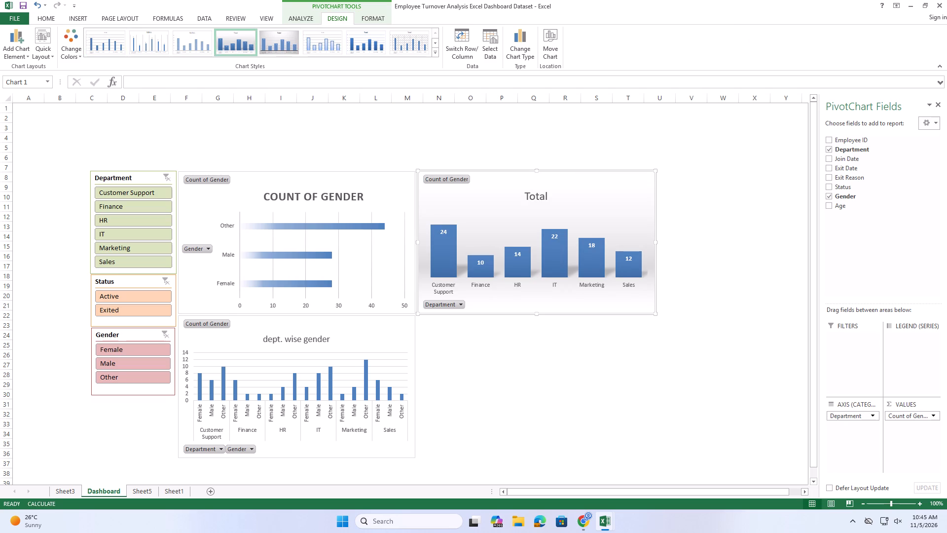
pyautogui.click(295, 47)
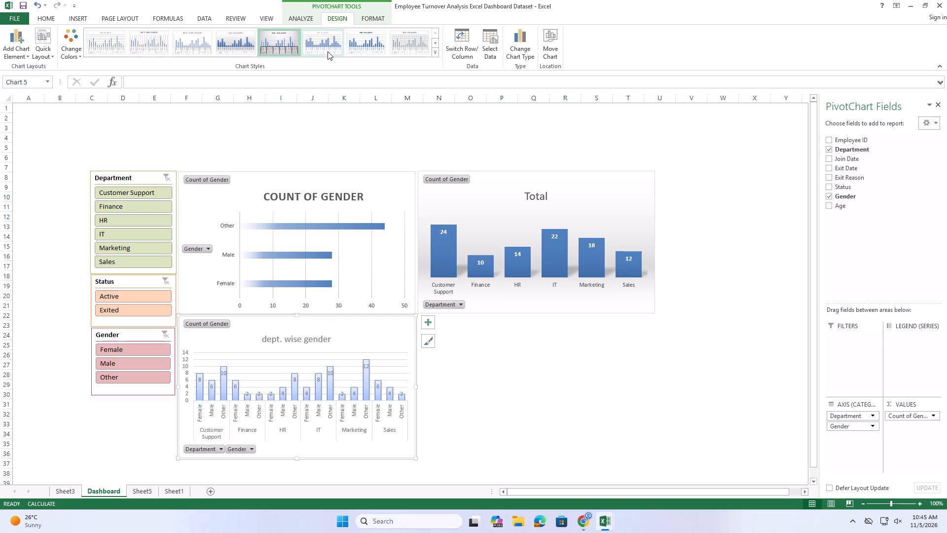
pyautogui.click(487, 360)
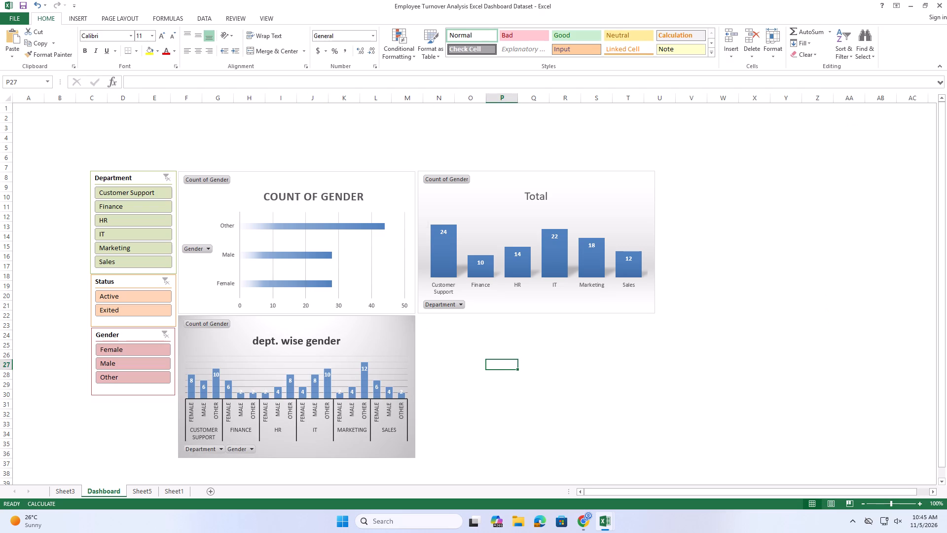
pyautogui.click(439, 390)
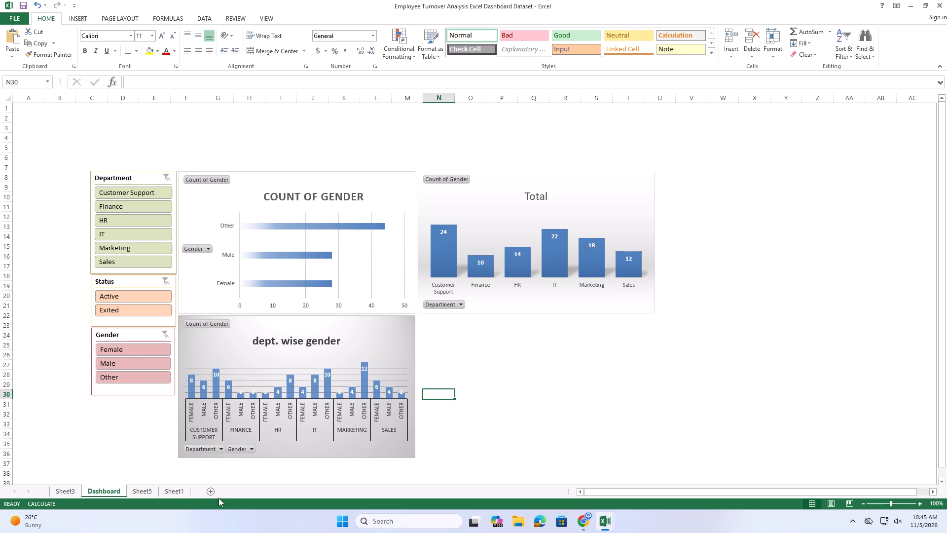
# Check the source data on Sheet1, and build the Sheet5 PivotTable with Department and Exit Reason as rows and Count of Exit Reason as values.
pyautogui.click(173, 491)
pyautogui.scroll(3, 253, 347)
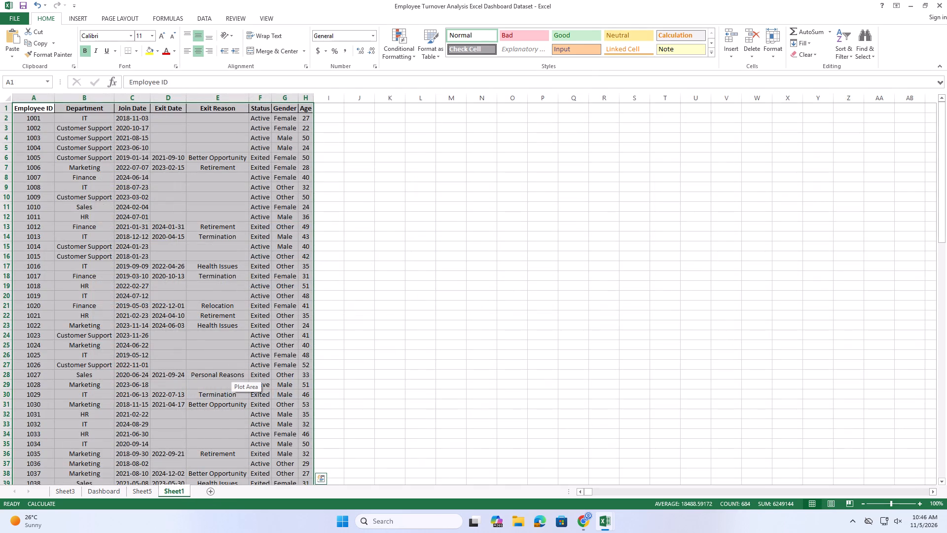
pyautogui.scroll(3, 253, 347)
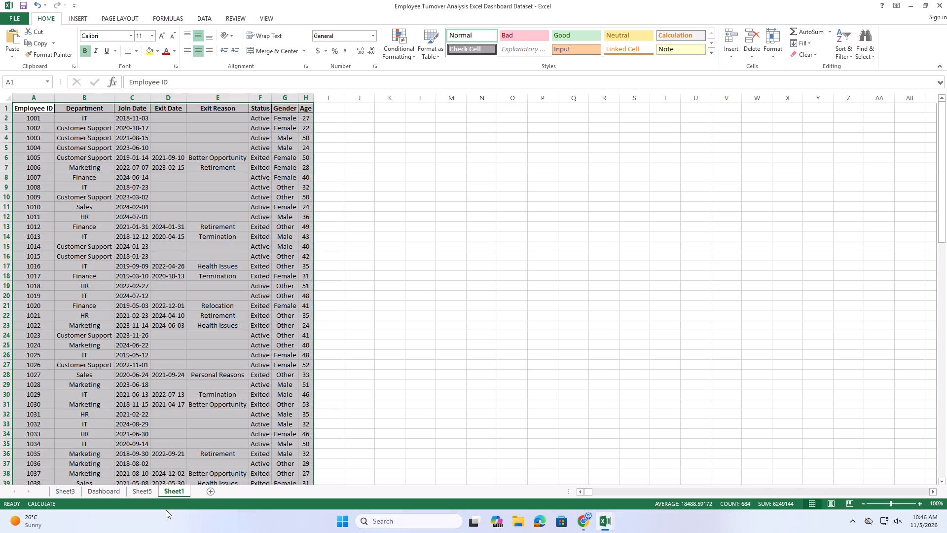
pyautogui.click(147, 487)
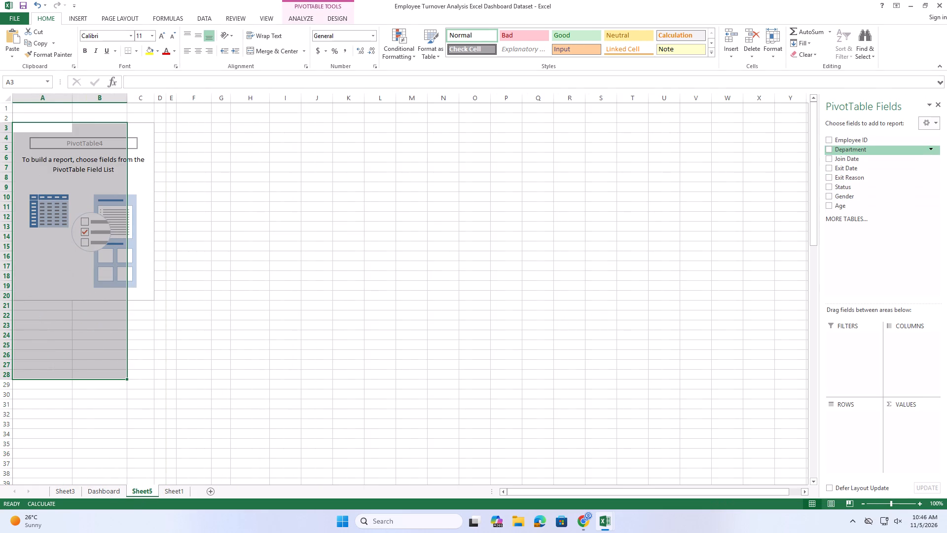
pyautogui.moveTo(831, 148); pyautogui.dragTo(857, 422)
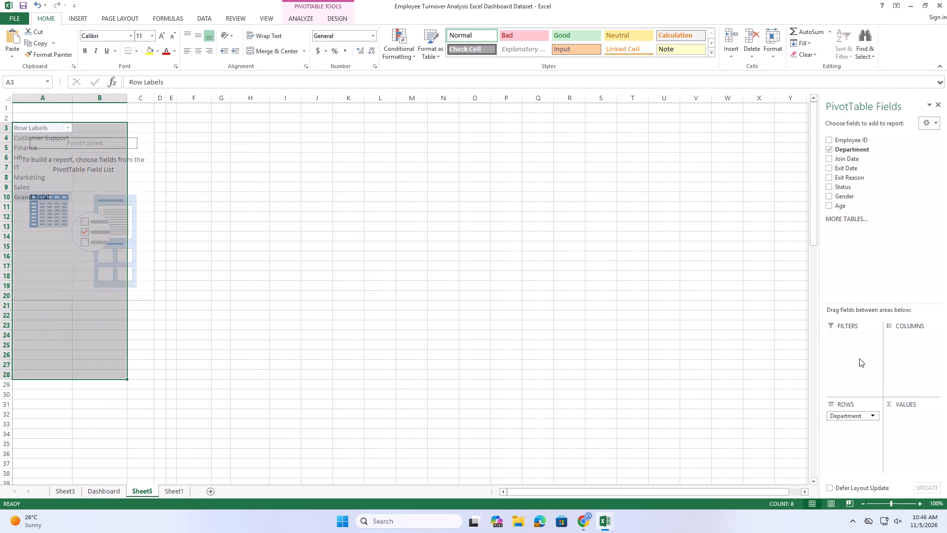
pyautogui.moveTo(831, 175); pyautogui.dragTo(864, 191)
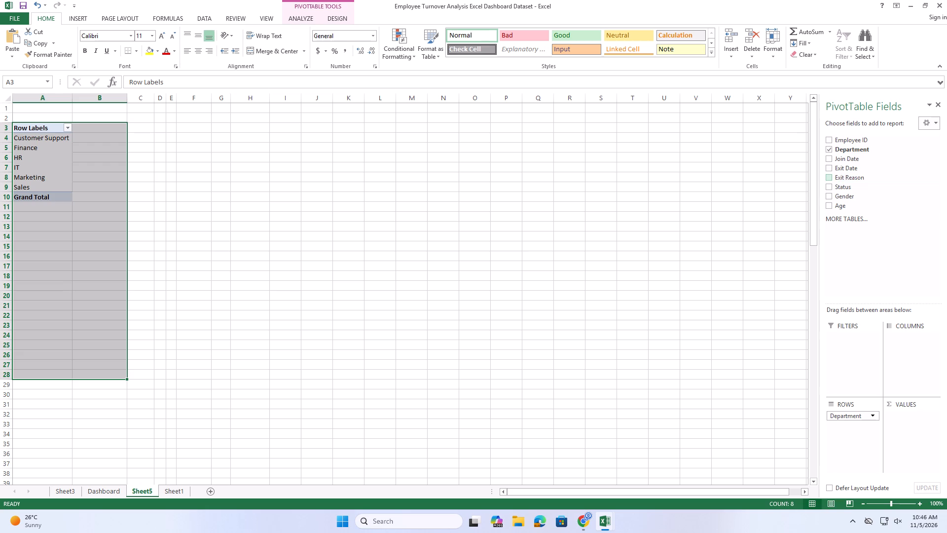
pyautogui.moveTo(864, 191); pyautogui.dragTo(937, 423)
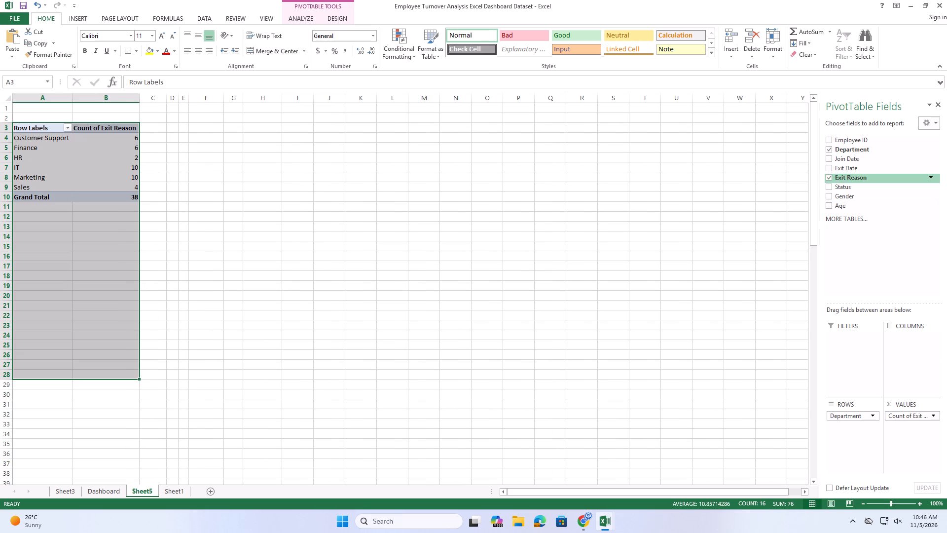
pyautogui.moveTo(846, 177); pyautogui.dragTo(855, 437)
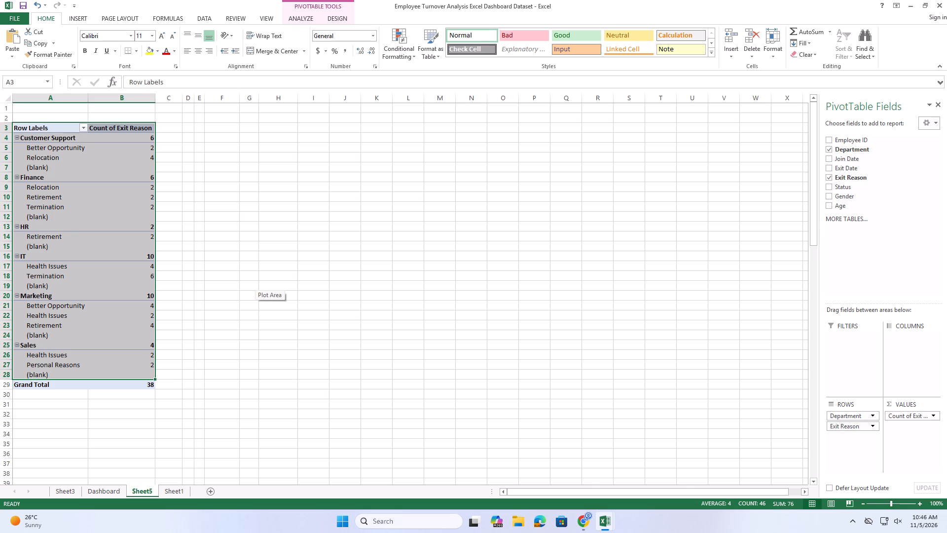
# Copy the whole exit reason PivotTable from Sheet5 into Sheet3 at cell C34, below the existing charts.
pyautogui.moveTo(50, 128); pyautogui.dragTo(118, 383)
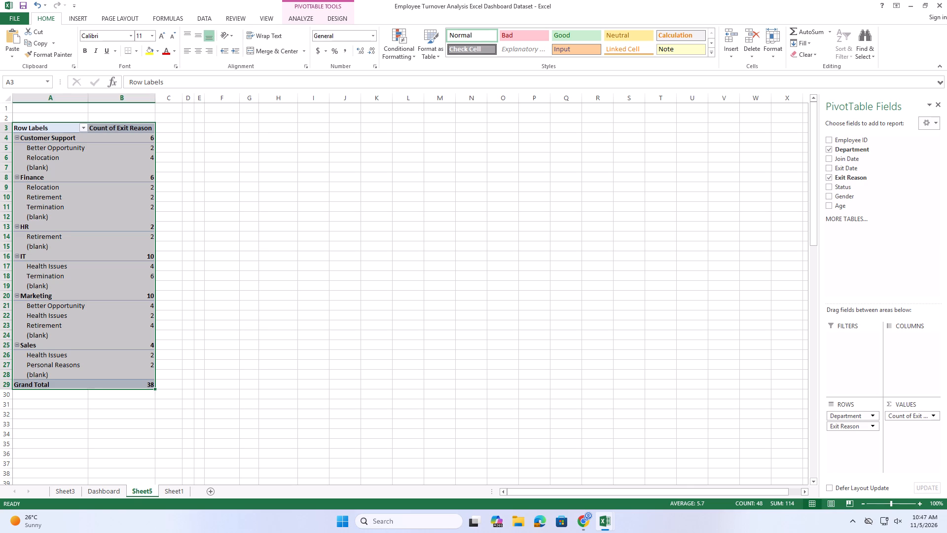
pyautogui.hotkey('ctrl', 'c')
pyautogui.click(72, 493)
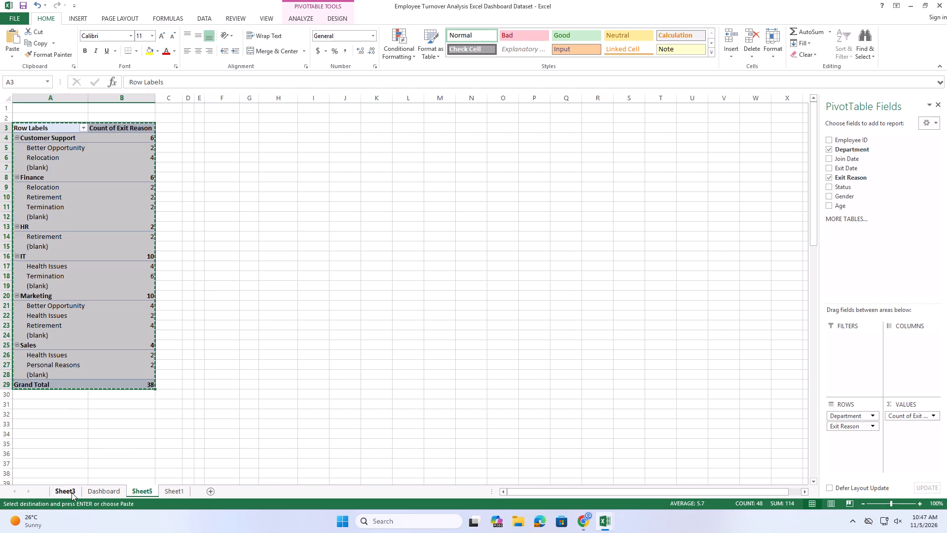
pyautogui.scroll(-3, 415, 434)
pyautogui.scroll(-3, 245, 381)
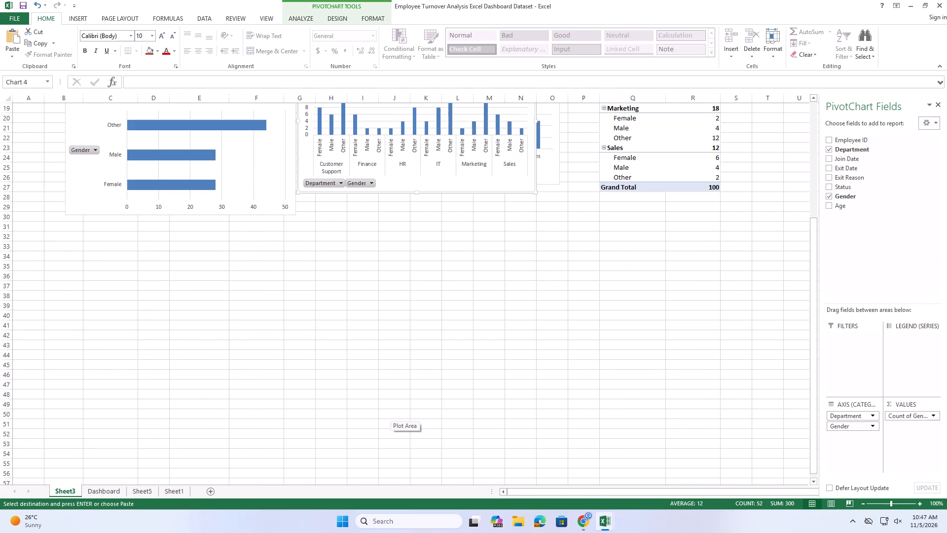
pyautogui.click(88, 257)
pyautogui.hotkey('ctrl', 'v')
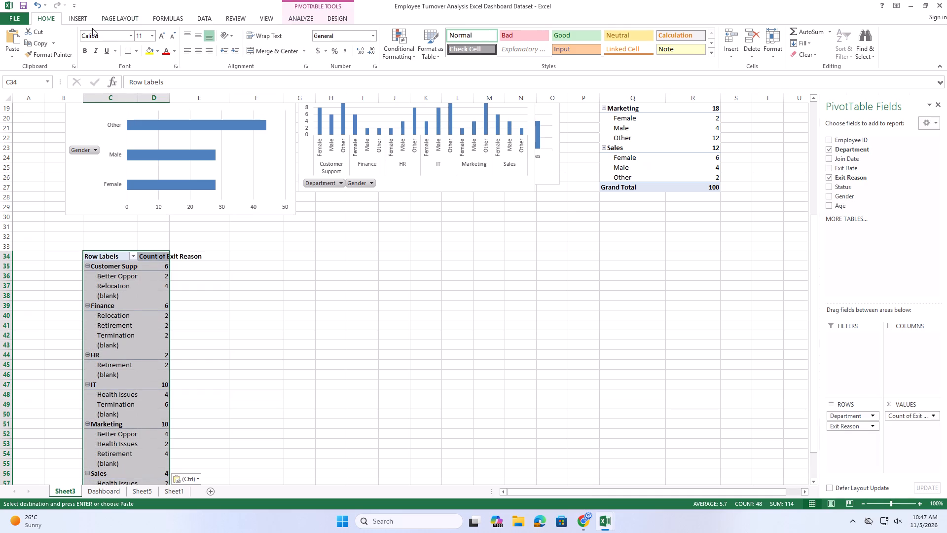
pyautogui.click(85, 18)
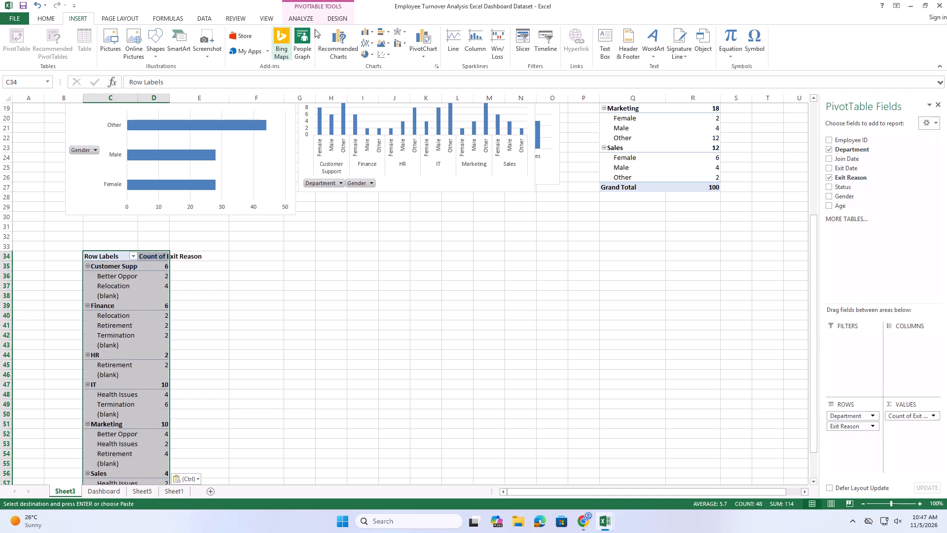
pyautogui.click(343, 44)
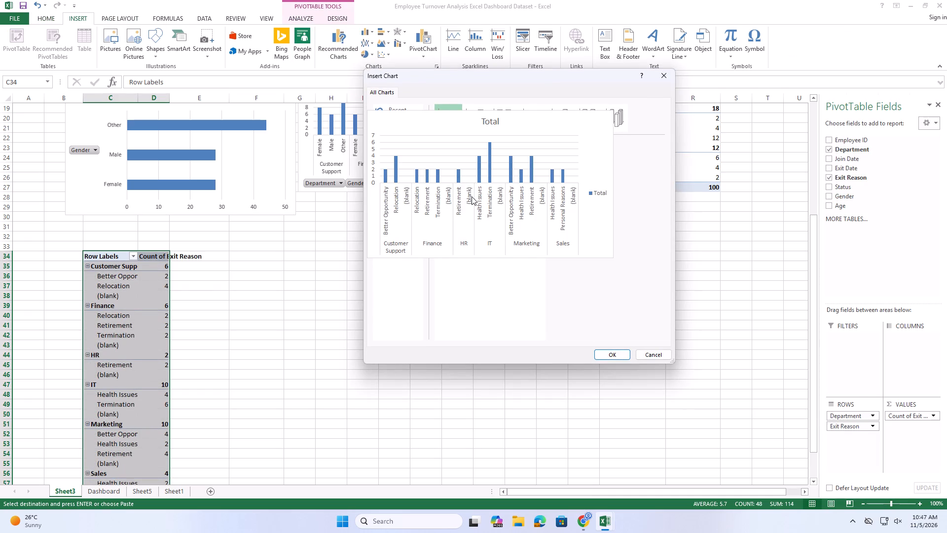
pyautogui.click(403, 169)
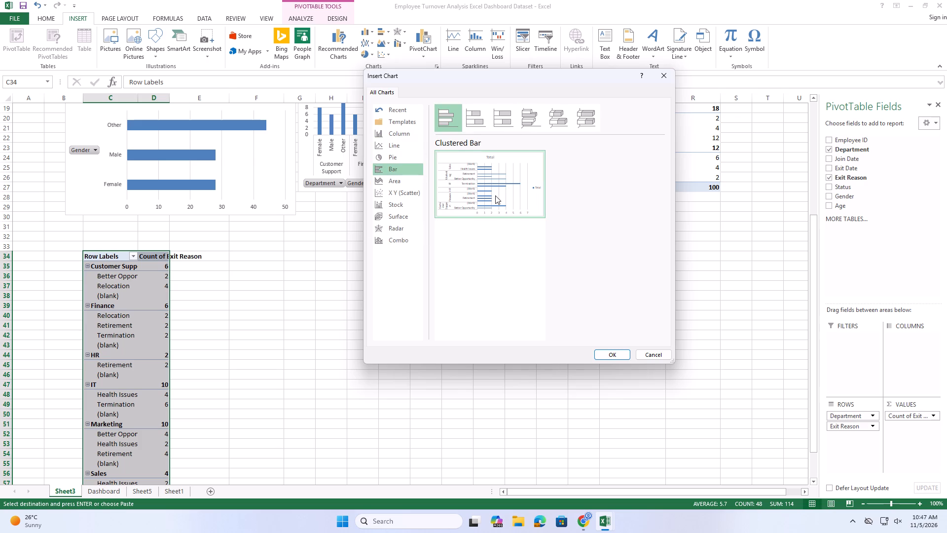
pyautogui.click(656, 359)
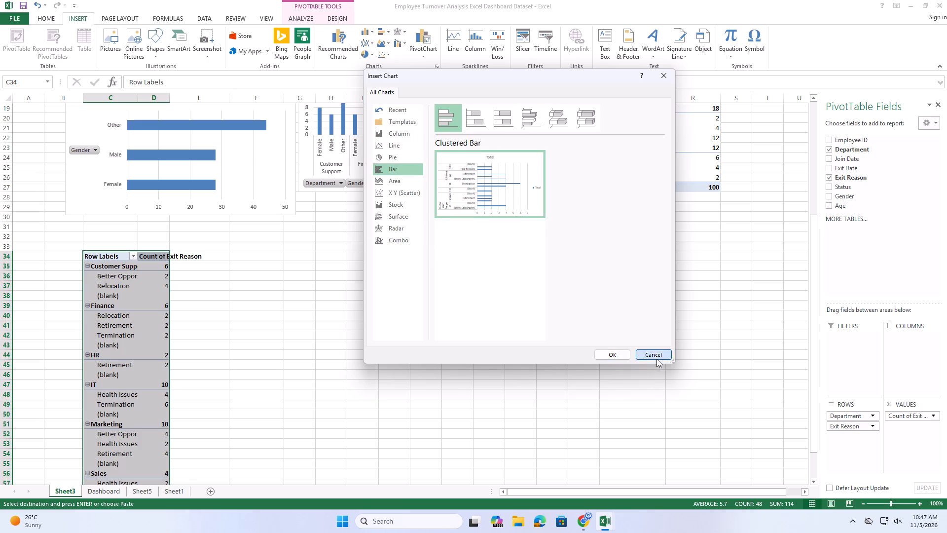
# Rebuild the Sheet5 PivotTable with only Status as rows and Count of Status as values, removing Department and Exit Reason.
pyautogui.click(147, 485)
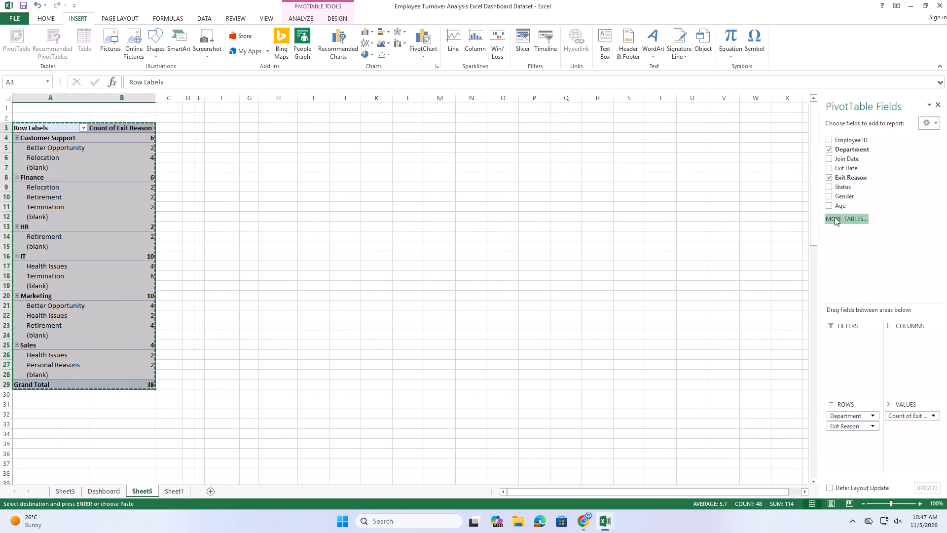
pyautogui.click(828, 190)
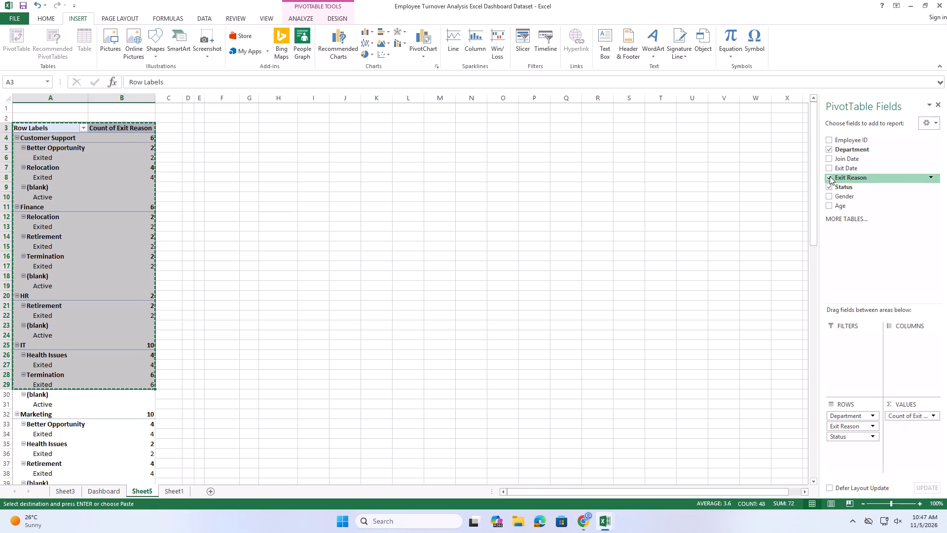
pyautogui.click(830, 176)
pyautogui.click(830, 149)
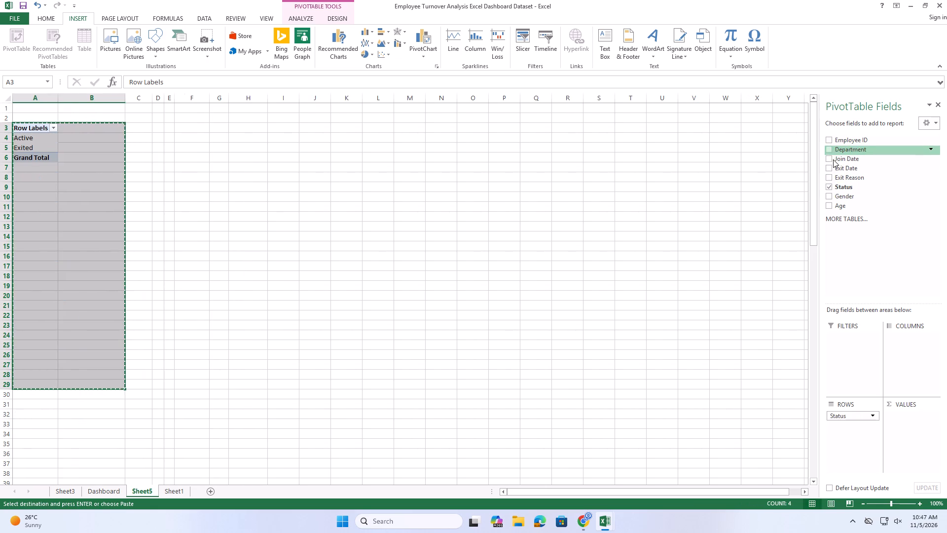
pyautogui.moveTo(845, 189); pyautogui.dragTo(942, 423)
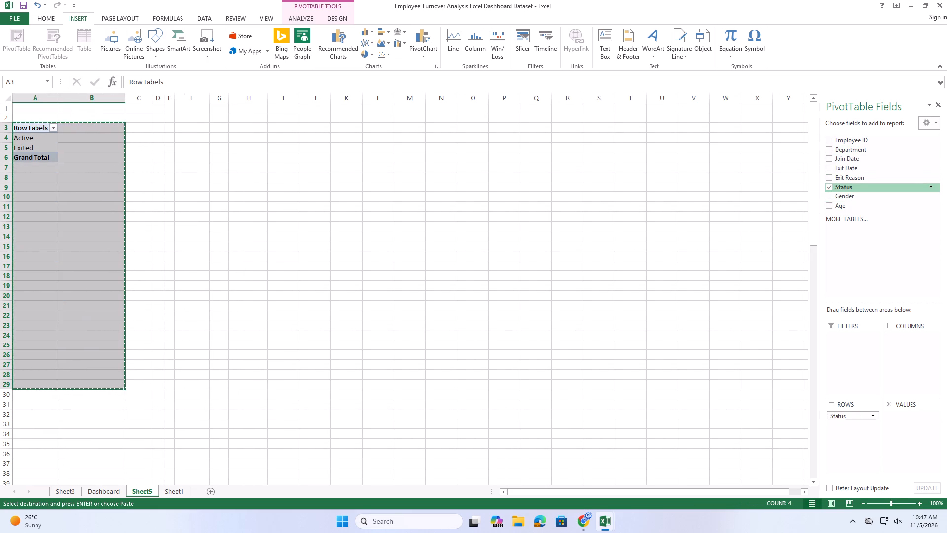
pyautogui.moveTo(845, 188); pyautogui.dragTo(894, 421)
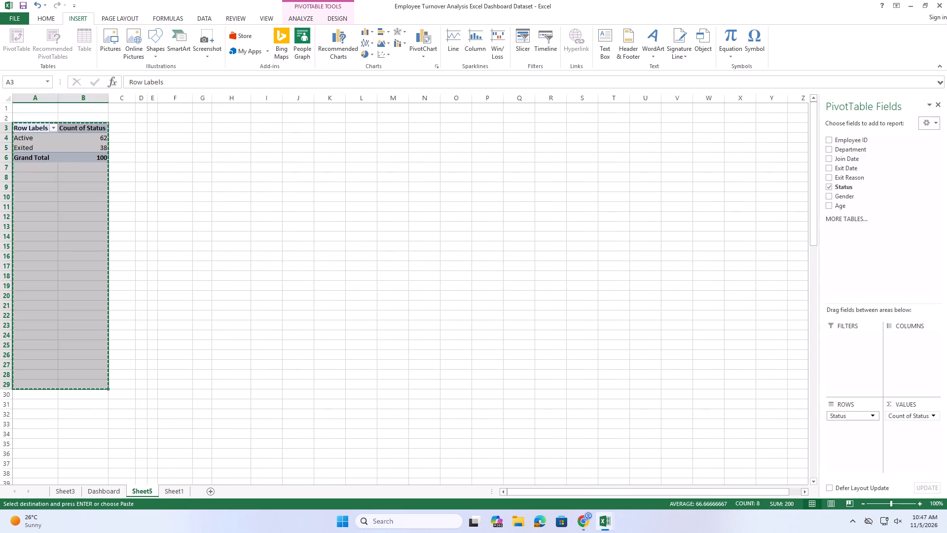
pyautogui.click(190, 204)
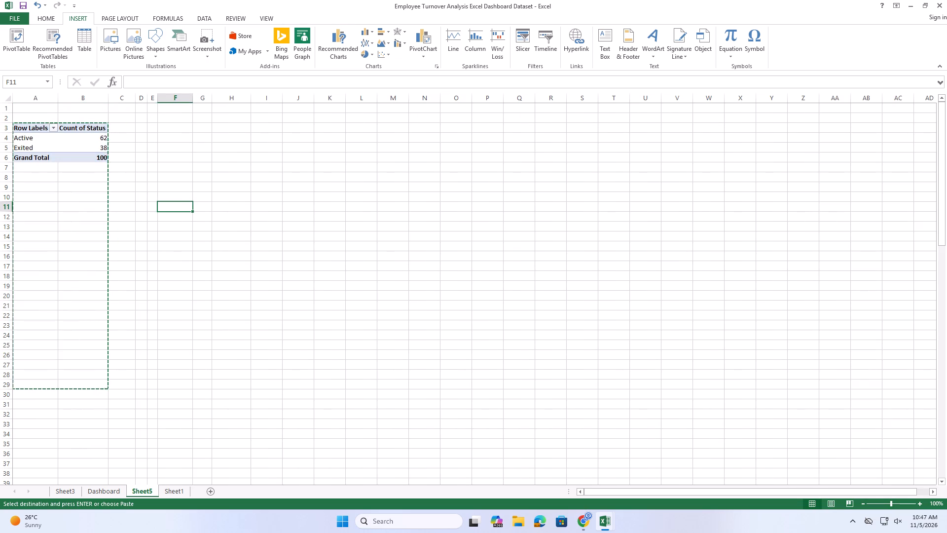
# Copy the whole Count of Status PivotTable from Sheet5 into Sheet3 at cell H35.
pyautogui.moveTo(31, 126); pyautogui.dragTo(76, 156)
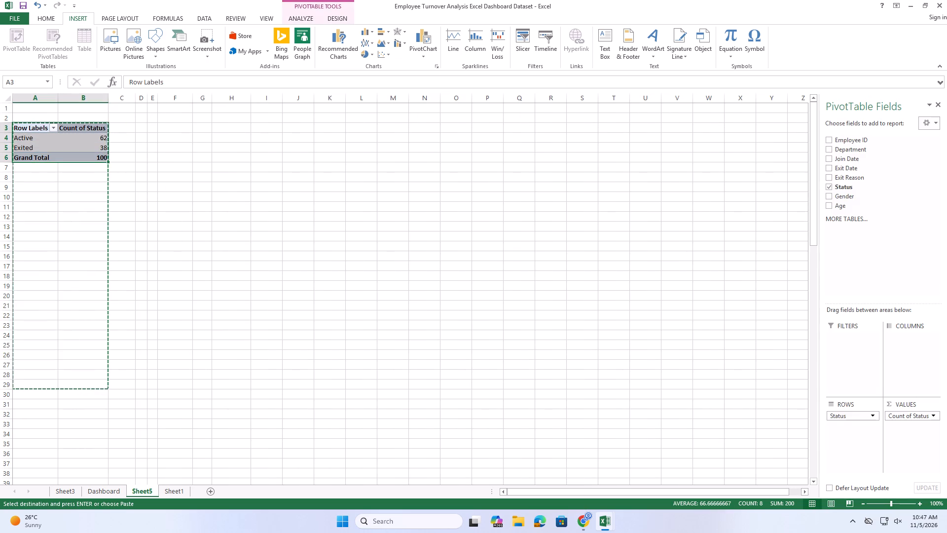
pyautogui.hotkey('ctrl', 'c')
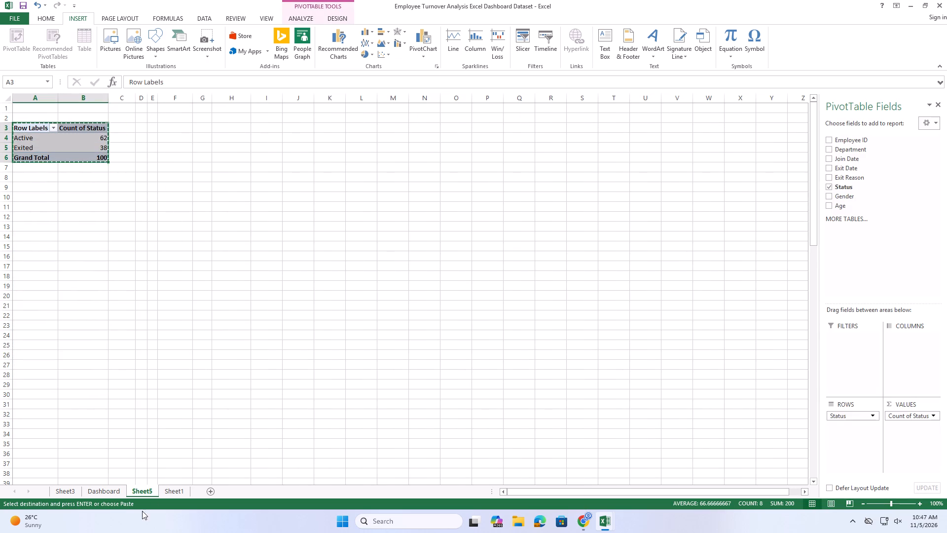
pyautogui.click(62, 488)
pyautogui.click(330, 266)
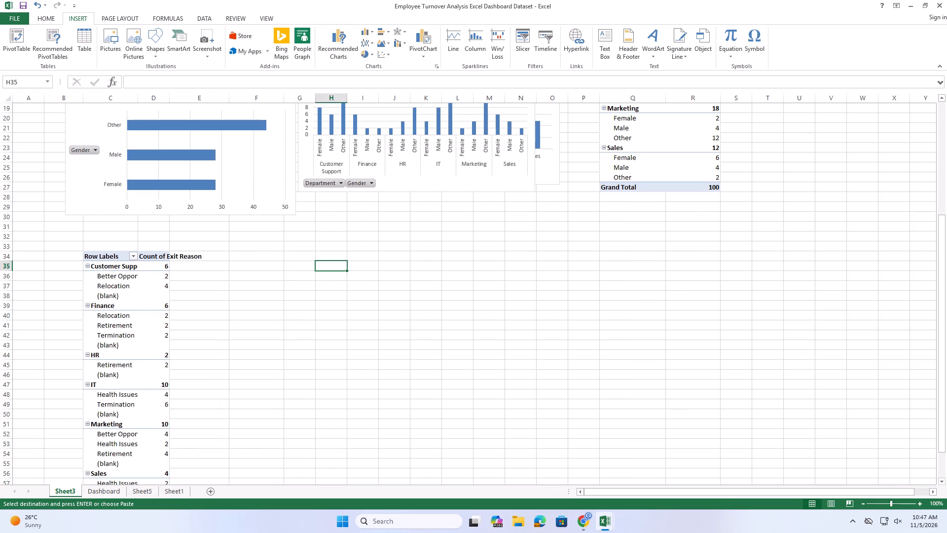
pyautogui.hotkey('ctrl', 'v')
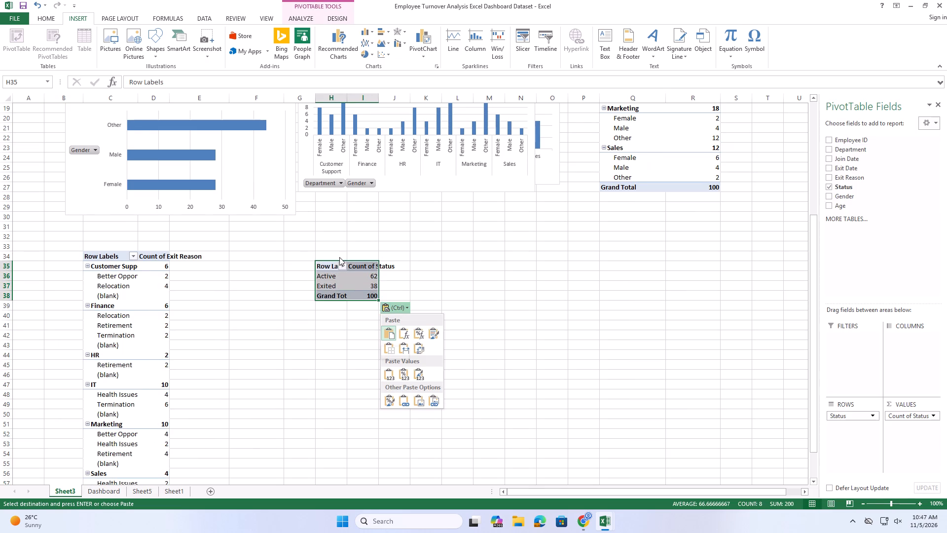
pyautogui.click(452, 281)
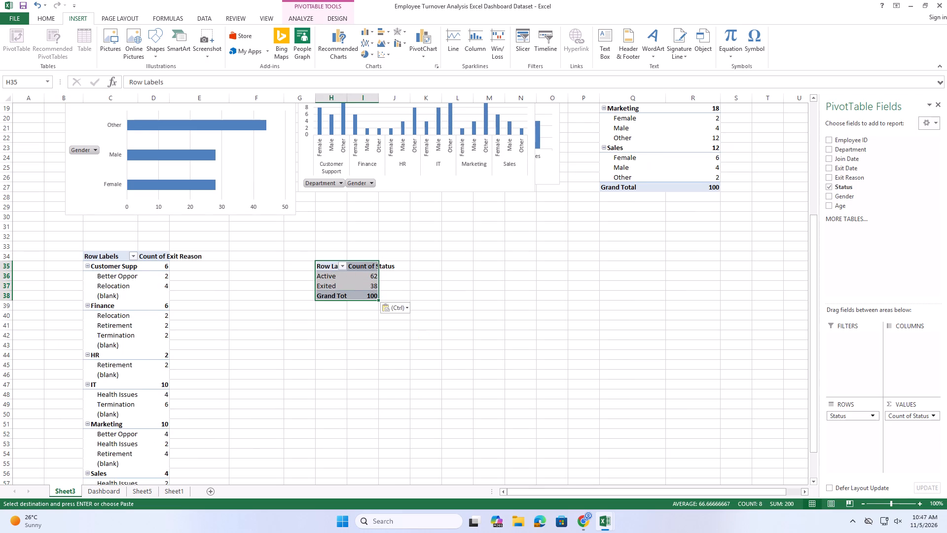
# Insert a pie PivotChart from the Count of Status PivotTable on Sheet3 and place it beside that table.
pyautogui.moveTo(325, 264); pyautogui.dragTo(372, 296)
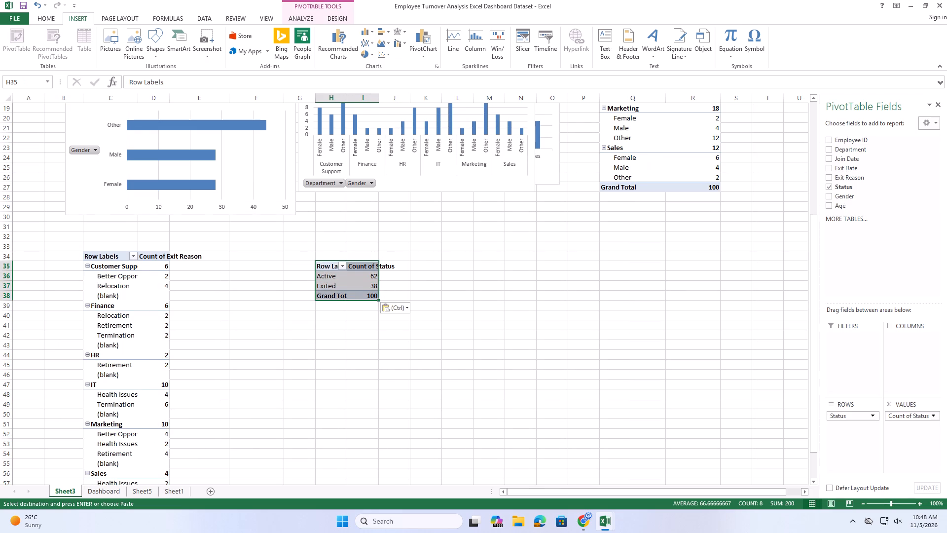
pyautogui.click(341, 55)
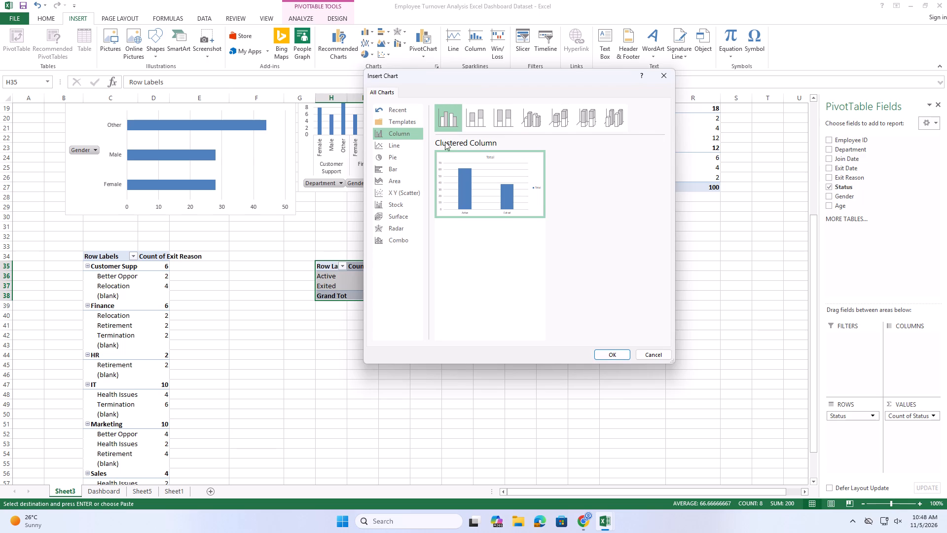
pyautogui.click(399, 154)
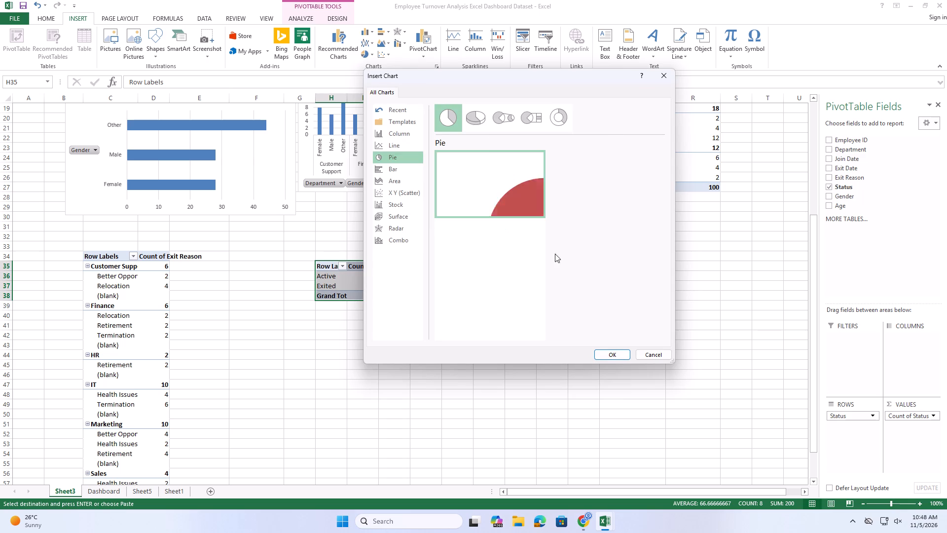
pyautogui.click(612, 356)
pyautogui.moveTo(463, 254); pyautogui.dragTo(566, 292)
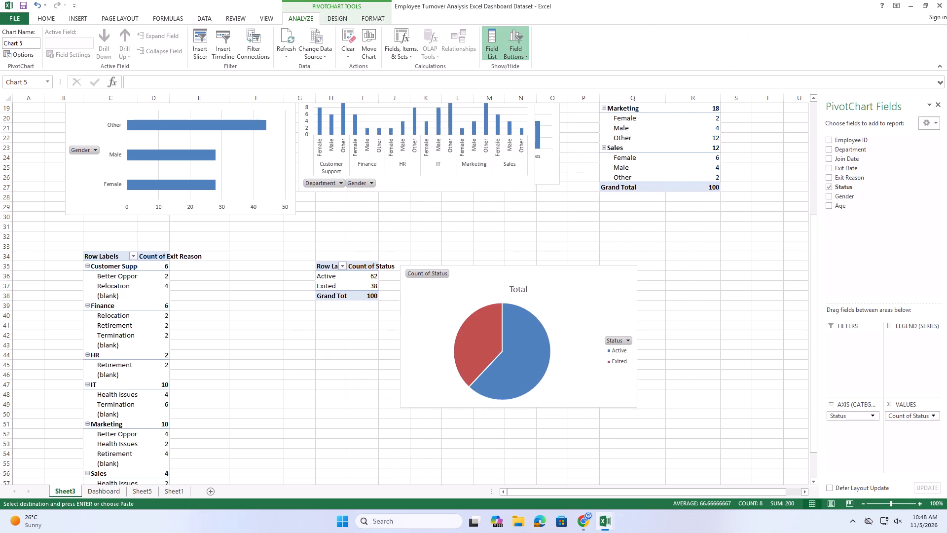
pyautogui.moveTo(566, 292); pyautogui.dragTo(596, 292)
# Remove the chart title from the status pie chart and keep its legend.
pyautogui.click(679, 271)
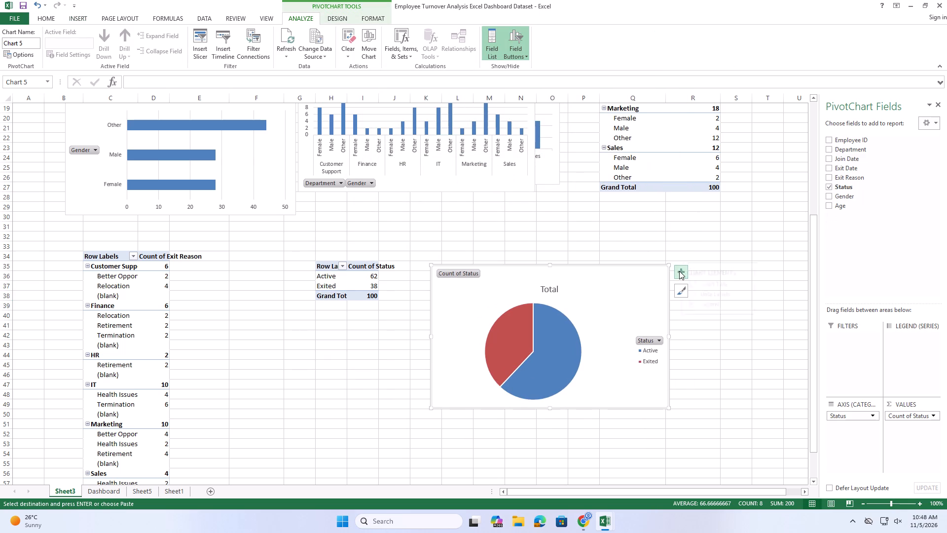
pyautogui.click(714, 283)
pyautogui.click(714, 301)
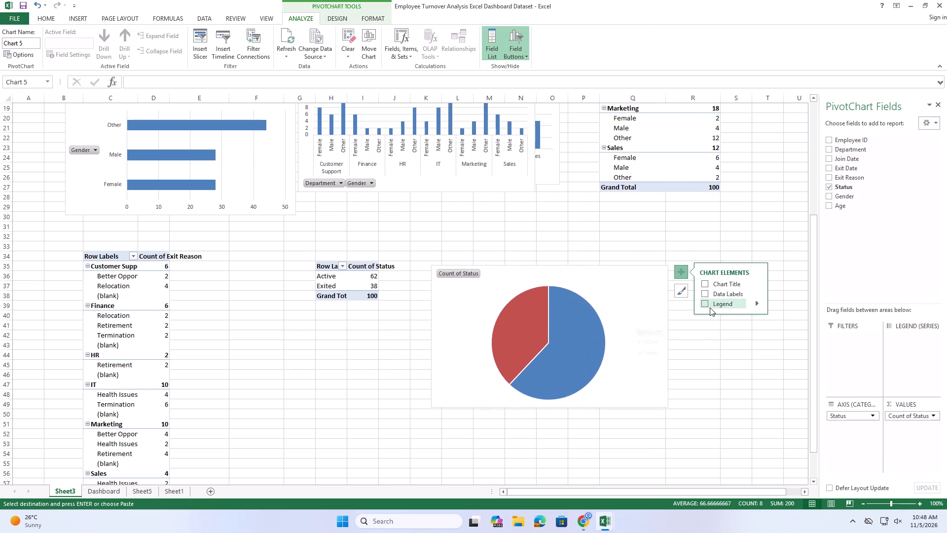
pyautogui.click(712, 301)
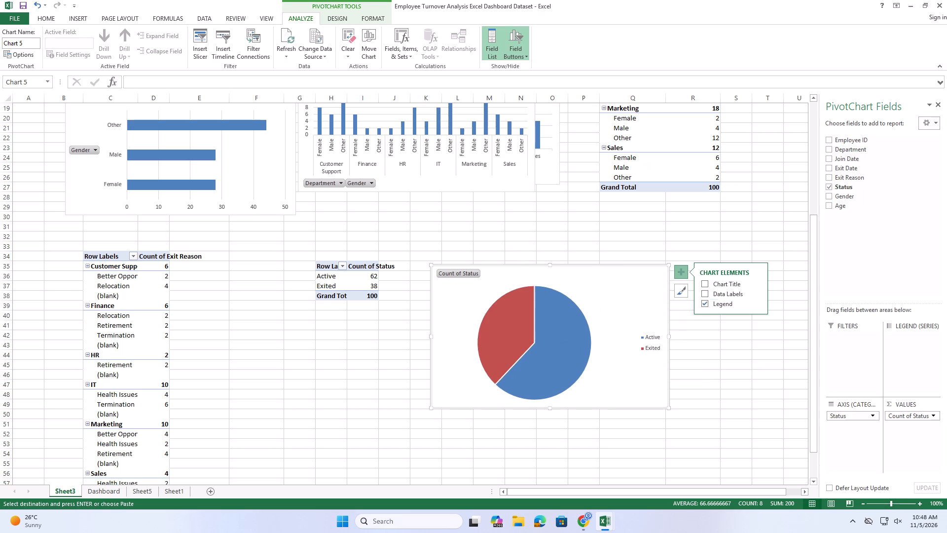
# Copy the status pie chart to the Dashboard sheet, aligned below the Total chart and beside the dept. wise gender chart.
pyautogui.hotkey('ctrl', 'c')
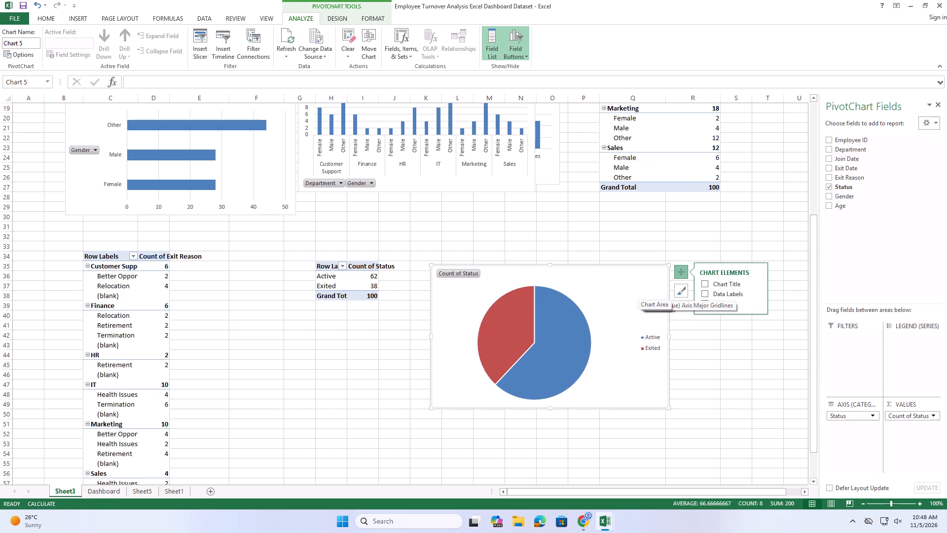
pyautogui.click(117, 489)
pyautogui.click(528, 404)
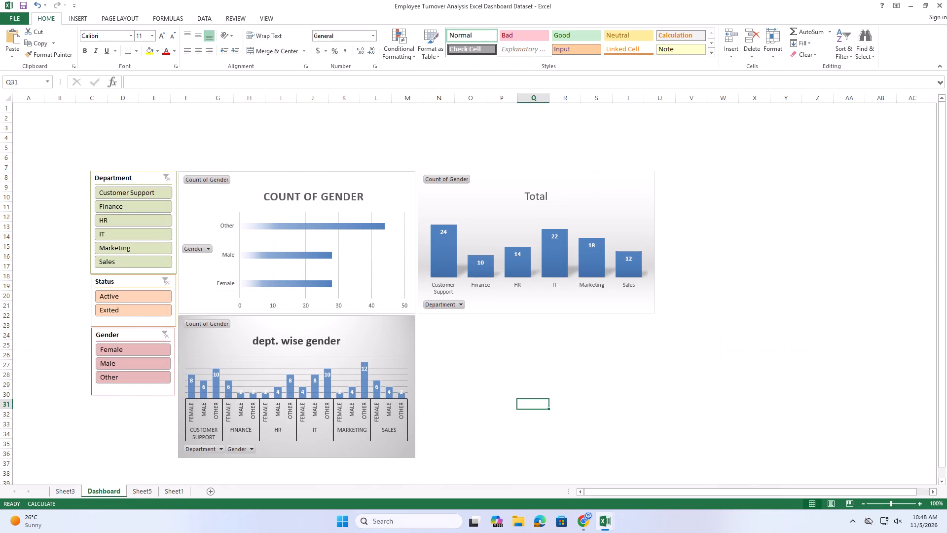
pyautogui.hotkey('ctrl', 'v')
pyautogui.moveTo(649, 416); pyautogui.dragTo(551, 327)
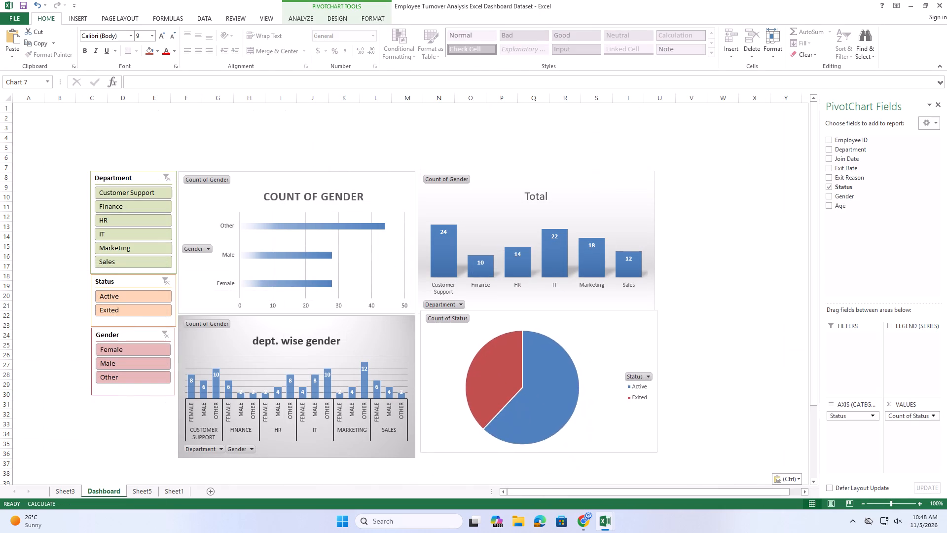
pyautogui.moveTo(551, 327); pyautogui.dragTo(548, 333)
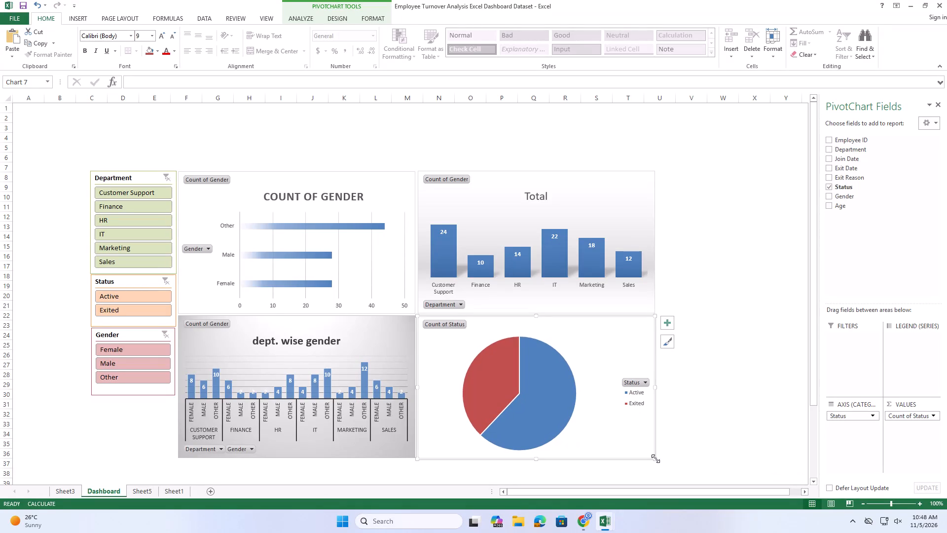
# Narrow the Dashboard pie chart to about half the Total chart's width, keeping its bottom level with the dept. wise gender chart.
pyautogui.moveTo(656, 458); pyautogui.dragTo(549, 435)
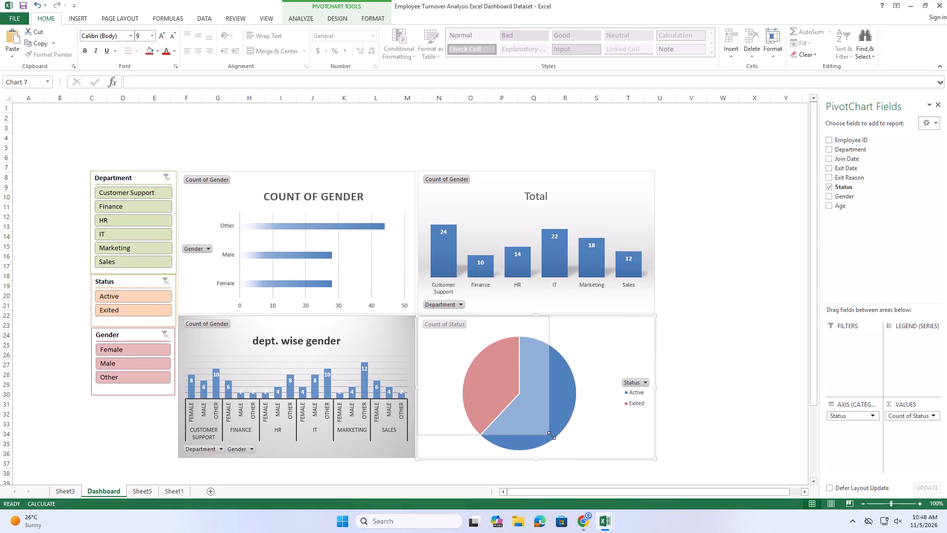
pyautogui.moveTo(550, 435); pyautogui.dragTo(543, 457)
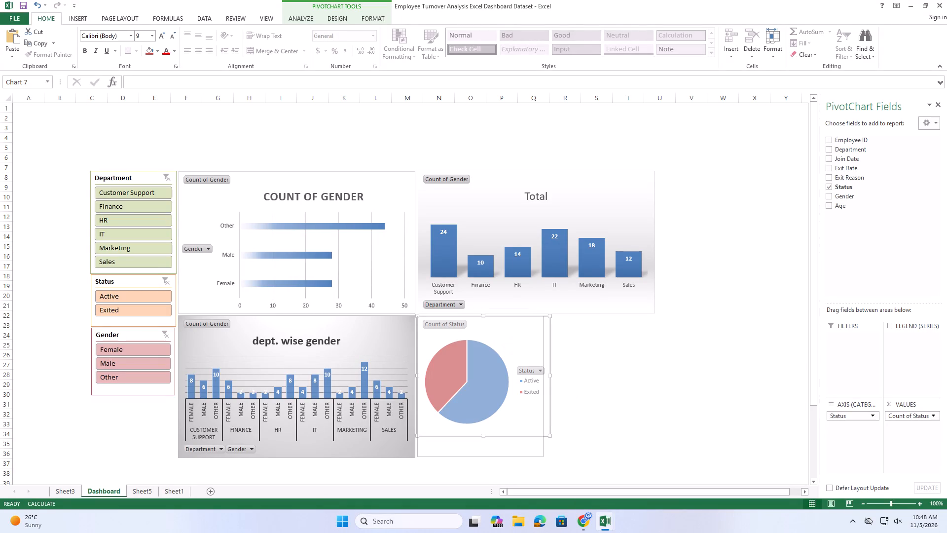
pyautogui.moveTo(543, 457); pyautogui.dragTo(543, 457)
pyautogui.click(565, 448)
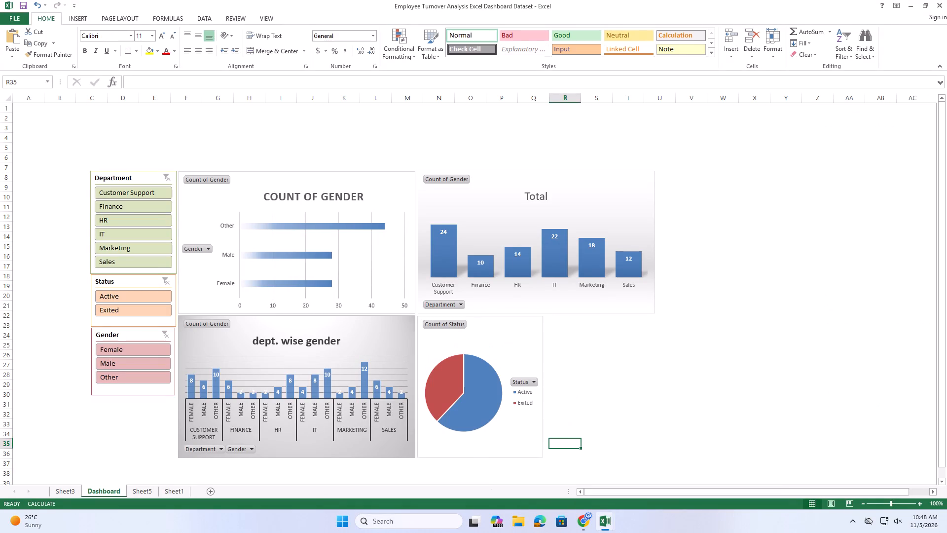
# Apply the white-background chart style with percentage labels inside the slices to the Dashboard status pie chart.
pyautogui.click(523, 357)
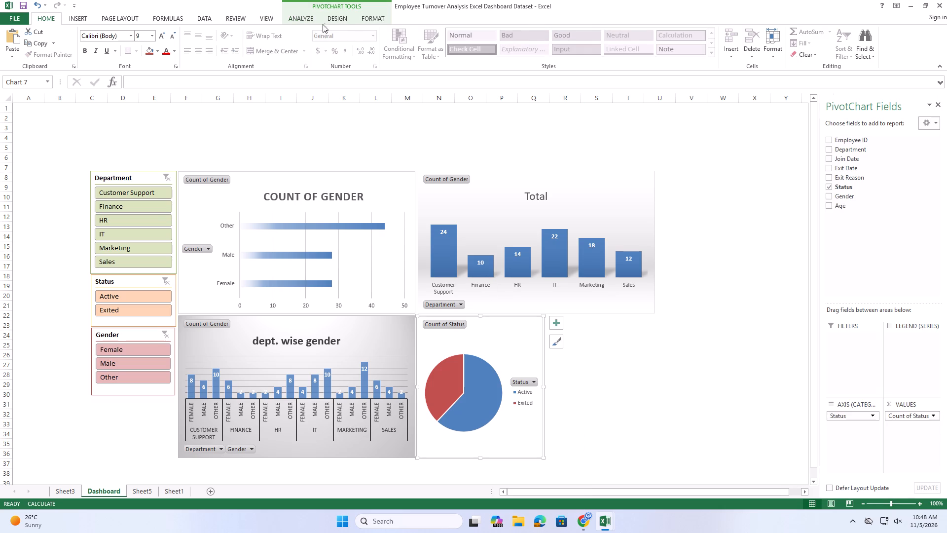
pyautogui.click(338, 19)
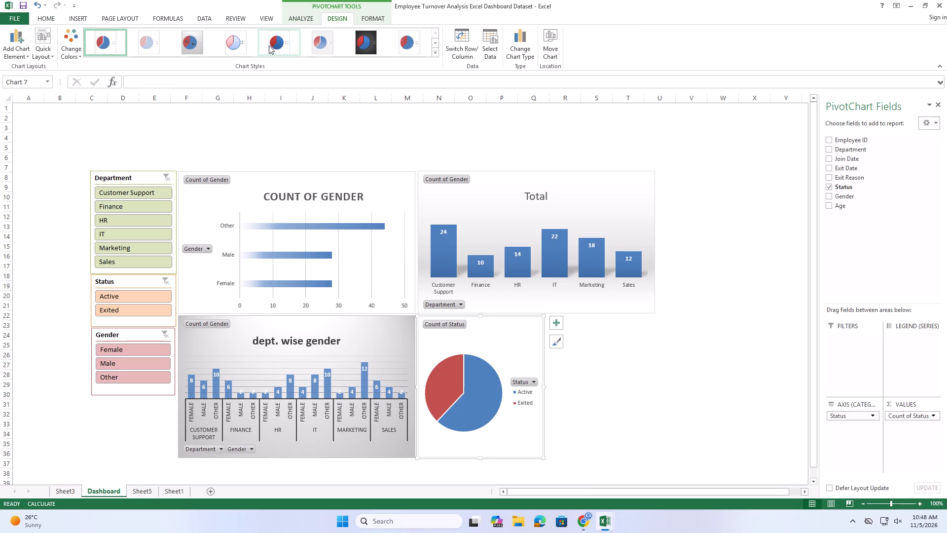
pyautogui.click(396, 37)
pyautogui.click(687, 332)
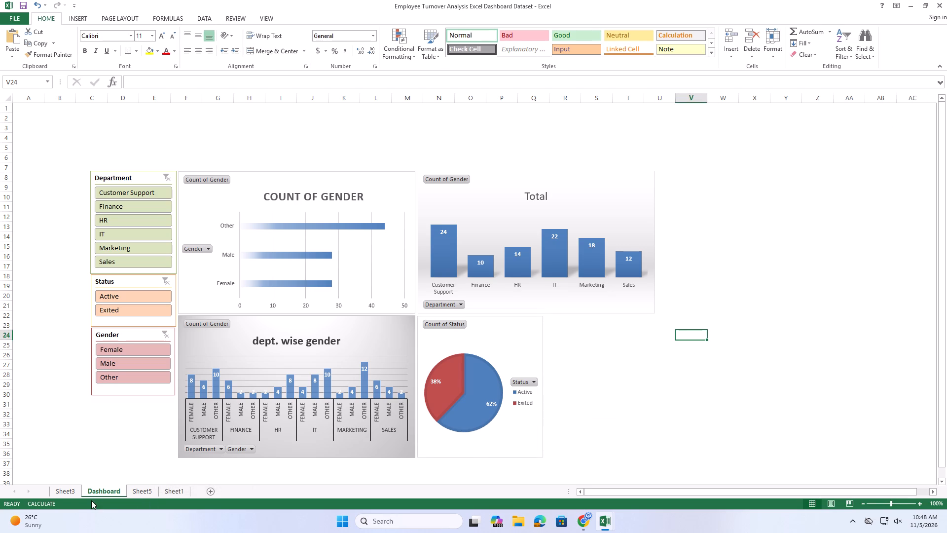
# Clear the Sheet5 PivotTable by removing Status from both the rows and the values.
pyautogui.click(140, 488)
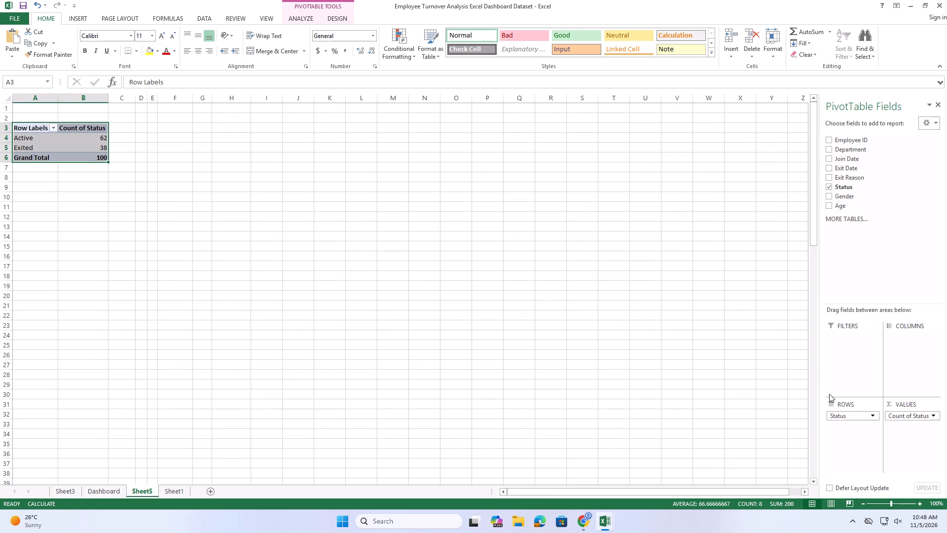
pyautogui.click(870, 417)
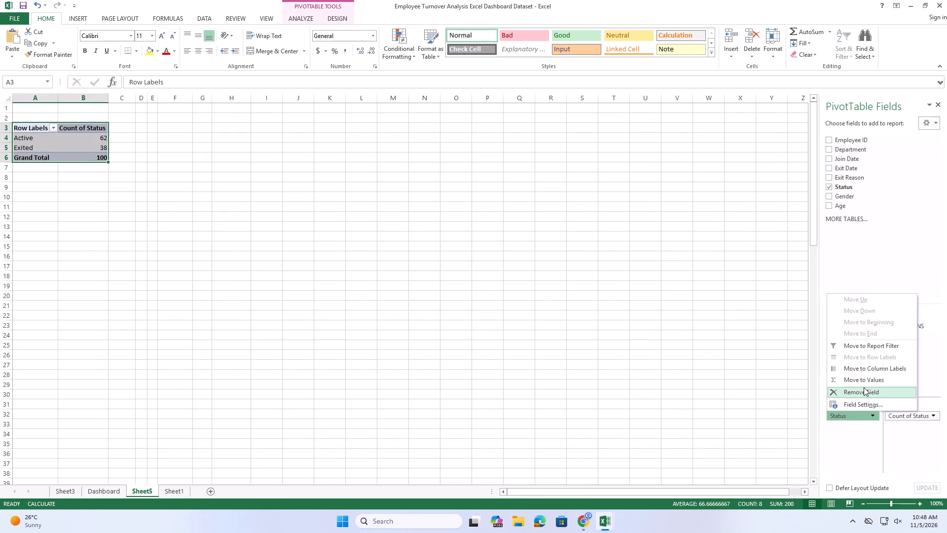
pyautogui.click(867, 393)
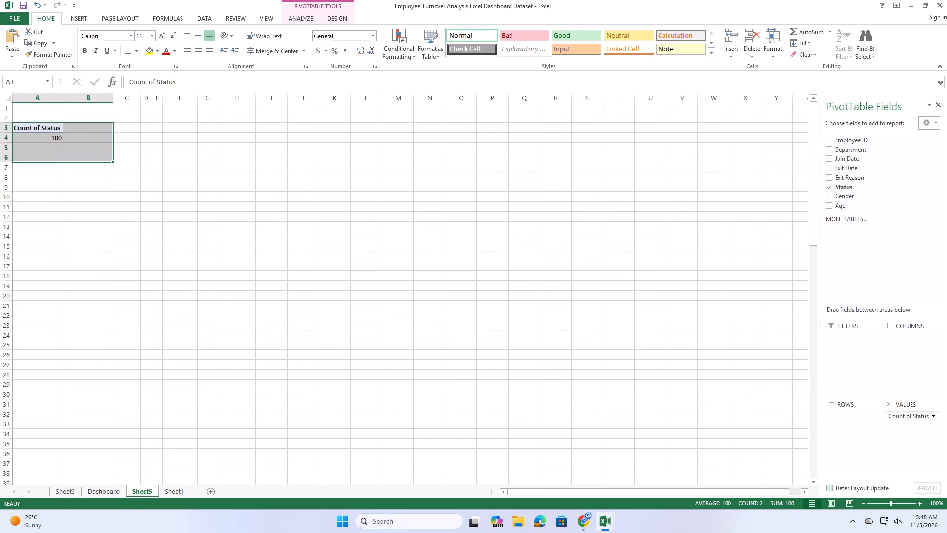
pyautogui.click(932, 419)
pyautogui.click(915, 396)
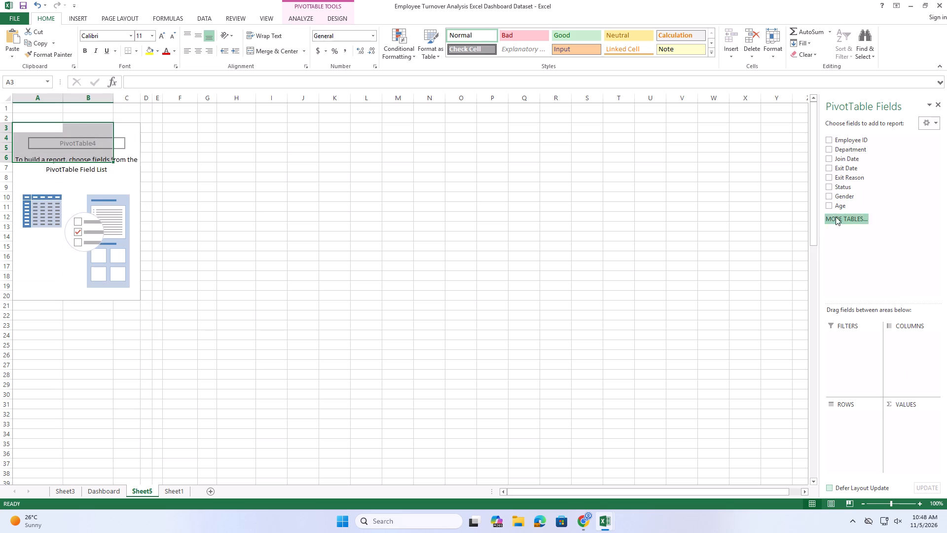
# Build the Sheet5 PivotTable with Department as rows and Sum of Age as values.
pyautogui.moveTo(839, 206); pyautogui.dragTo(917, 420)
pyautogui.moveTo(917, 420); pyautogui.dragTo(916, 421)
pyautogui.moveTo(843, 150); pyautogui.dragTo(841, 348)
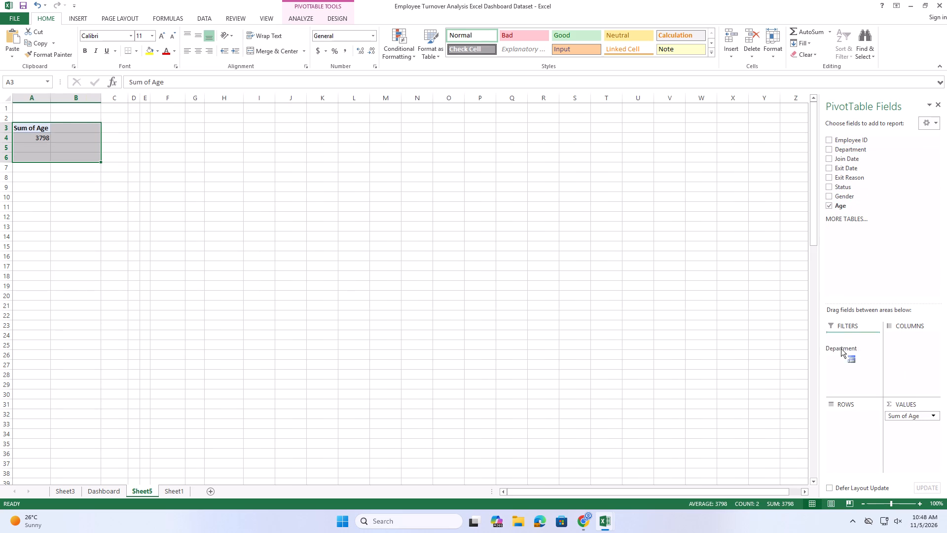
pyautogui.moveTo(841, 348); pyautogui.dragTo(841, 417)
# Change the Age value field of the Sheet5 PivotTable to summarize by Average.
pyautogui.click(930, 413)
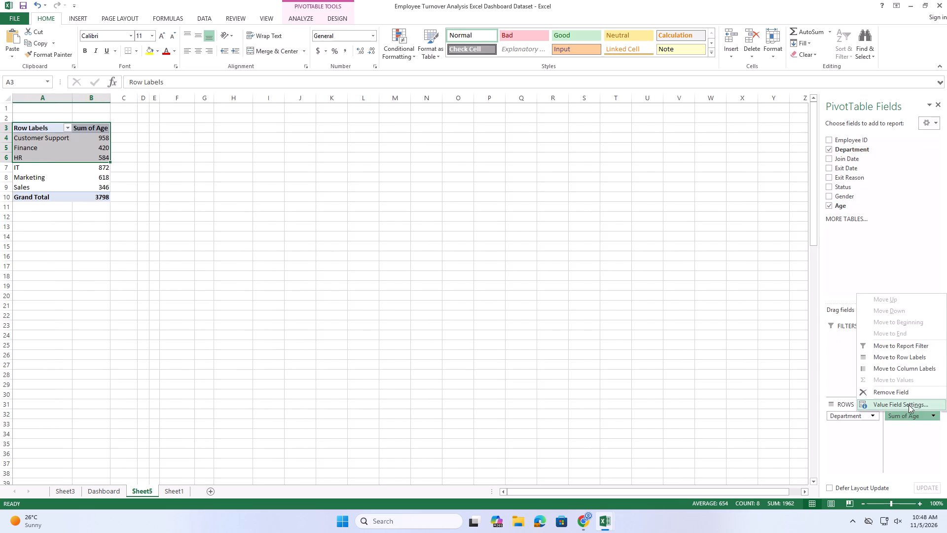
pyautogui.click(908, 404)
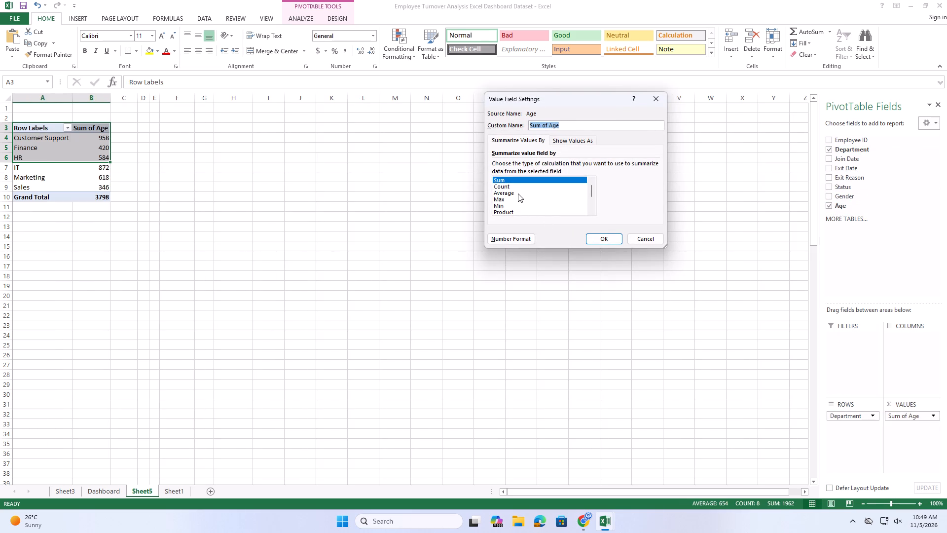
pyautogui.click(518, 193)
pyautogui.click(608, 240)
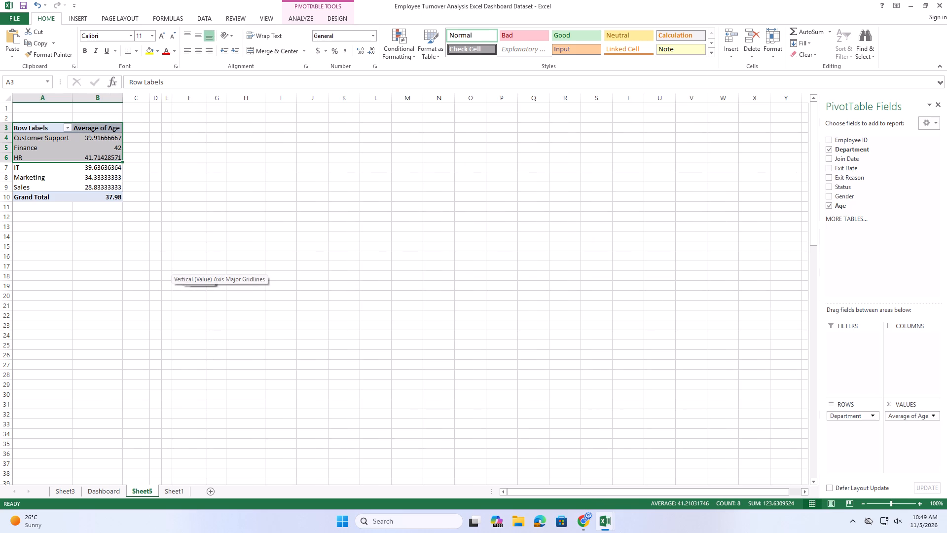
# Format the Average of Age values in the Sheet5 PivotTable as Number with 2 decimal places.
pyautogui.click(927, 417)
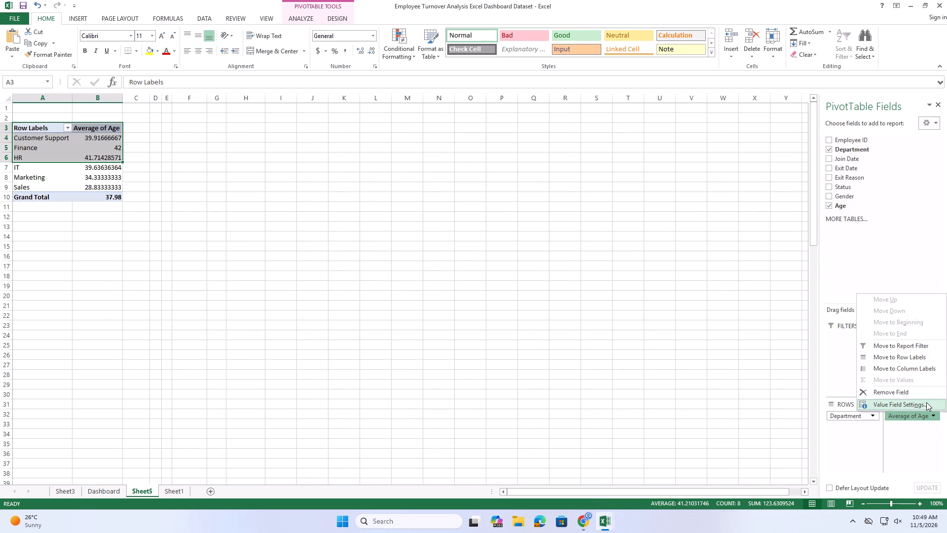
pyautogui.click(926, 402)
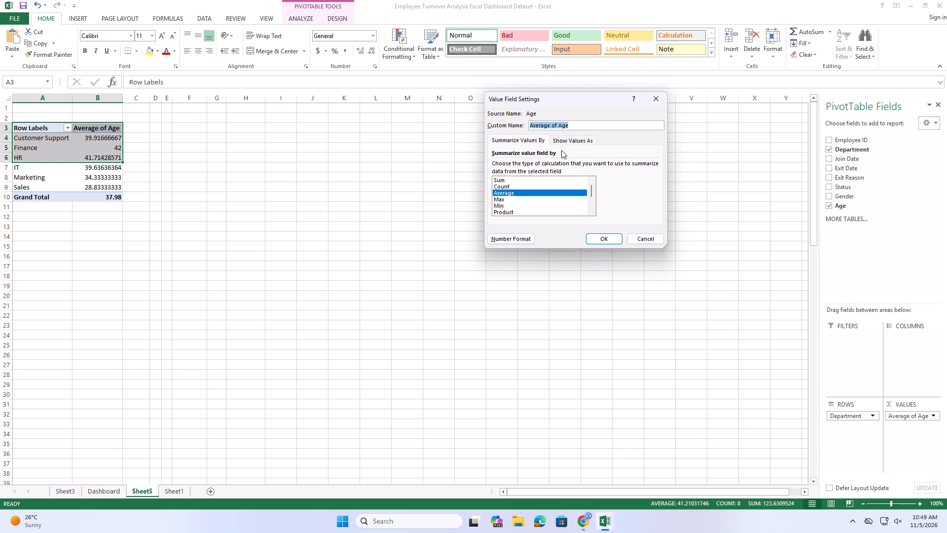
pyautogui.click(567, 143)
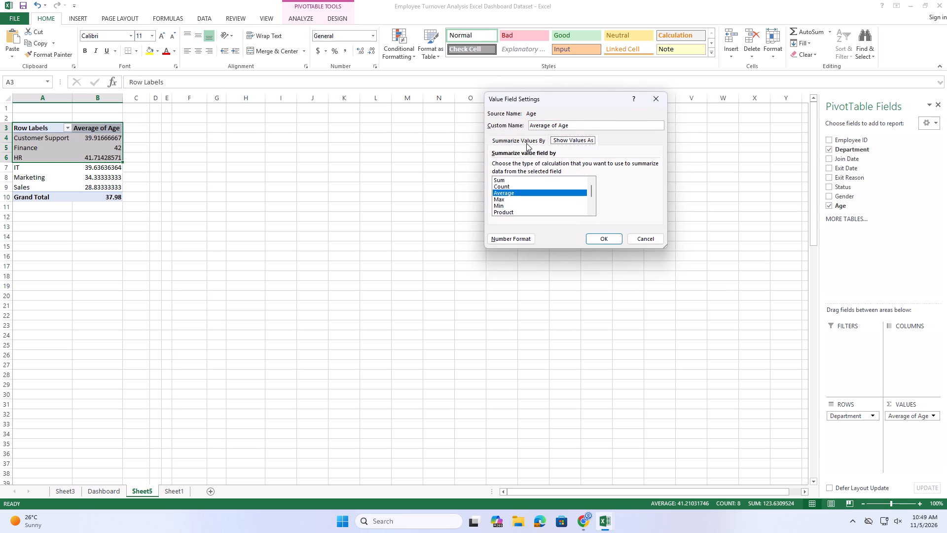
pyautogui.click(526, 143)
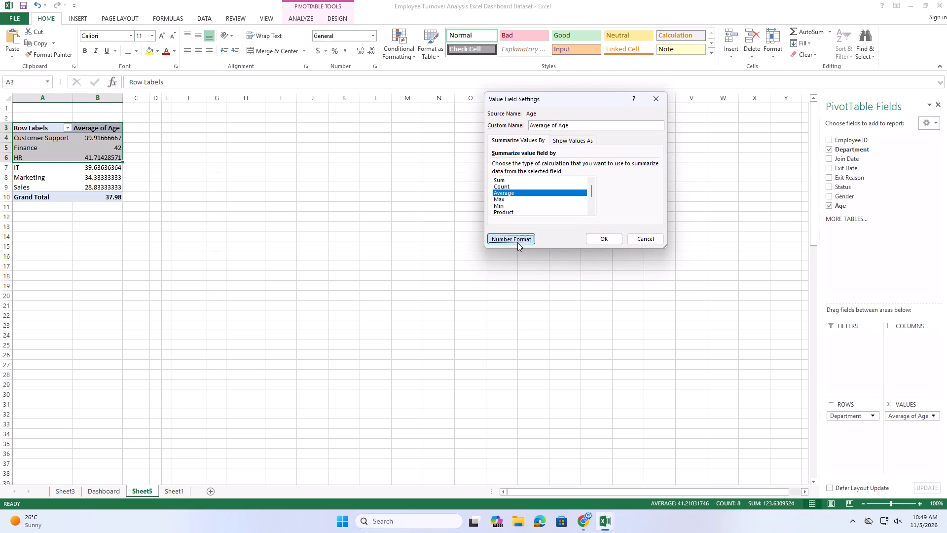
pyautogui.click(517, 242)
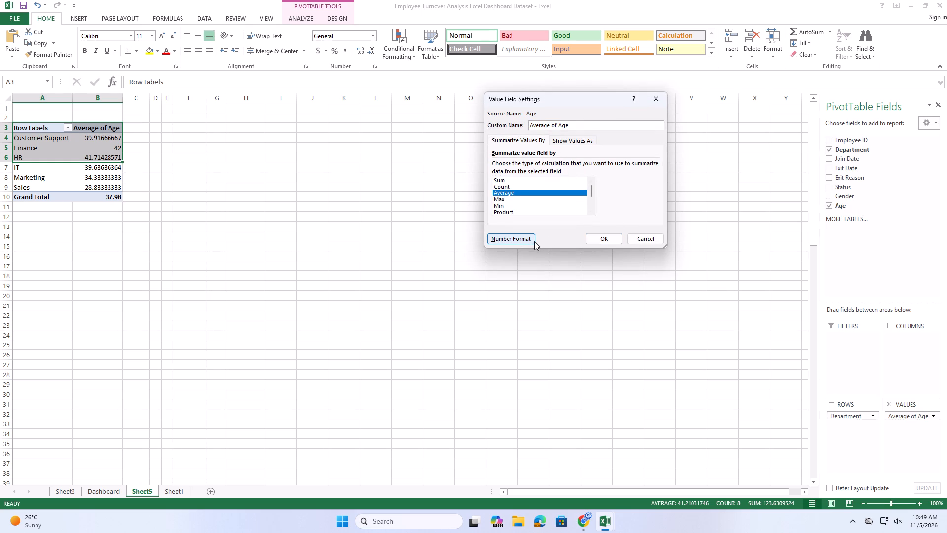
pyautogui.click(534, 241)
pyautogui.click(611, 239)
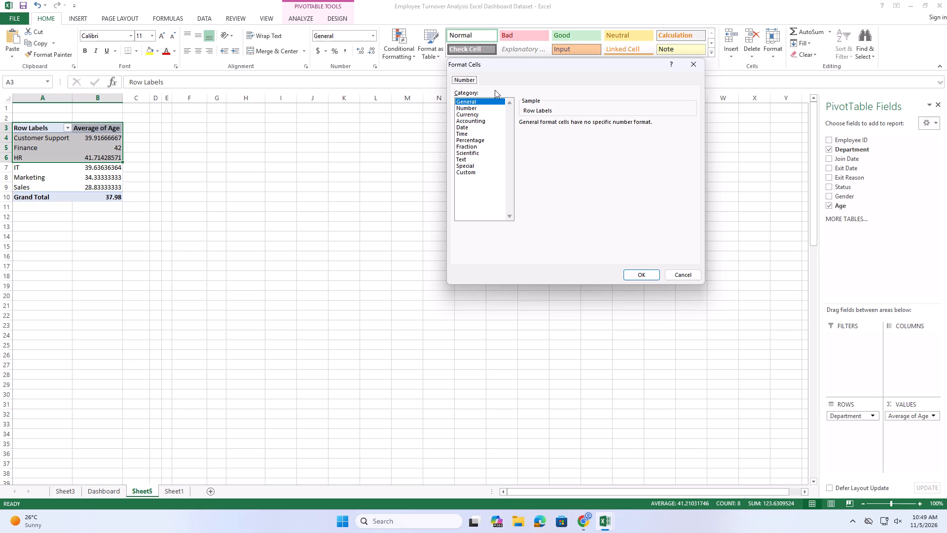
pyautogui.click(493, 105)
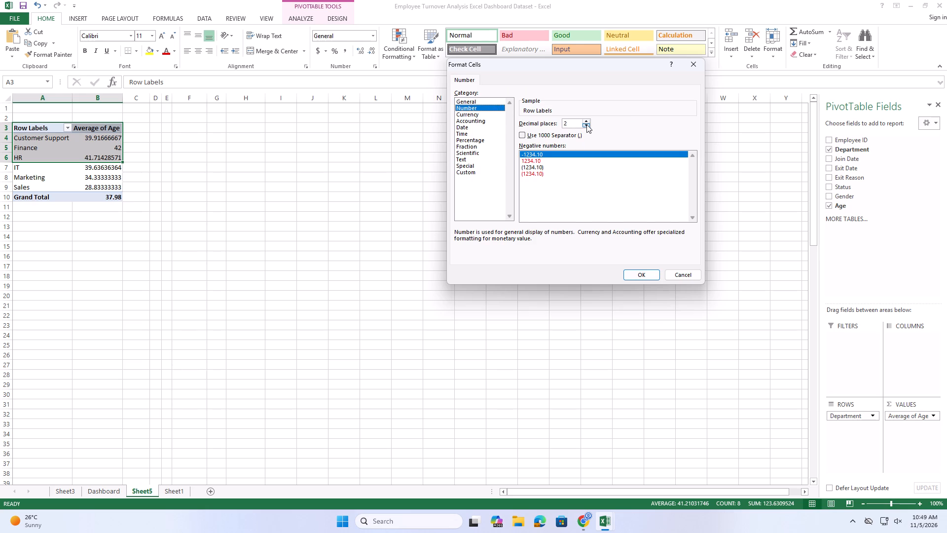
pyautogui.click(586, 124)
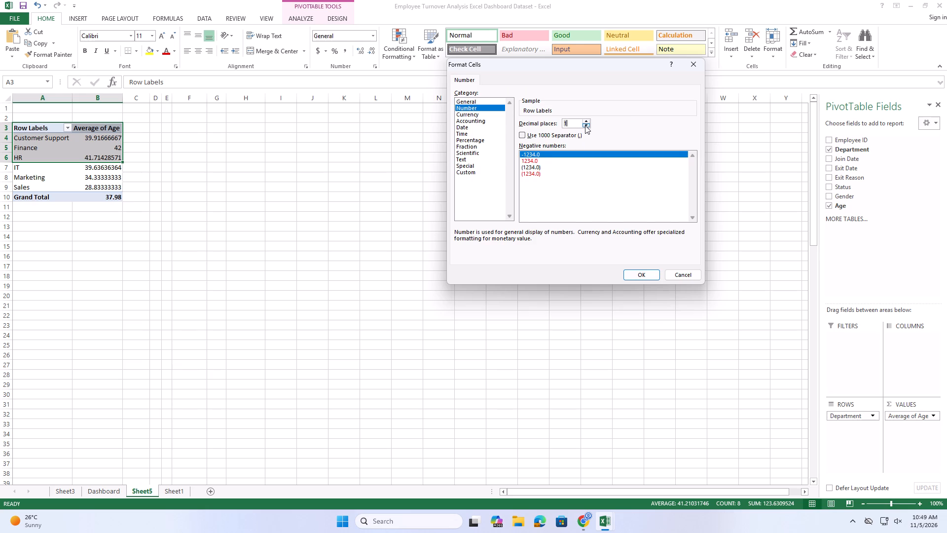
pyautogui.click(584, 119)
pyautogui.click(629, 273)
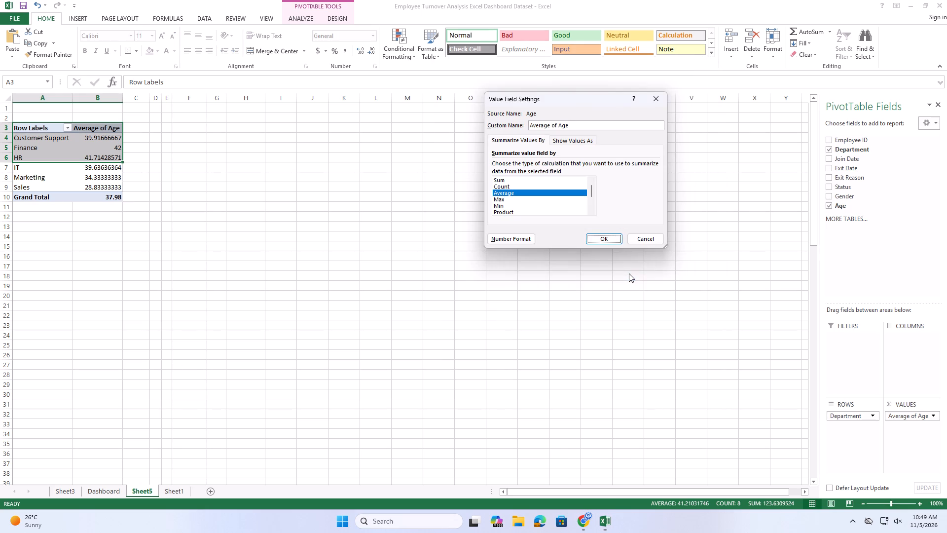
pyautogui.click(619, 242)
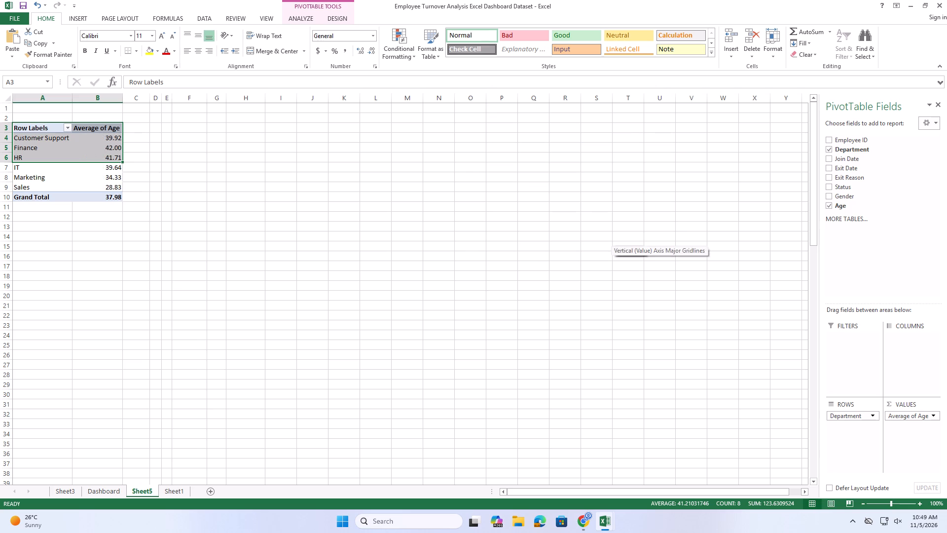
# Copy the whole average age by department PivotTable from Sheet5 and paste it into Sheet3 at cell F46.
pyautogui.click(165, 175)
pyautogui.moveTo(37, 127); pyautogui.dragTo(73, 158)
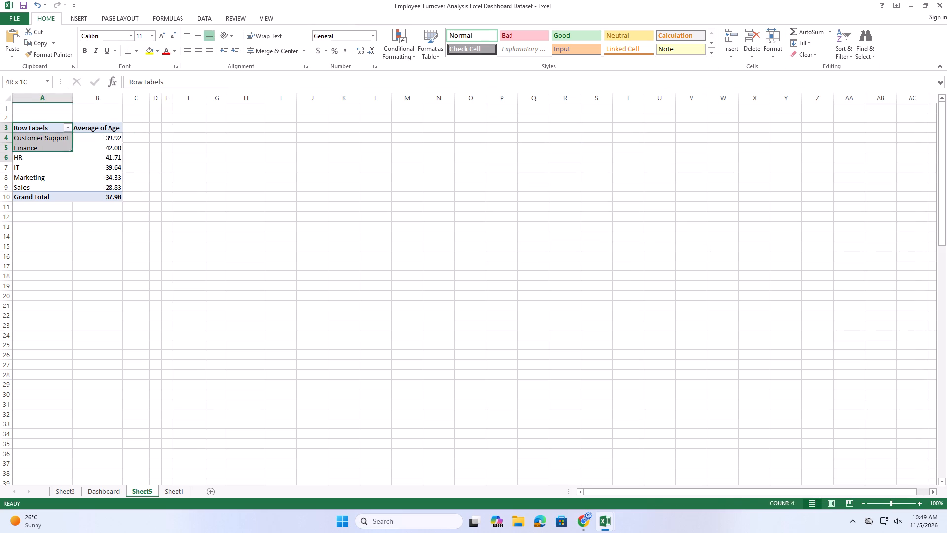
pyautogui.moveTo(73, 158); pyautogui.dragTo(113, 194)
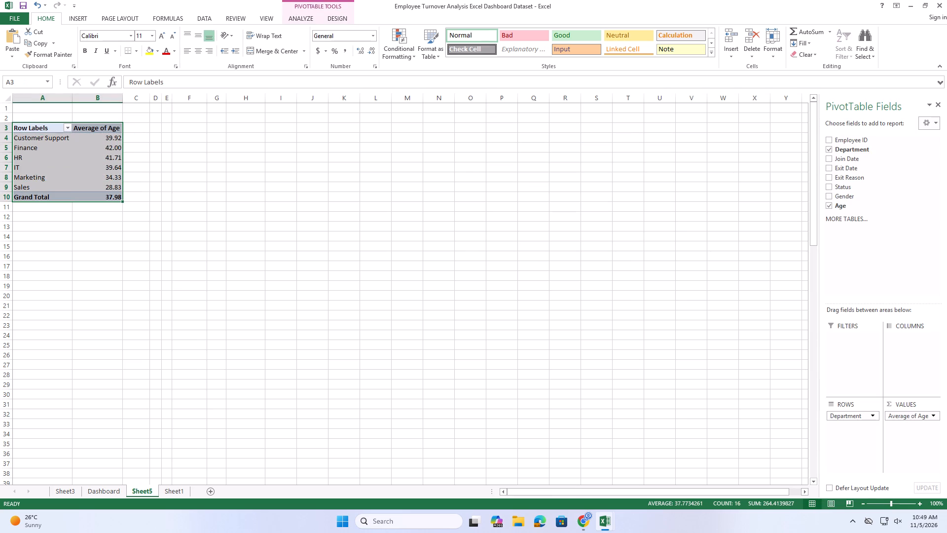
pyautogui.hotkey('ctrl', 'c')
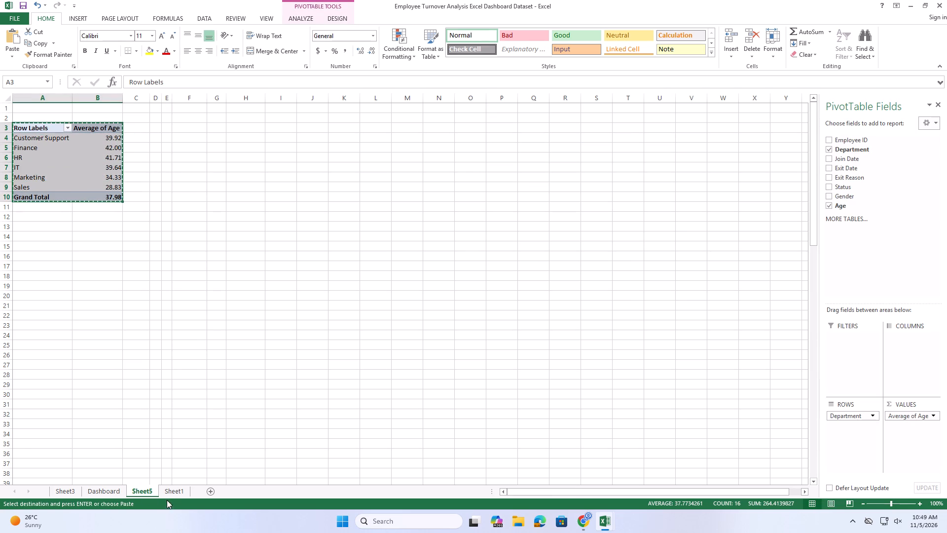
pyautogui.click(107, 493)
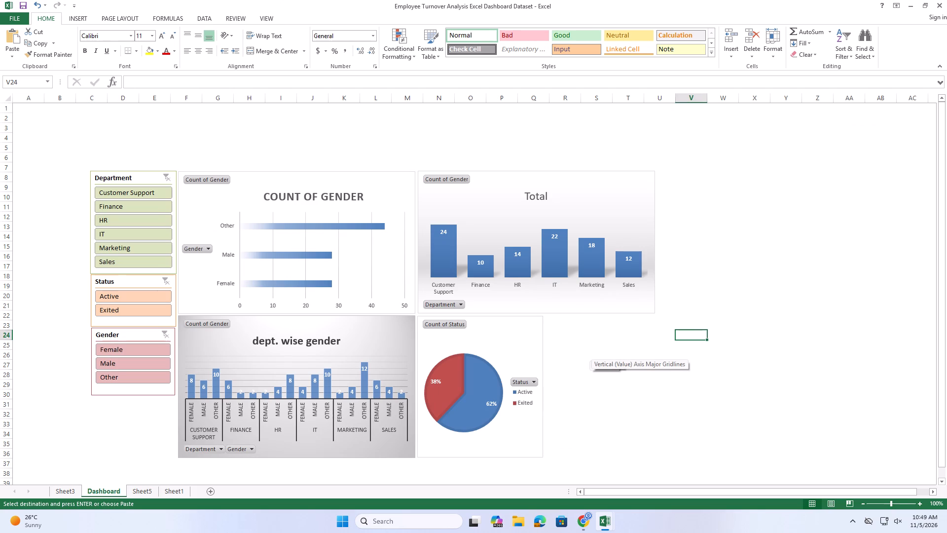
pyautogui.click(73, 493)
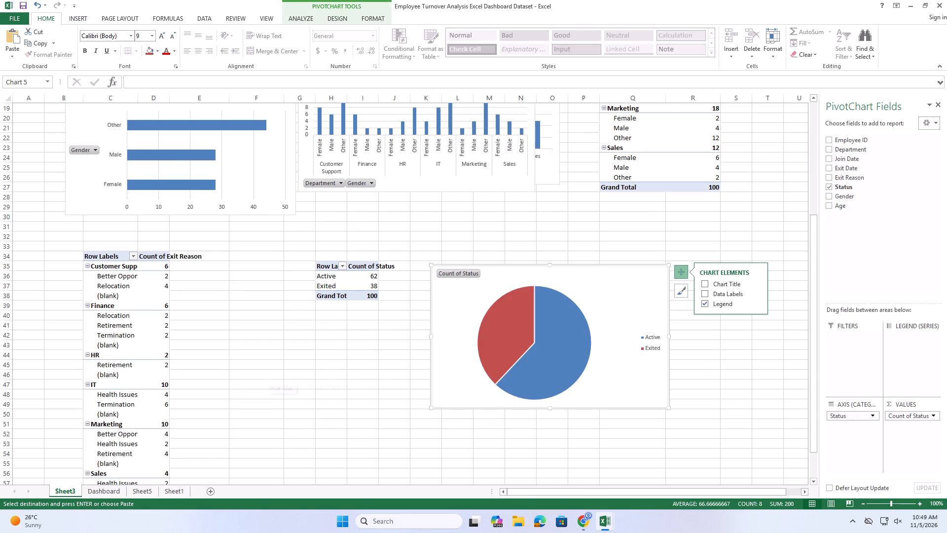
pyautogui.click(266, 379)
pyautogui.hotkey('ctrl', 'v')
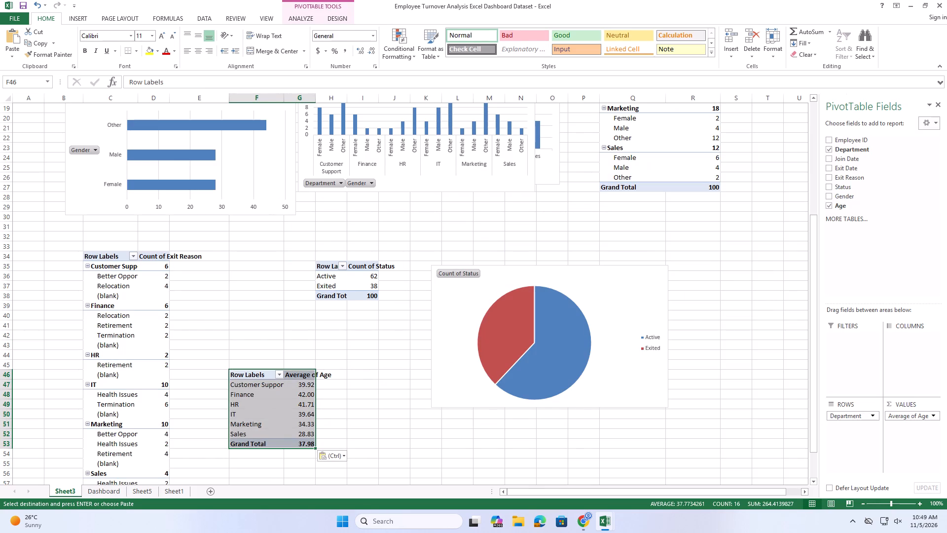
# Compare the area, line, scatter, stock, pie and bar chart types for charting the average age PivotTable on Sheet3.
pyautogui.moveTo(250, 378); pyautogui.dragTo(298, 443)
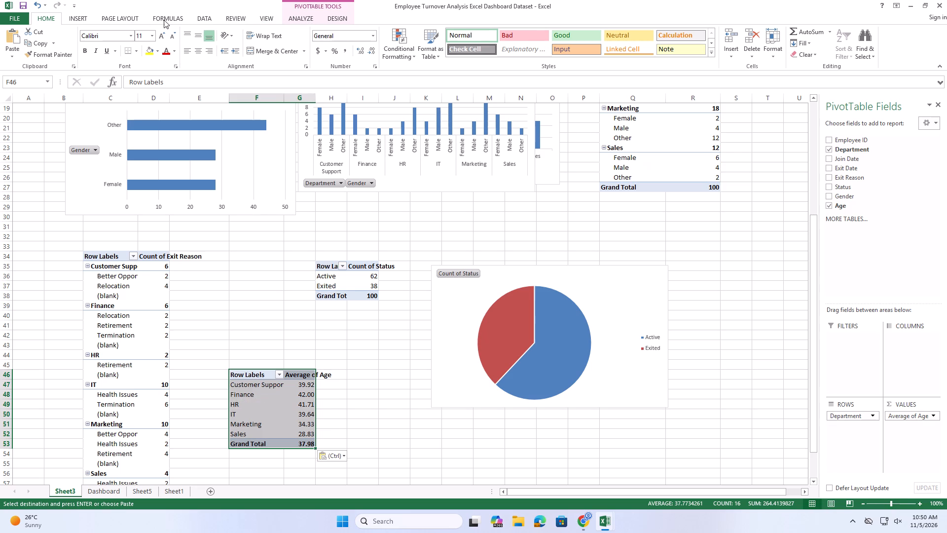
pyautogui.click(79, 17)
pyautogui.click(342, 52)
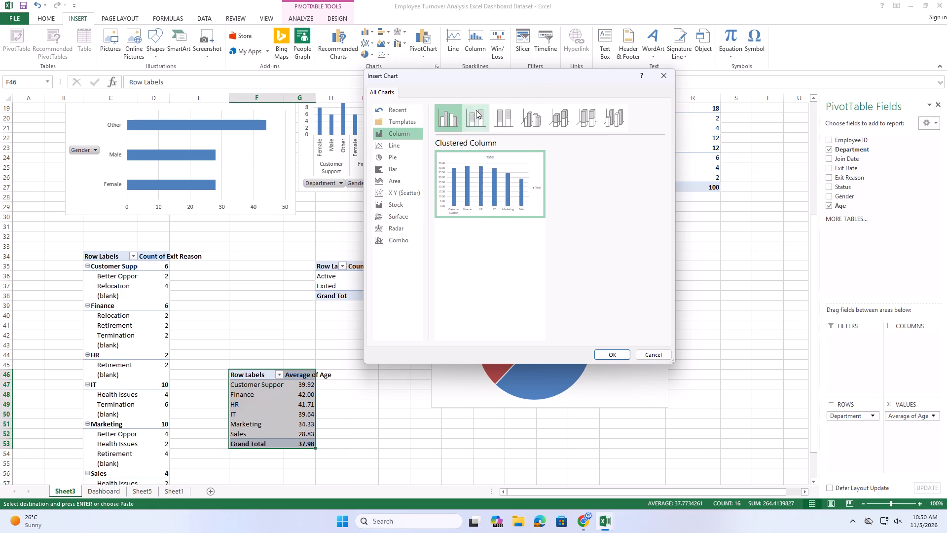
pyautogui.click(395, 186)
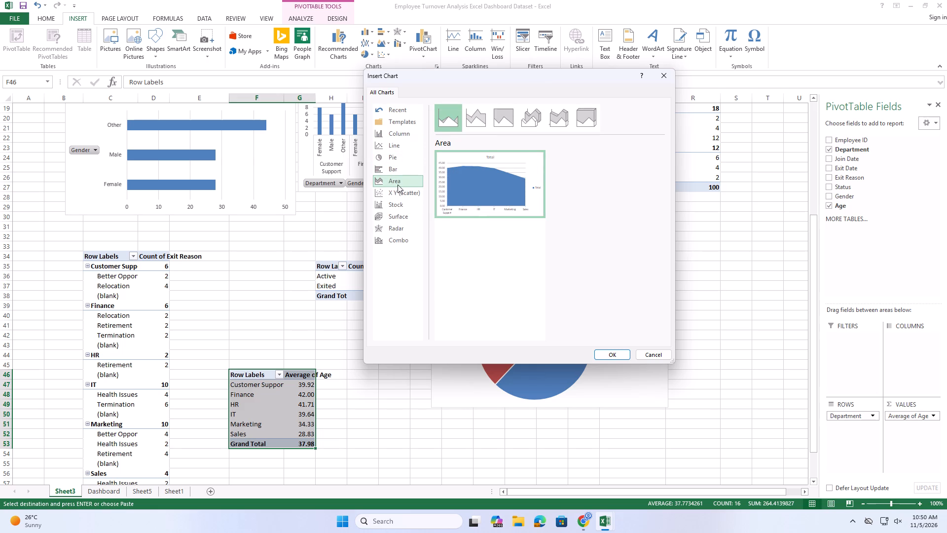
pyautogui.click(463, 117)
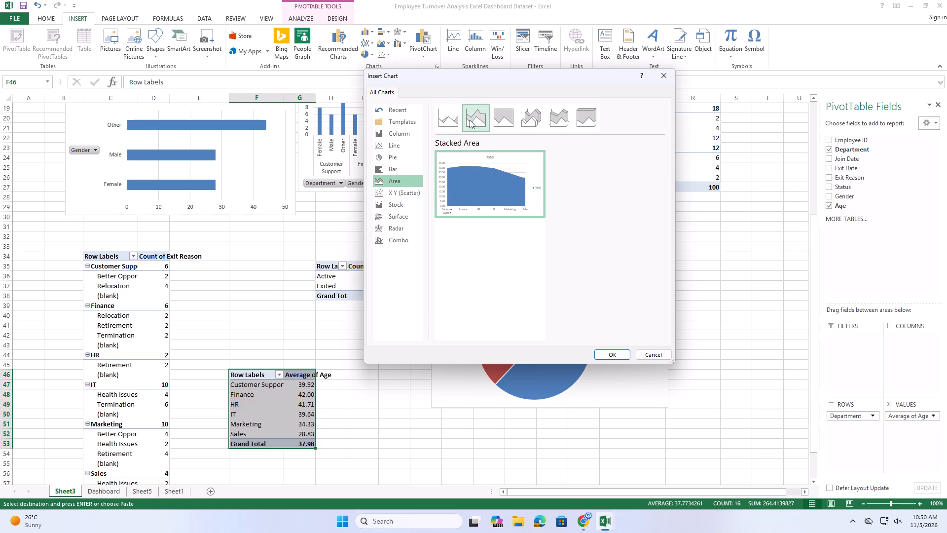
pyautogui.click(470, 120)
pyautogui.click(496, 121)
pyautogui.click(450, 122)
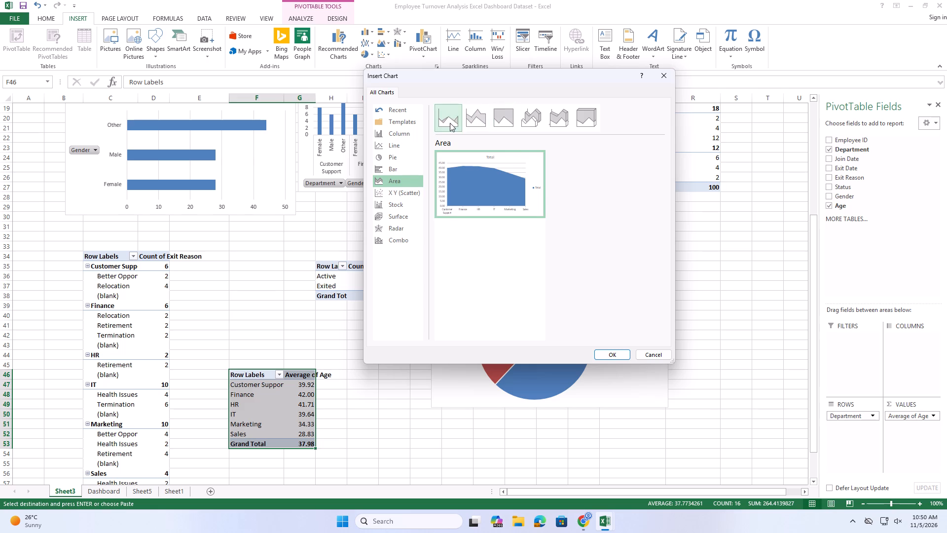
pyautogui.click(401, 145)
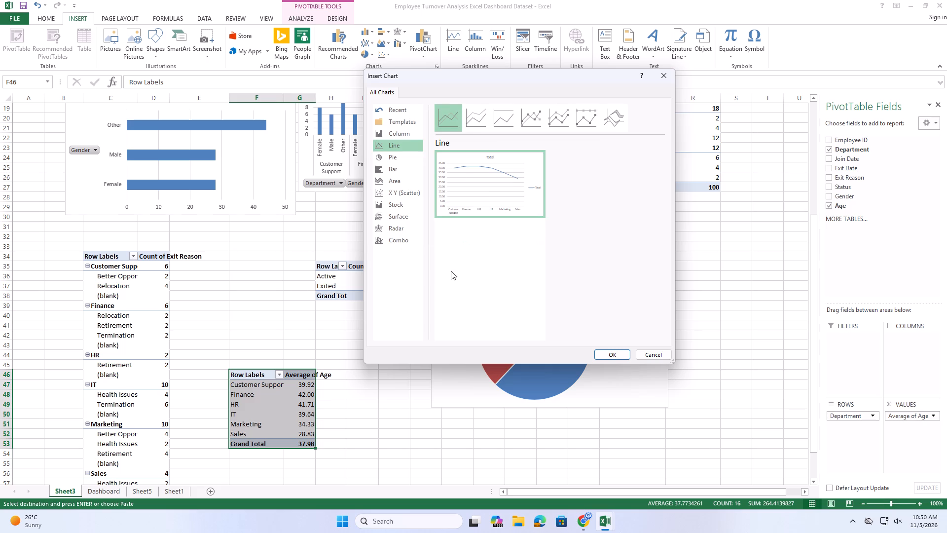
pyautogui.click(469, 115)
pyautogui.click(506, 121)
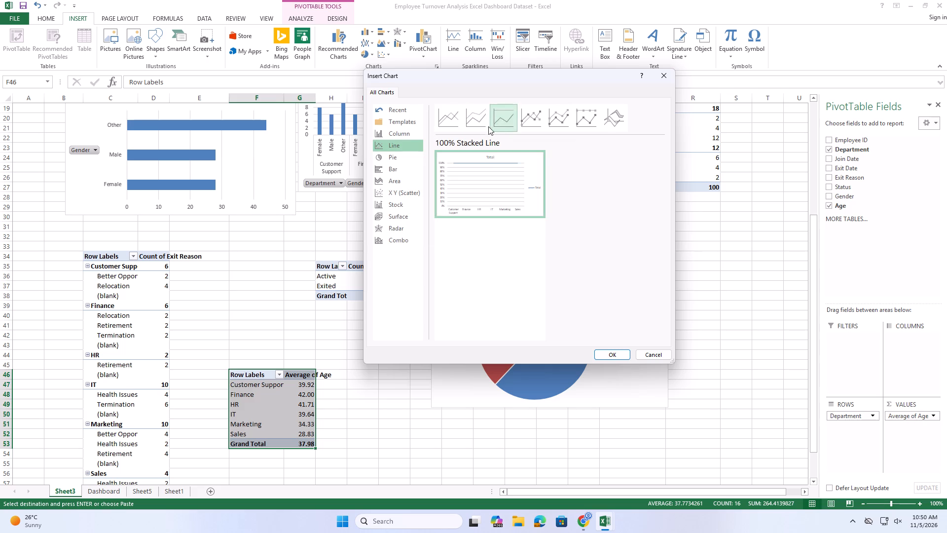
pyautogui.click(457, 116)
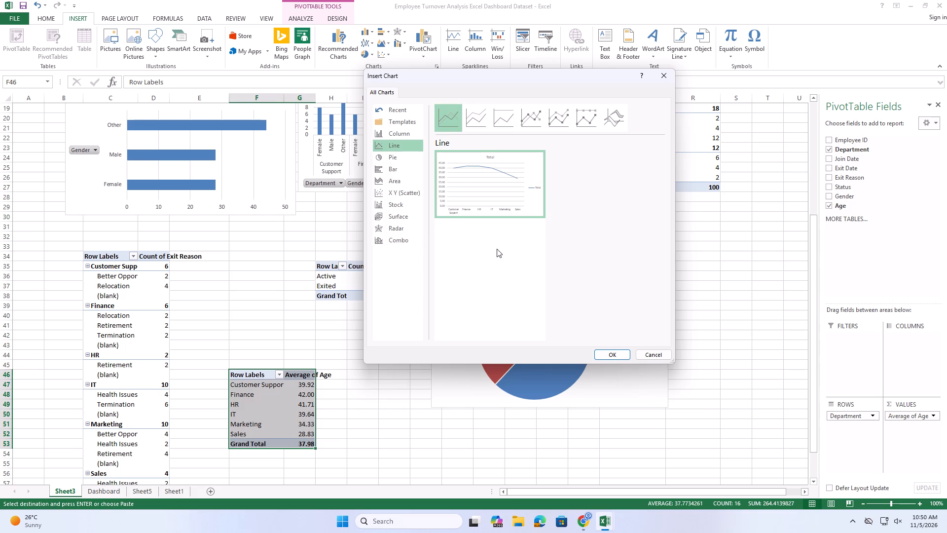
pyautogui.click(397, 198)
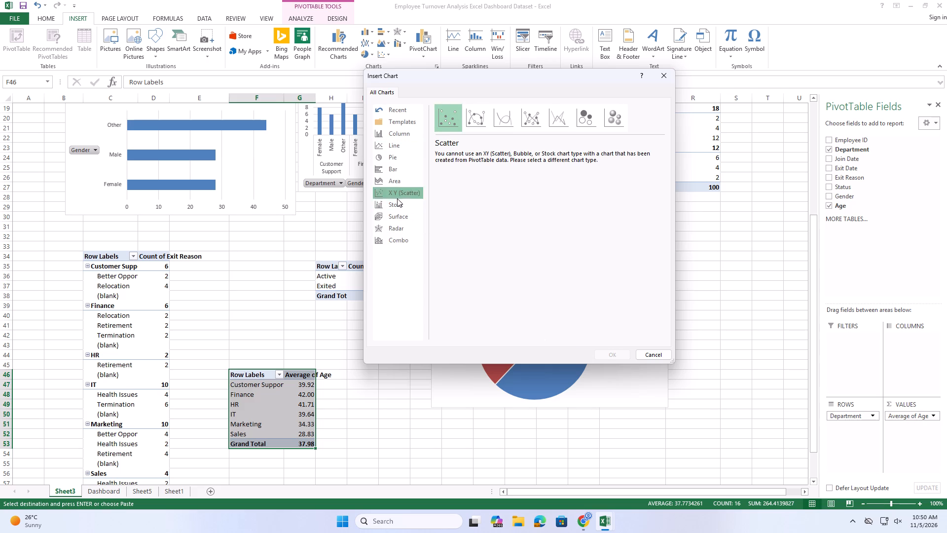
pyautogui.click(397, 205)
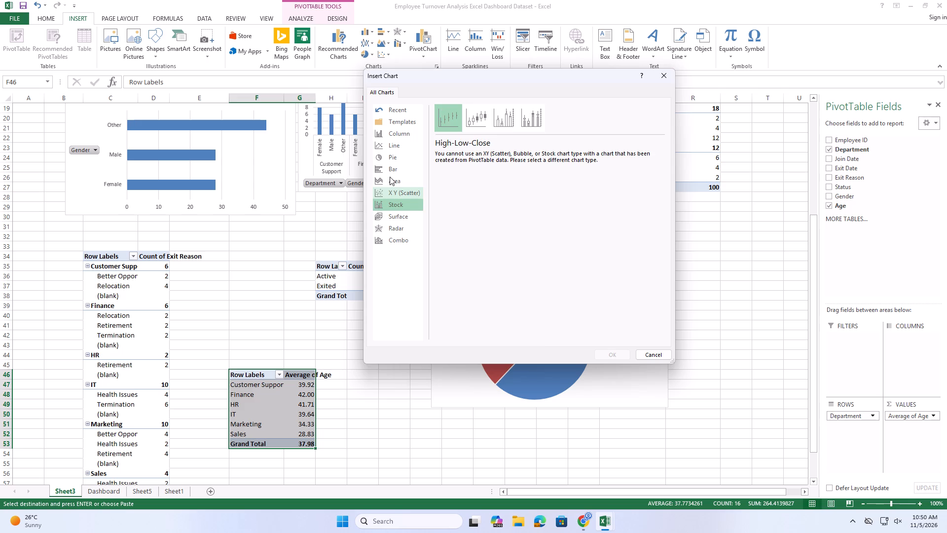
pyautogui.click(390, 177)
pyautogui.click(388, 159)
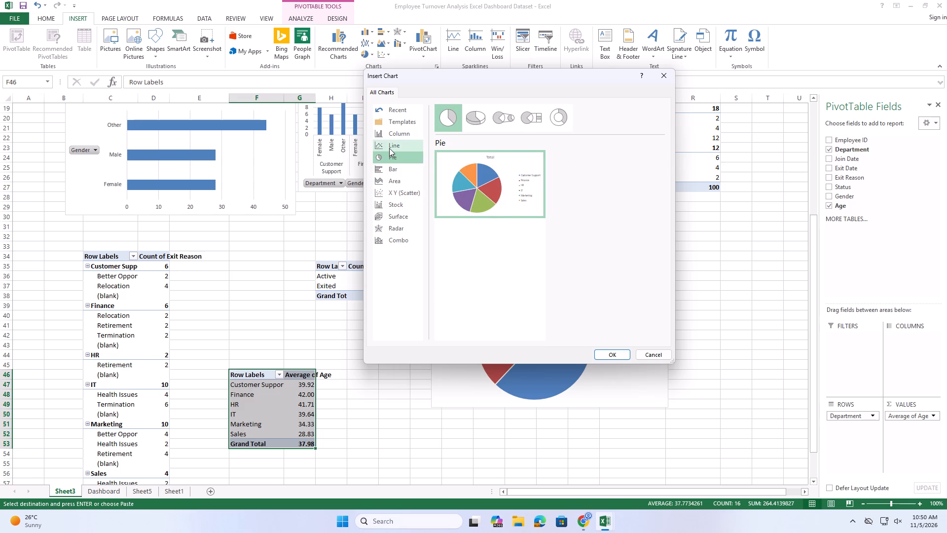
pyautogui.click(389, 148)
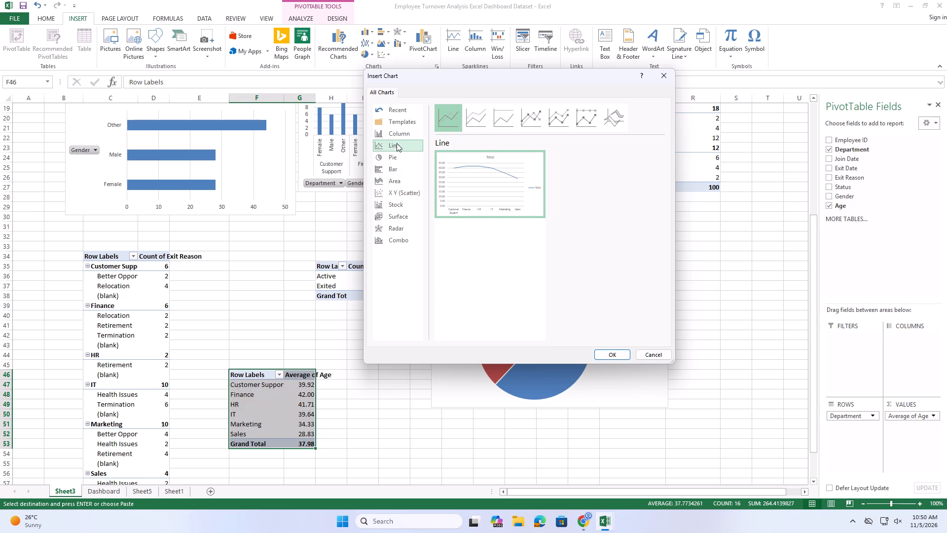
pyautogui.click(398, 142)
pyautogui.click(408, 159)
pyautogui.click(407, 166)
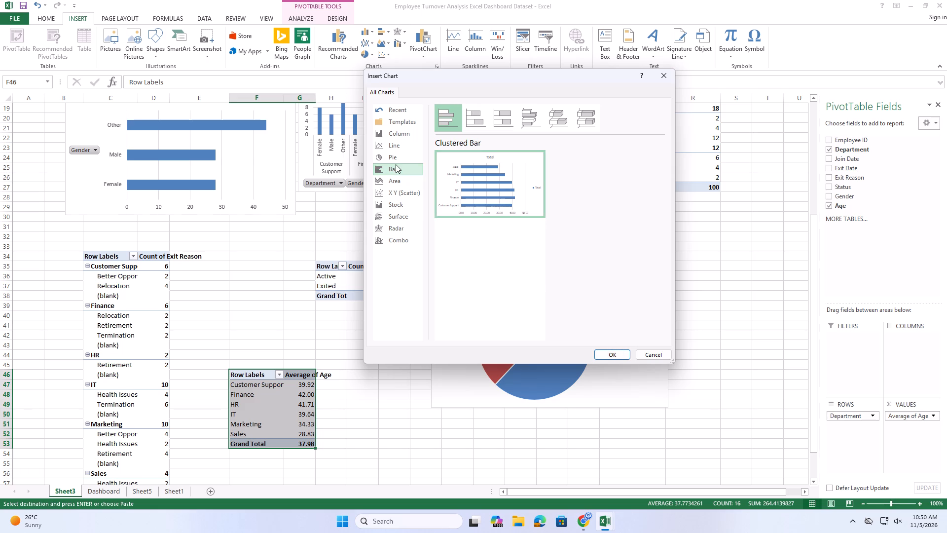
# Insert a basic Line PivotChart of average age by department and place it beside its PivotTable, overlapping the status pie chart's lower part.
pyautogui.click(390, 141)
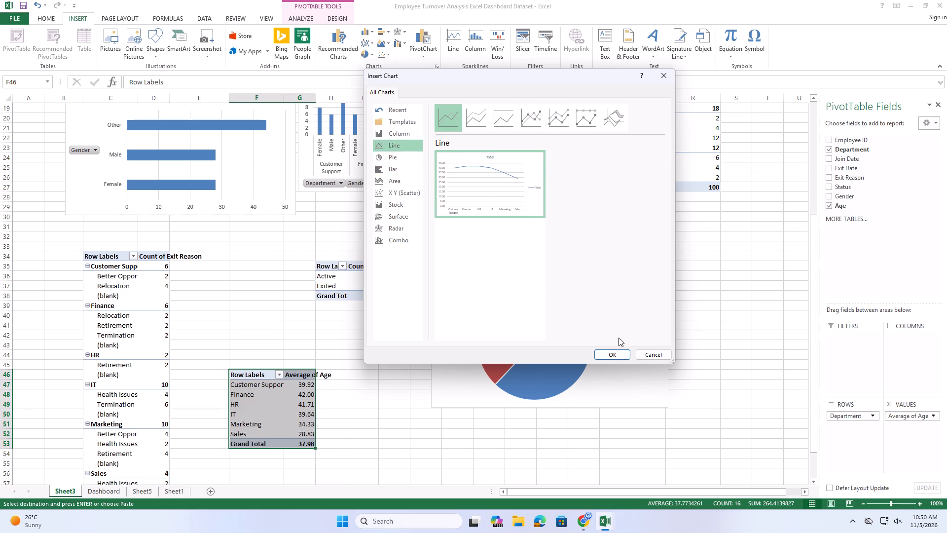
pyautogui.click(617, 351)
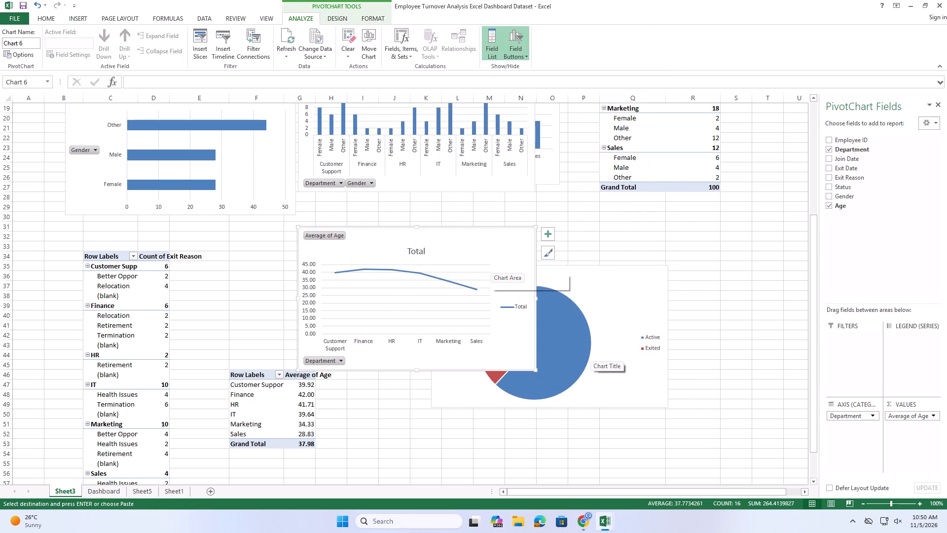
pyautogui.moveTo(474, 245); pyautogui.dragTo(551, 342)
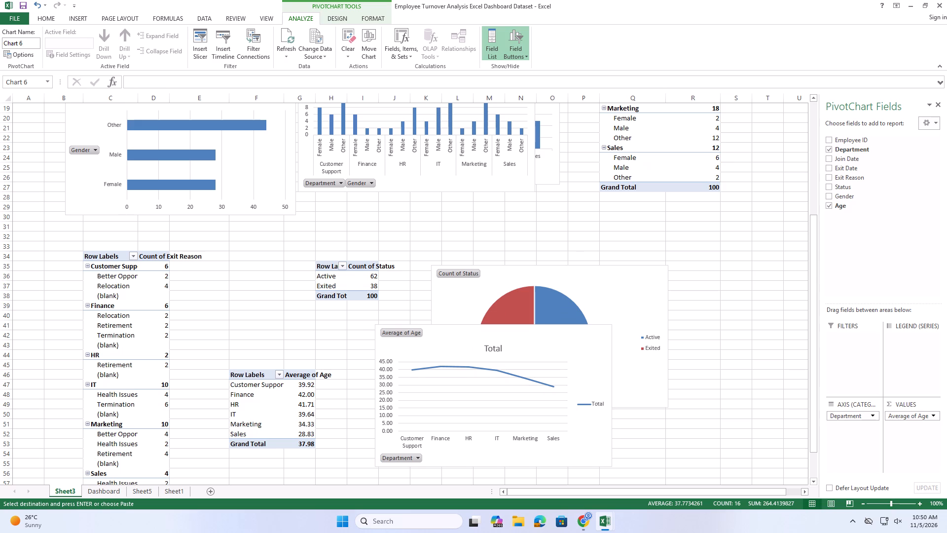
# Replace the title of the average age line chart on Sheet3 with "Avg. Age", undoing any stray paste into it.
pyautogui.click(498, 348)
pyautogui.click(499, 351)
pyautogui.click(503, 350)
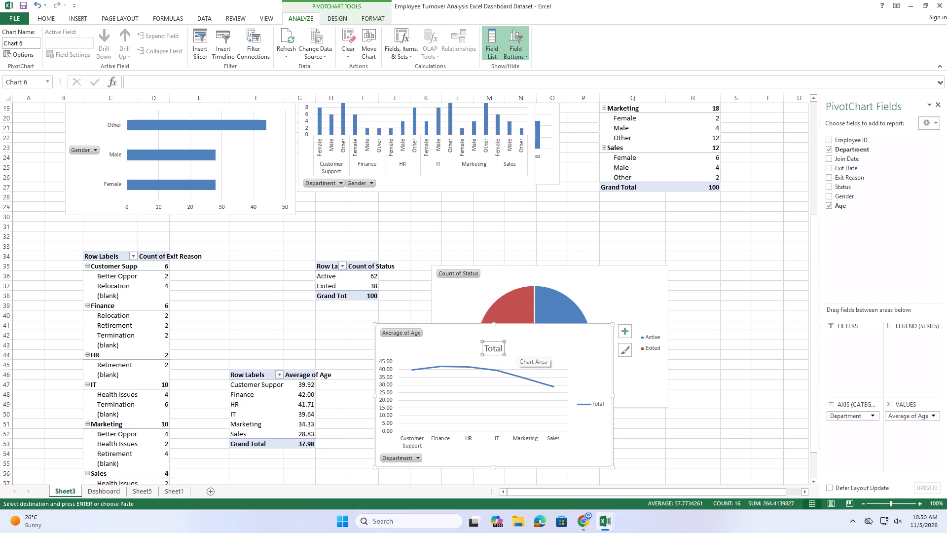
pyautogui.click(500, 347)
pyautogui.press('Right')
pyautogui.press('BackSpace')
pyautogui.press('BackSpace')
pyautogui.press('BackSpace')
pyautogui.press('BackSpace')
pyautogui.press('BackSpace')
pyautogui.press('BackSpace')
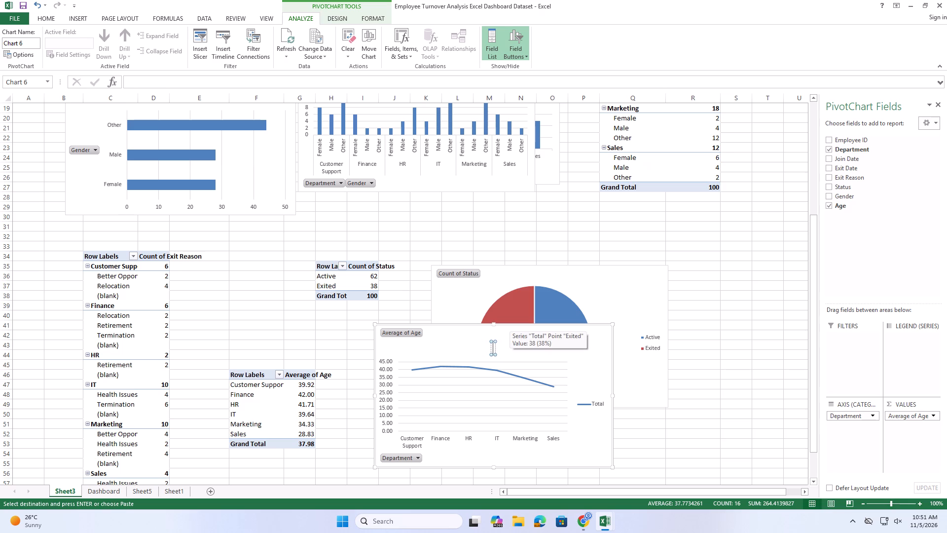
pyautogui.hotkey('shift', 'a')
pyautogui.write('vg.')
pyautogui.press('space')
pyautogui.write('Age')
pyautogui.press('Return')
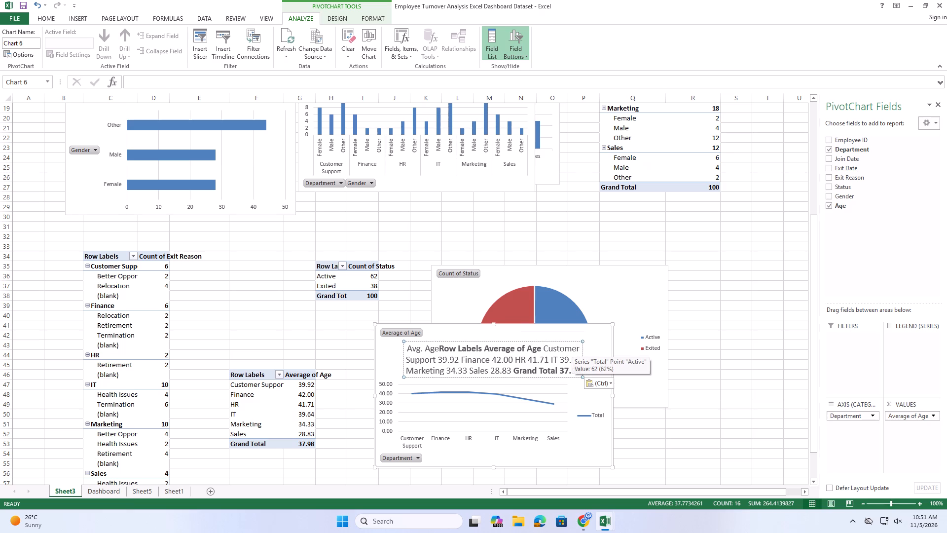
pyautogui.click(36, 8)
# Copy the Avg. Age line chart from Sheet3 onto the Dashboard sheet, placing it beside the status pie chart below the department column chart.
pyautogui.click(577, 351)
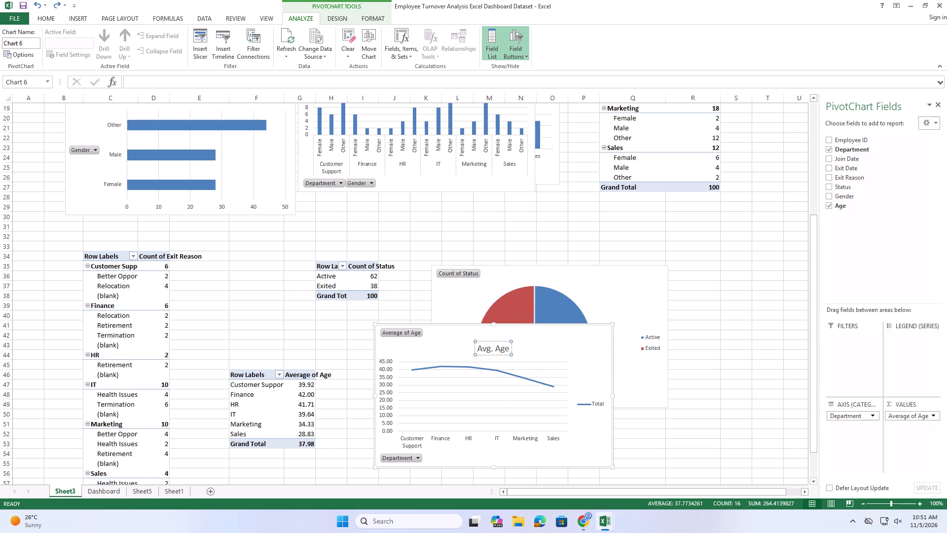
pyautogui.hotkey('ctrl', 'c')
pyautogui.click(108, 493)
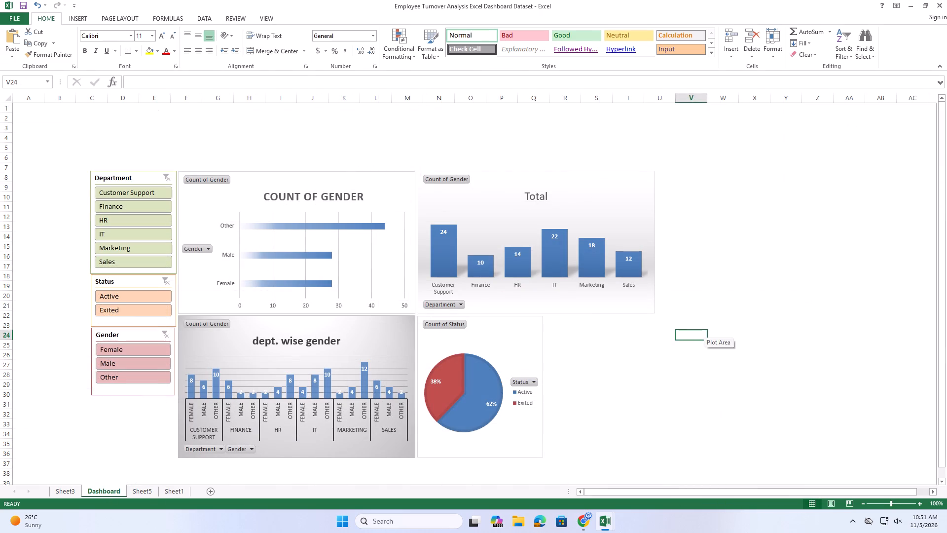
pyautogui.click(606, 367)
pyautogui.hotkey('ctrl', 'v')
pyautogui.moveTo(747, 371); pyautogui.dragTo(711, 328)
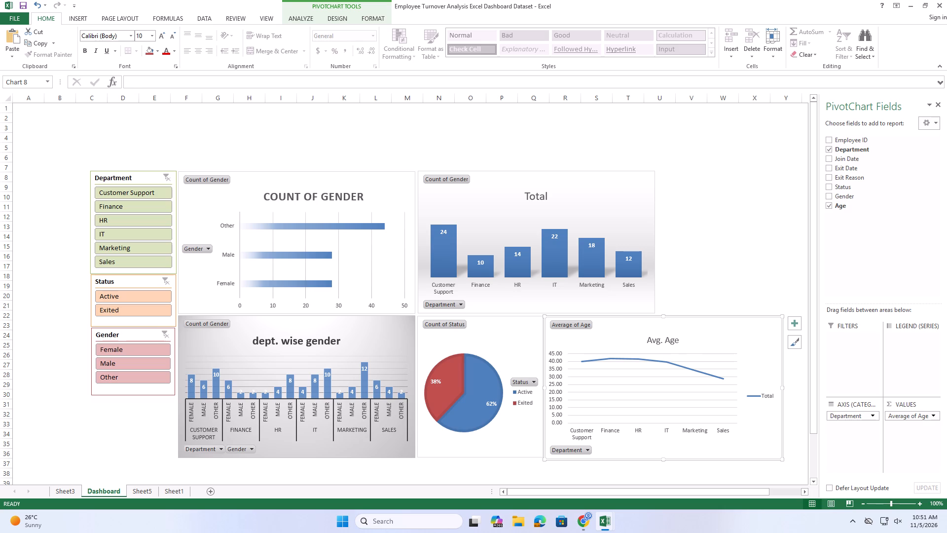
# Narrow the Avg. Age chart on the Dashboard slightly from its outer edge, leaving its side against the status pie chart in place.
pyautogui.moveTo(783, 387); pyautogui.dragTo(751, 395)
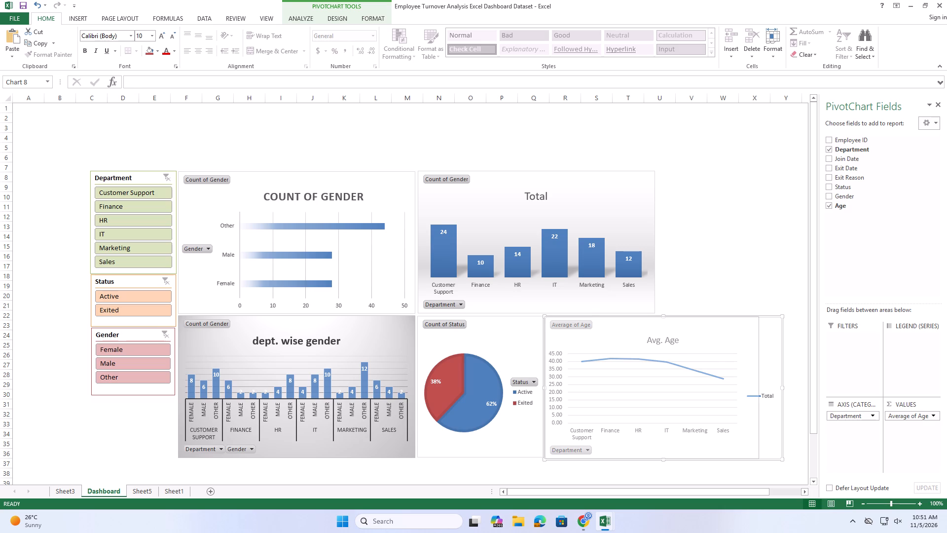
pyautogui.moveTo(751, 395); pyautogui.dragTo(663, 390)
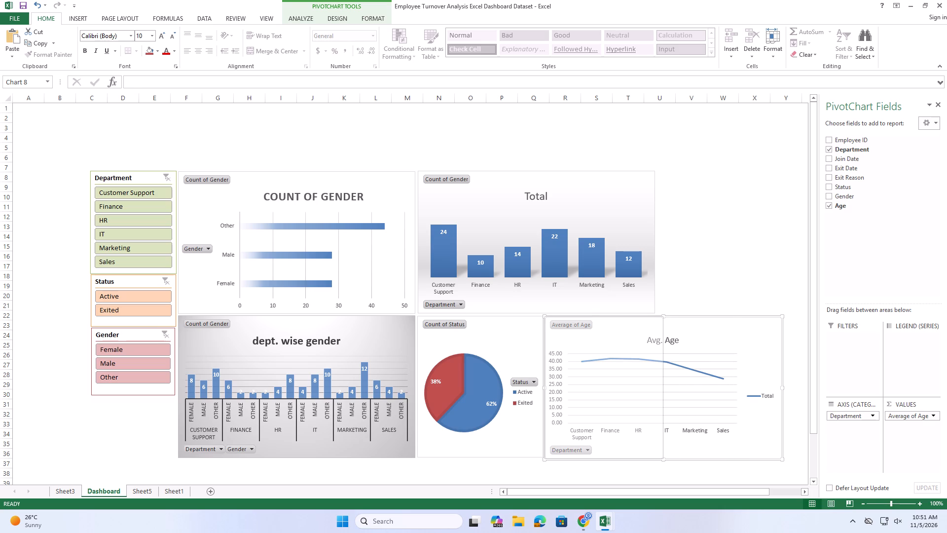
pyautogui.moveTo(662, 389); pyautogui.dragTo(719, 386)
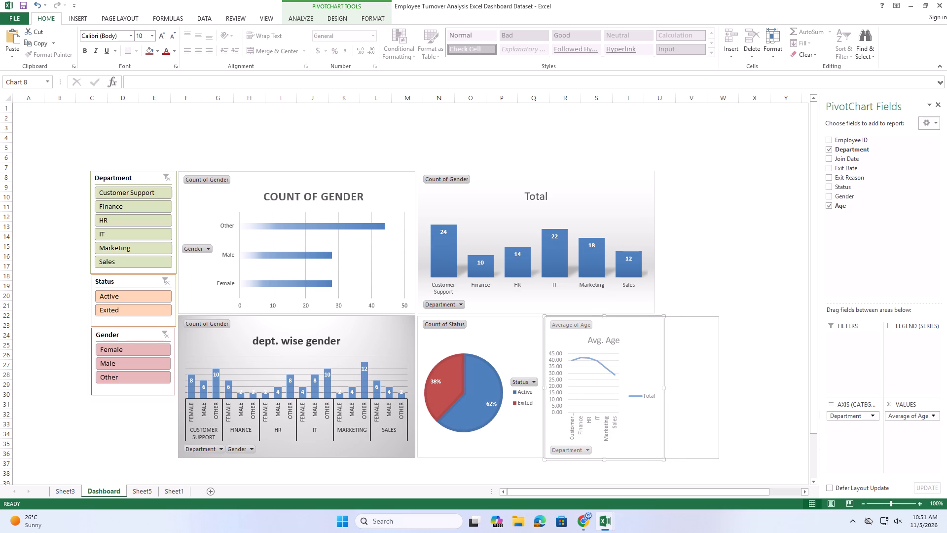
pyautogui.moveTo(718, 389); pyautogui.dragTo(771, 386)
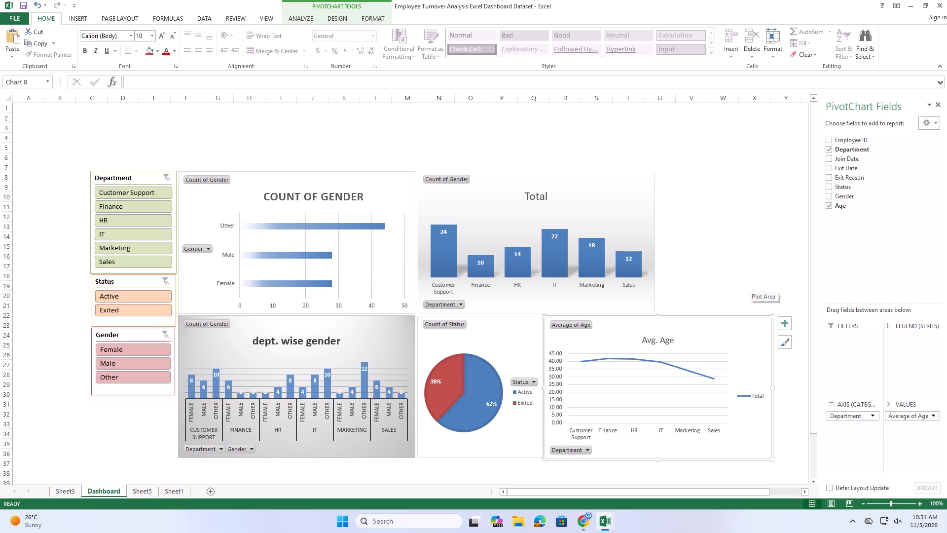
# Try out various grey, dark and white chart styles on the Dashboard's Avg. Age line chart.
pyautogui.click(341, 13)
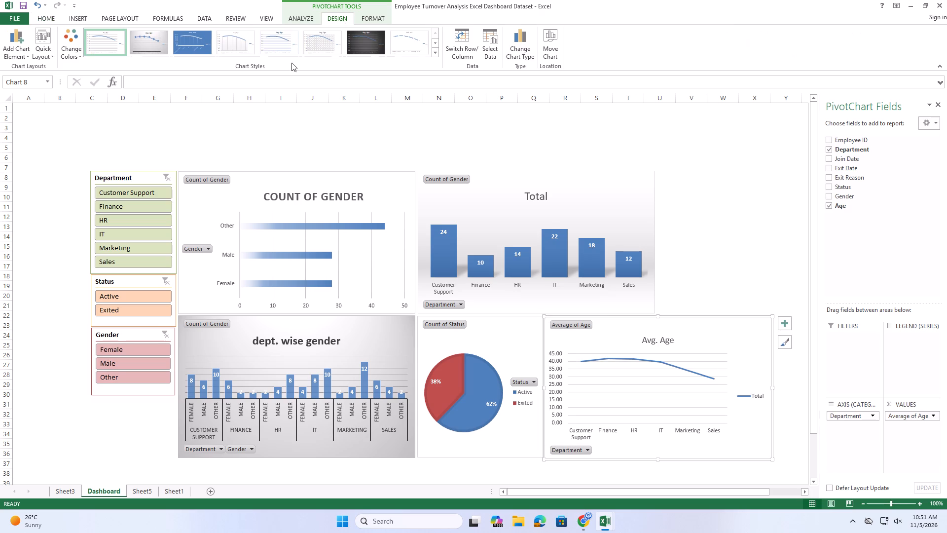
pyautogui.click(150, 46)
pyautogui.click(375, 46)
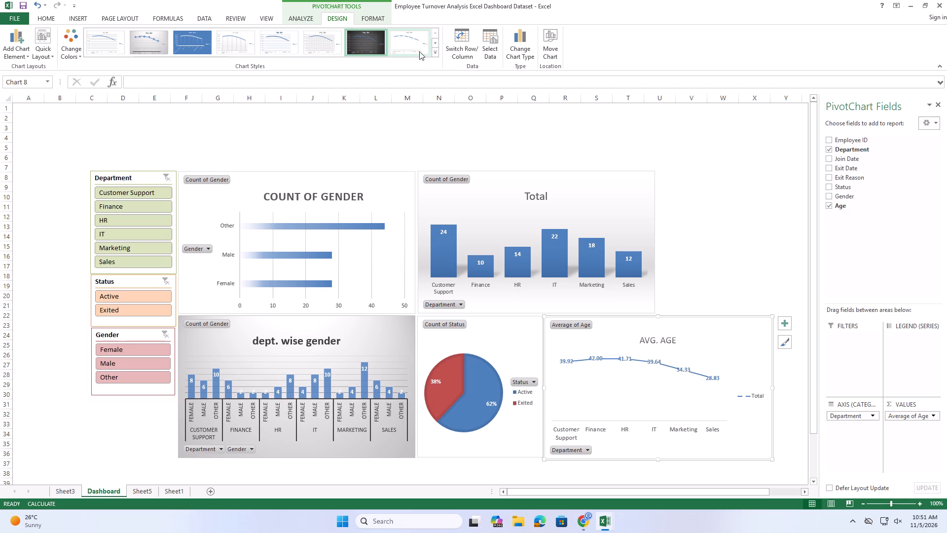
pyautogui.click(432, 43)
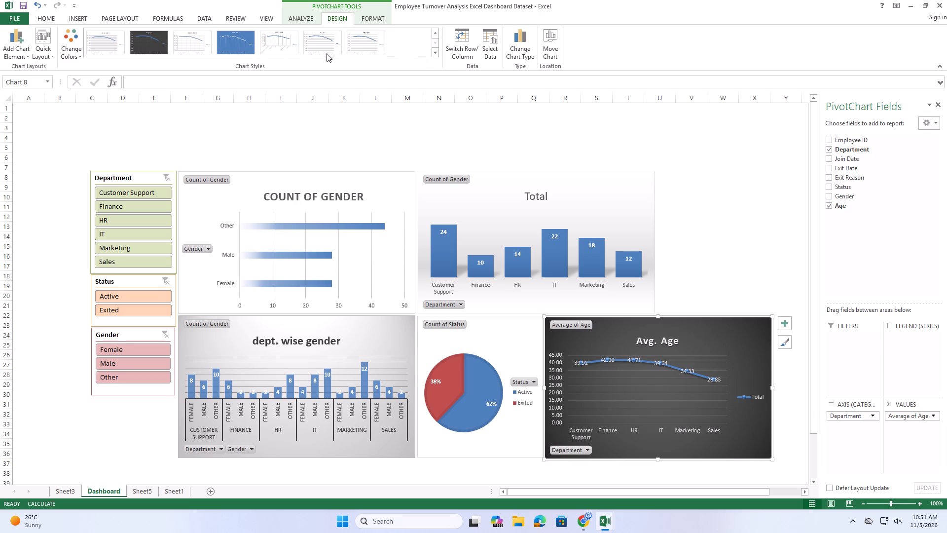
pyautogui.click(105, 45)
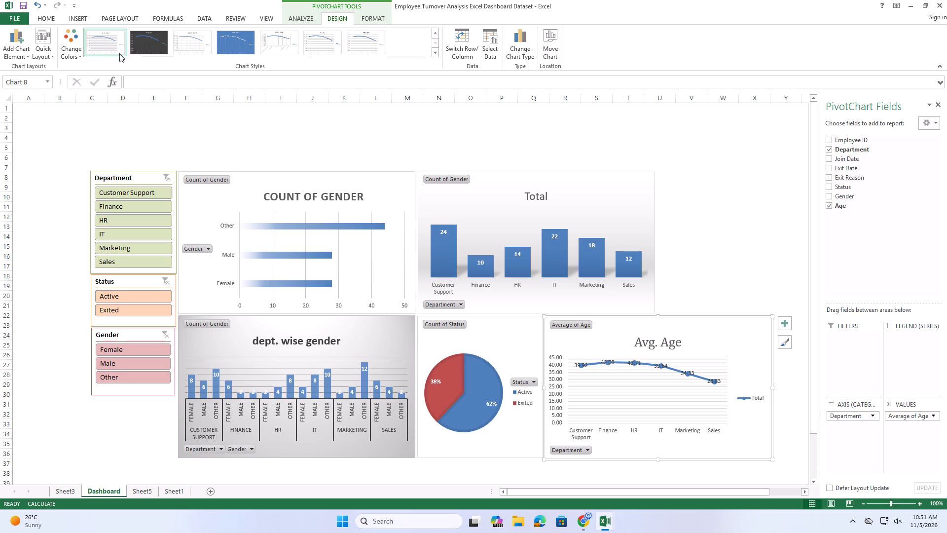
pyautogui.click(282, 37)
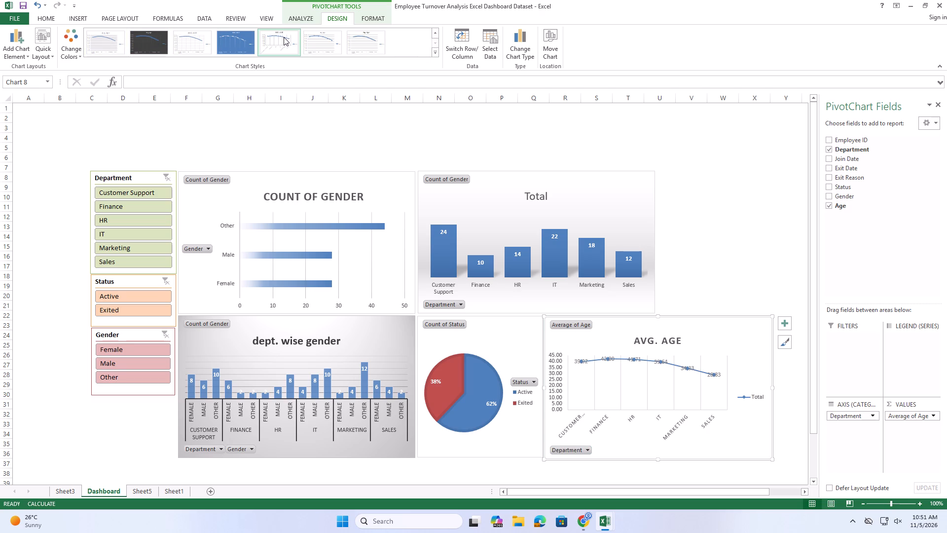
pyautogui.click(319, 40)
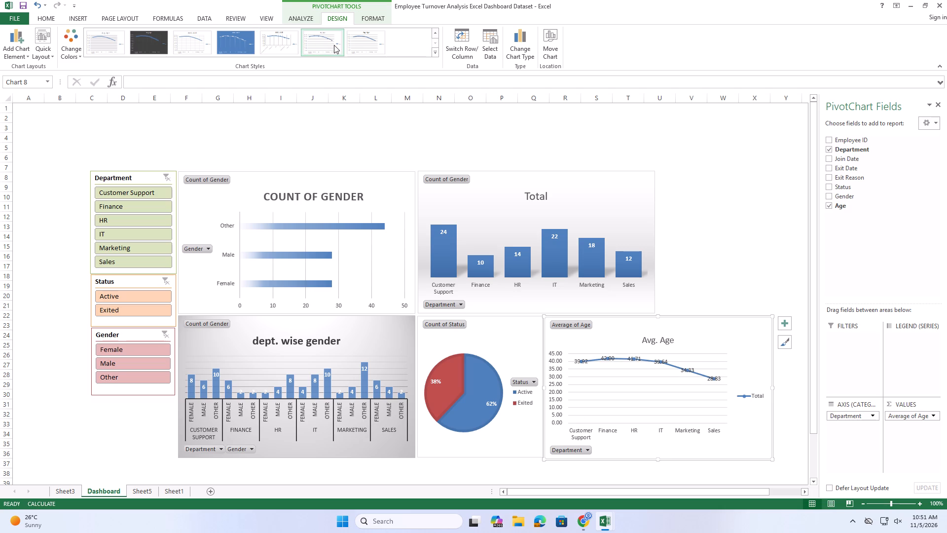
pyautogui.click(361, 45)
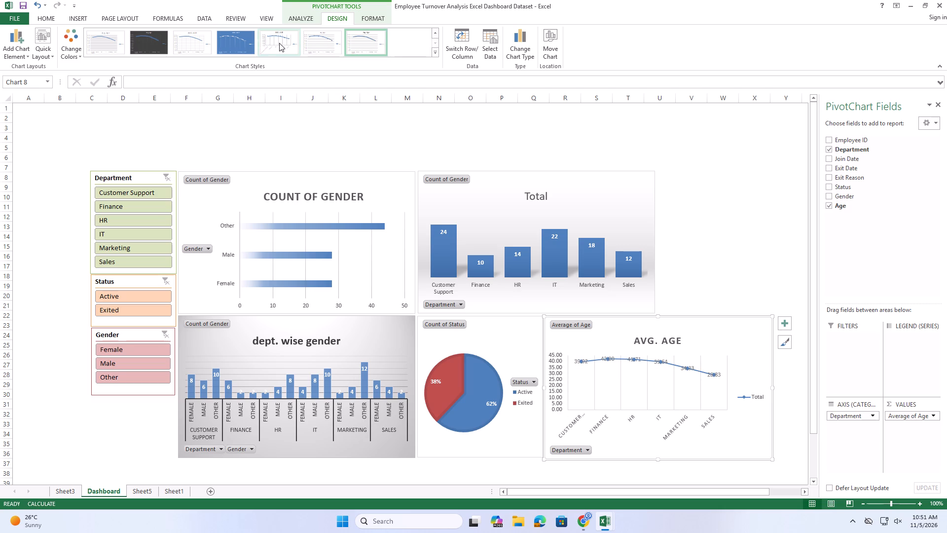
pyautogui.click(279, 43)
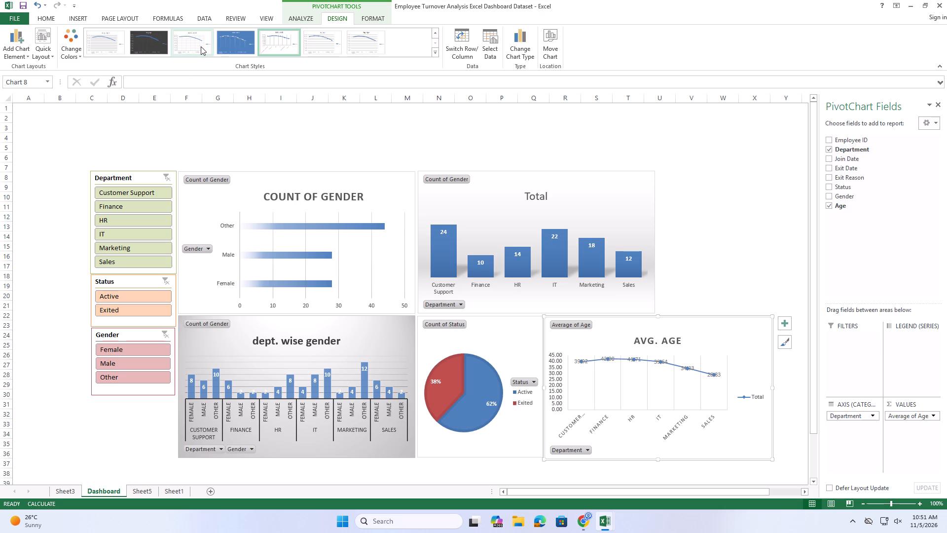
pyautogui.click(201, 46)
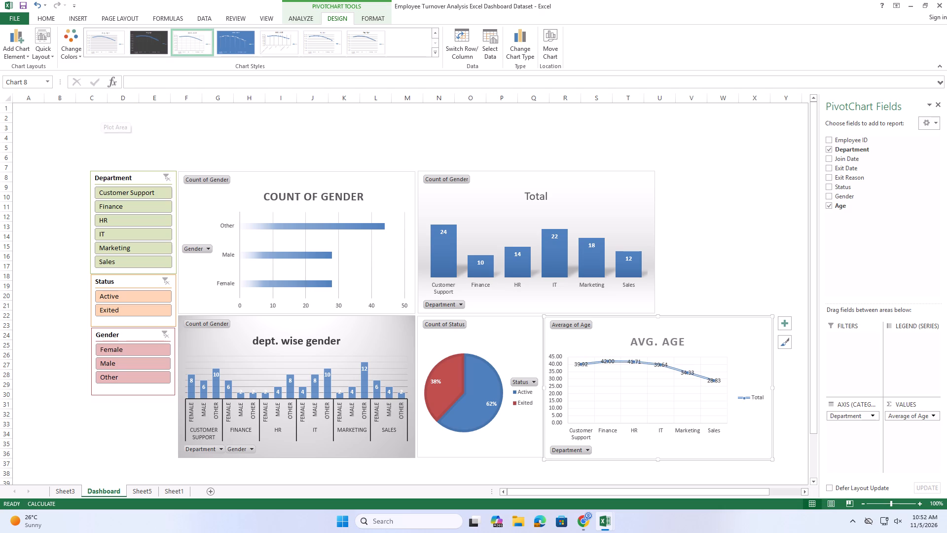
# Apply the grey gradient chart style with values inside round markers to the Avg. Age line chart.
pyautogui.click(432, 32)
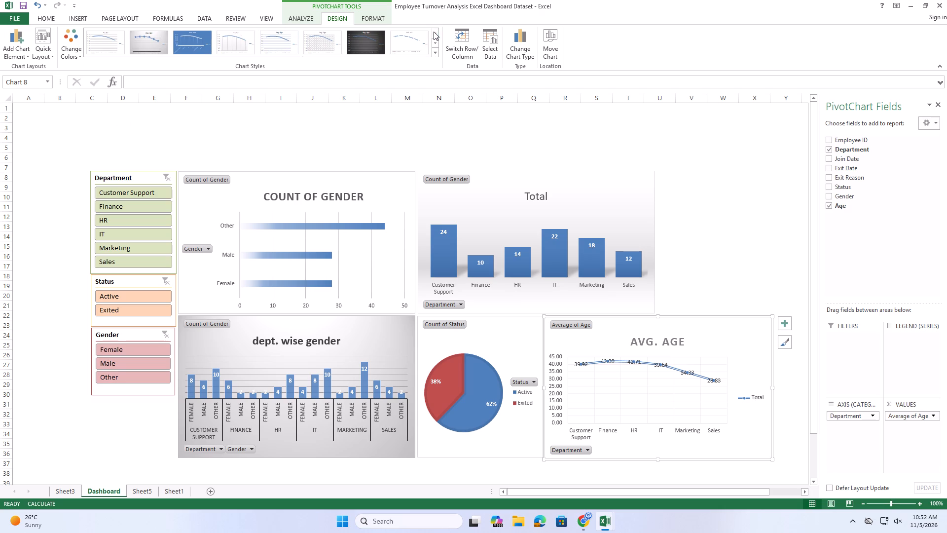
pyautogui.click(149, 52)
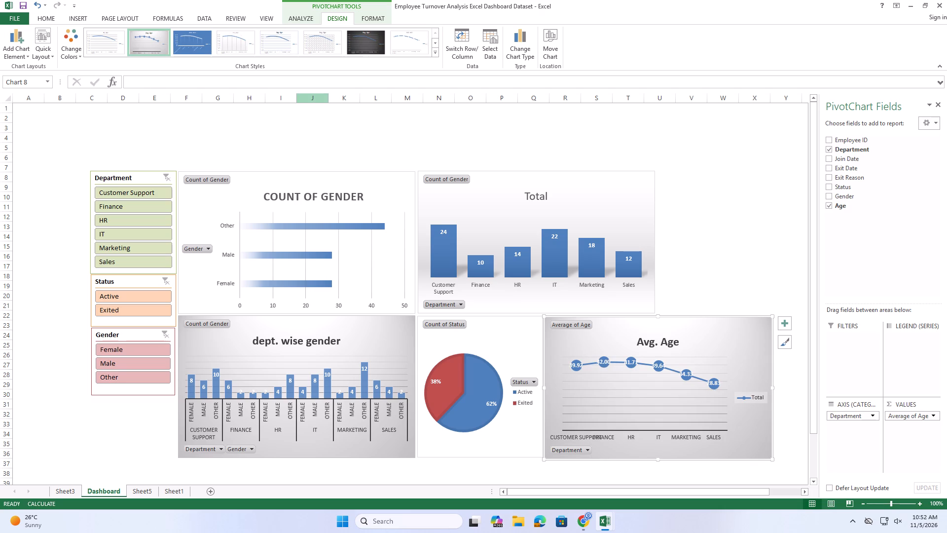
pyautogui.click(723, 210)
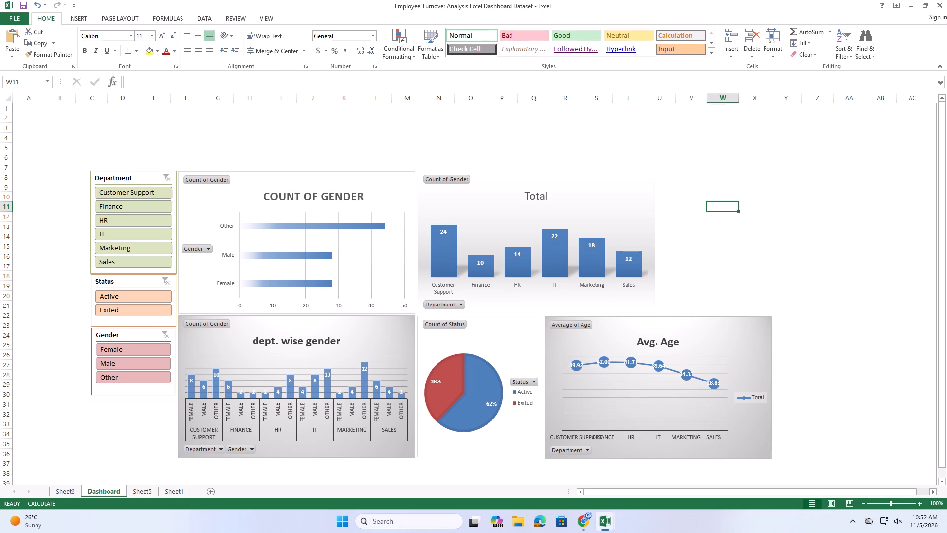
# Remove the legend from the Avg. Age line chart on the Dashboard.
pyautogui.click(355, 328)
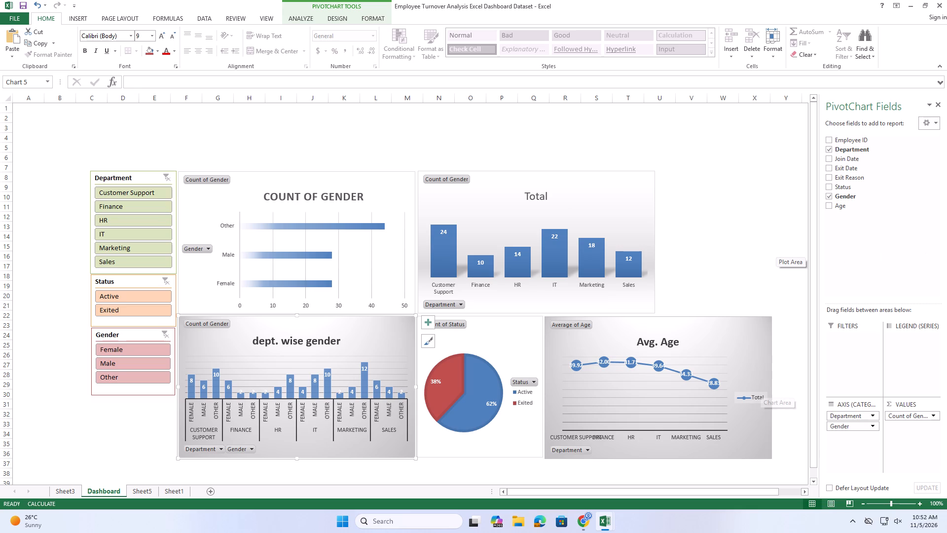
pyautogui.click(738, 319)
pyautogui.click(790, 323)
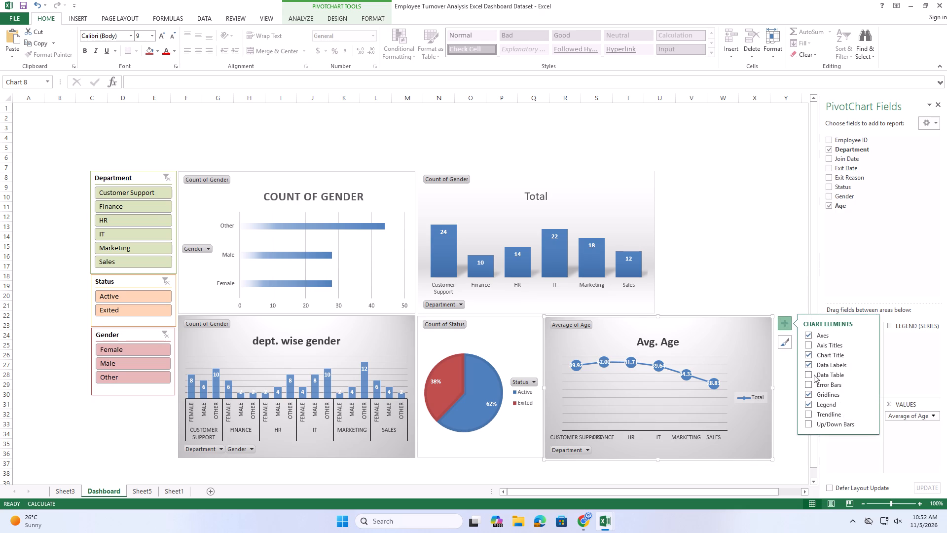
pyautogui.click(810, 403)
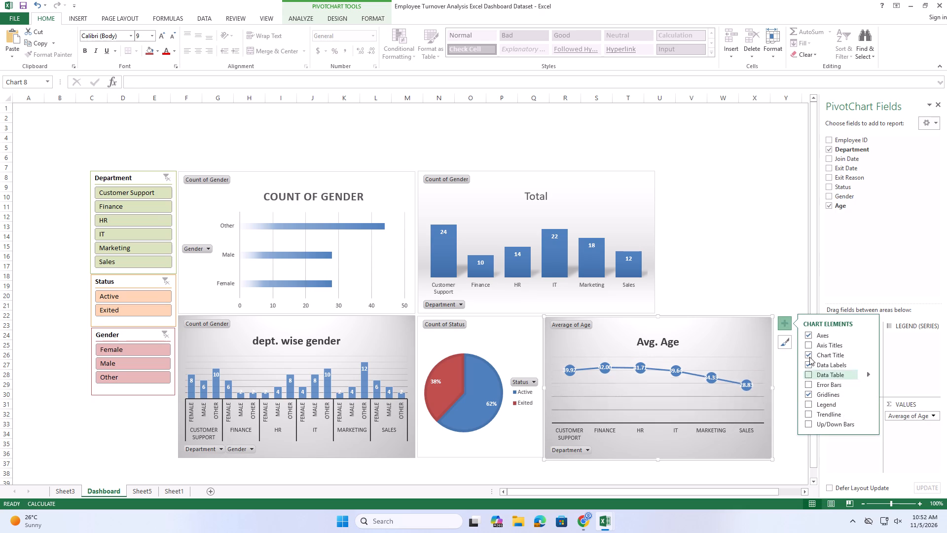
pyautogui.click(787, 291)
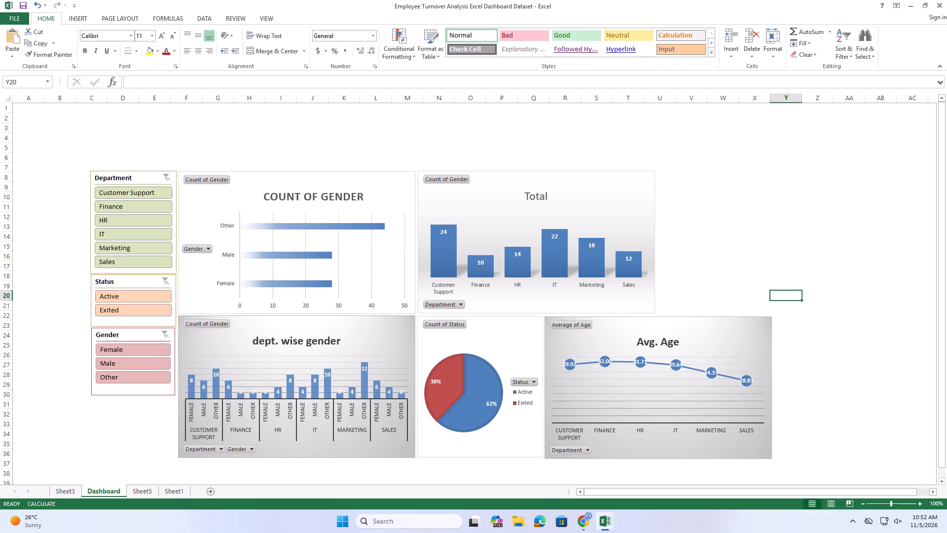
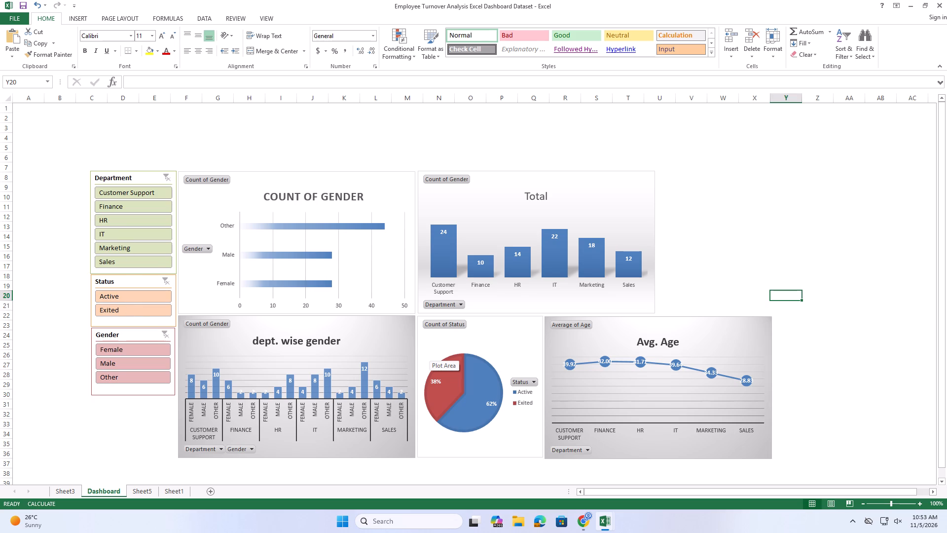
# Test the slicers by filtering to Male and to departments such as IT and Marketing, finishing with the Department and Gender filters cleared.
pyautogui.click(125, 362)
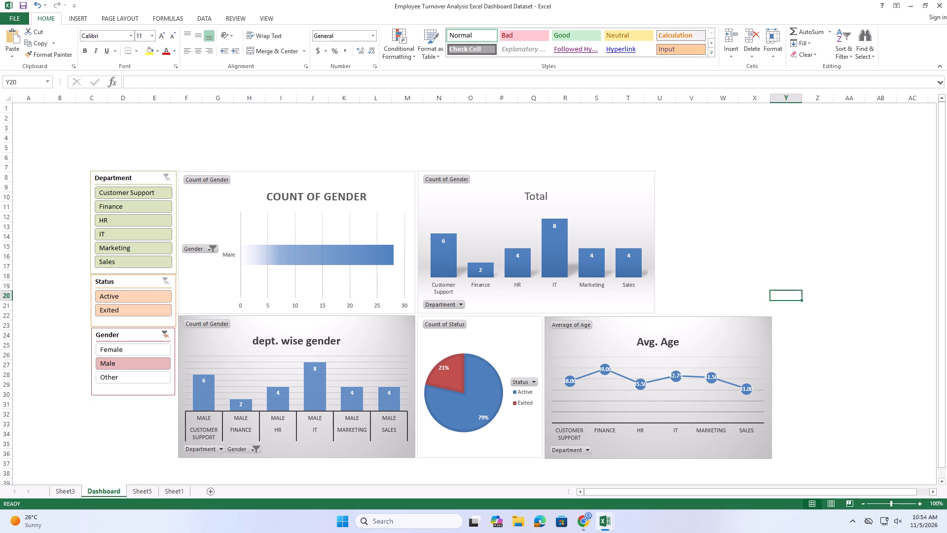
pyautogui.click(114, 231)
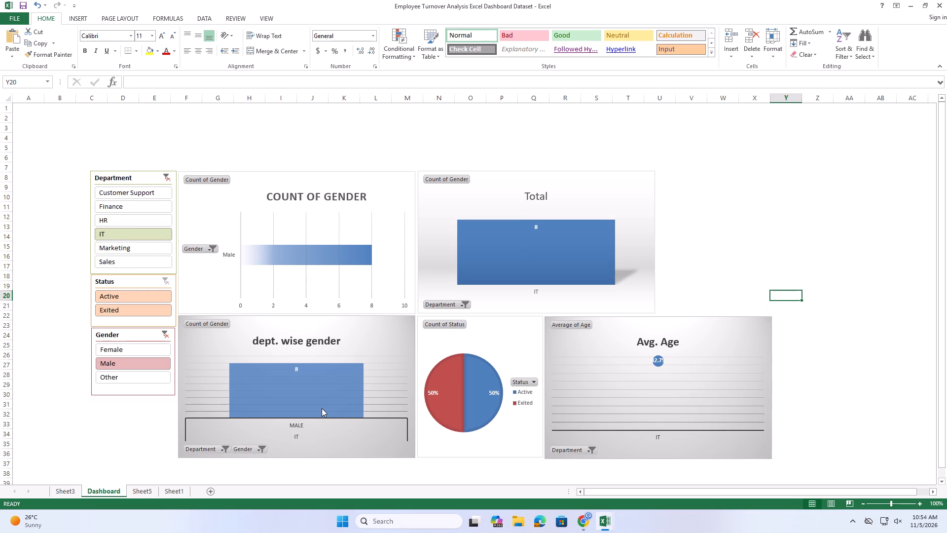
pyautogui.click(136, 211)
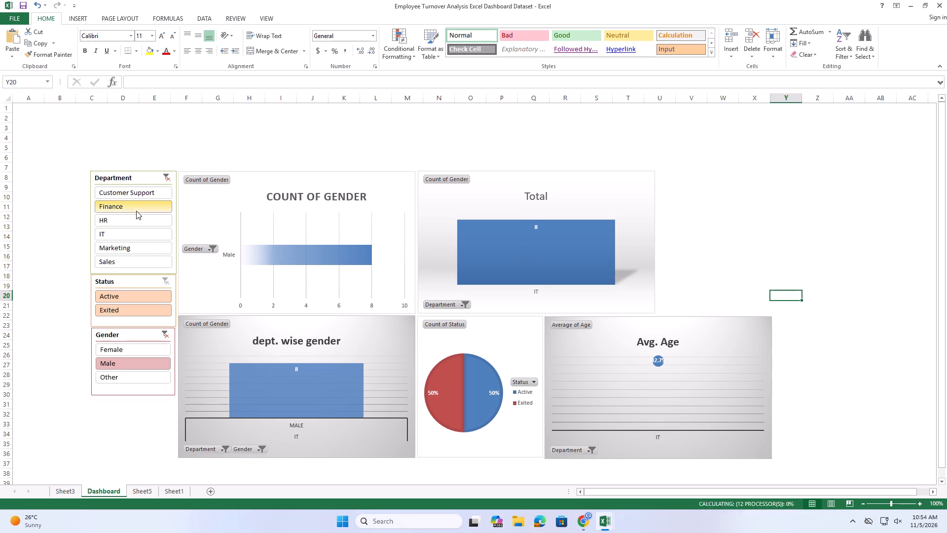
pyautogui.click(134, 231)
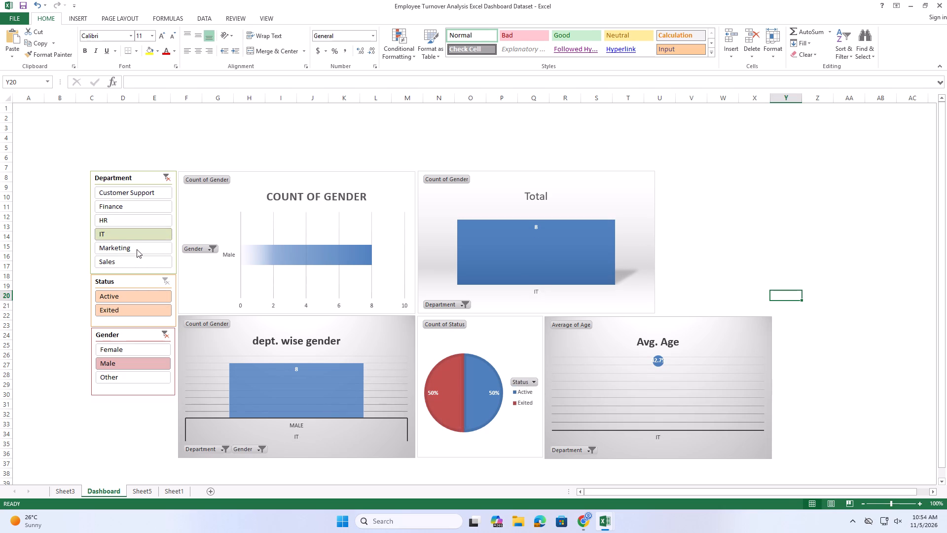
pyautogui.click(137, 249)
pyautogui.click(164, 177)
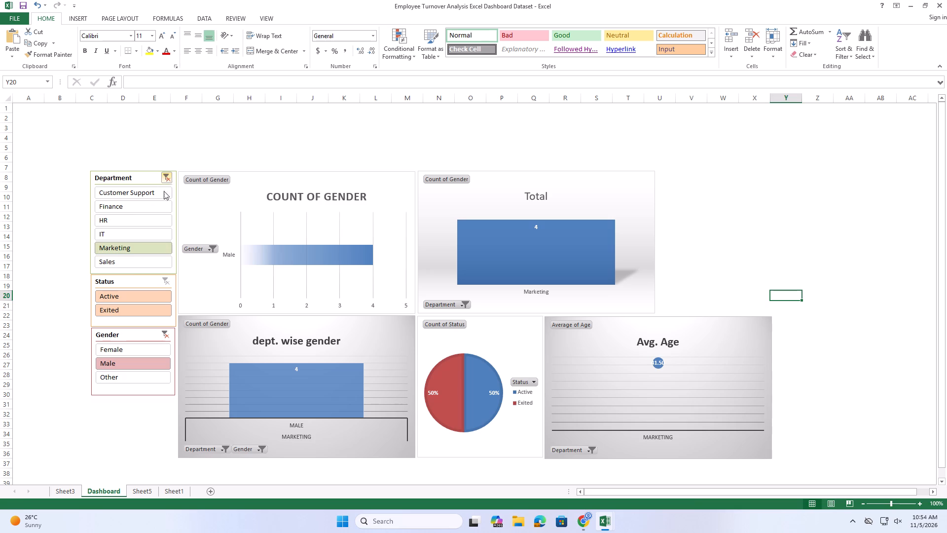
pyautogui.click(170, 335)
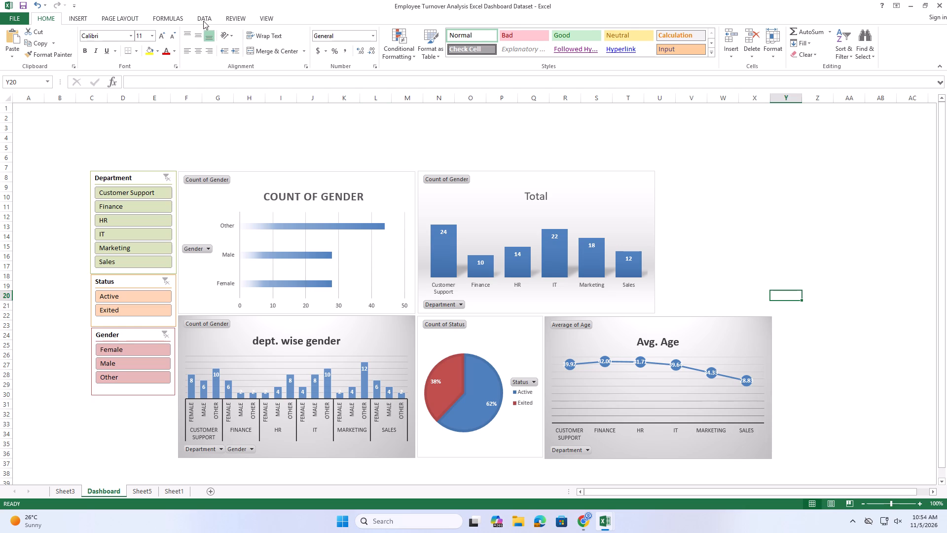
# Insert a text box in the empty area beside the department column chart reading "Dashboard of Shyam enterprises".
pyautogui.click(76, 18)
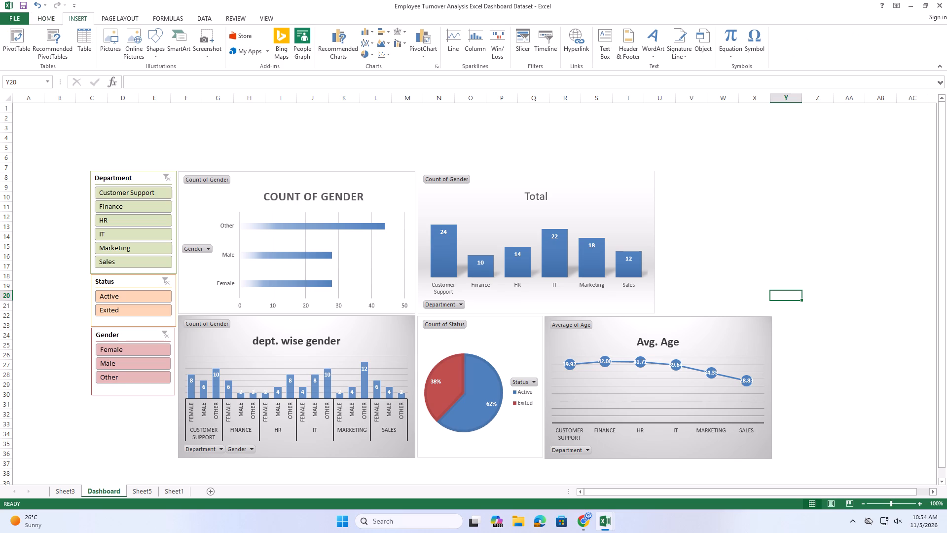
pyautogui.click(608, 56)
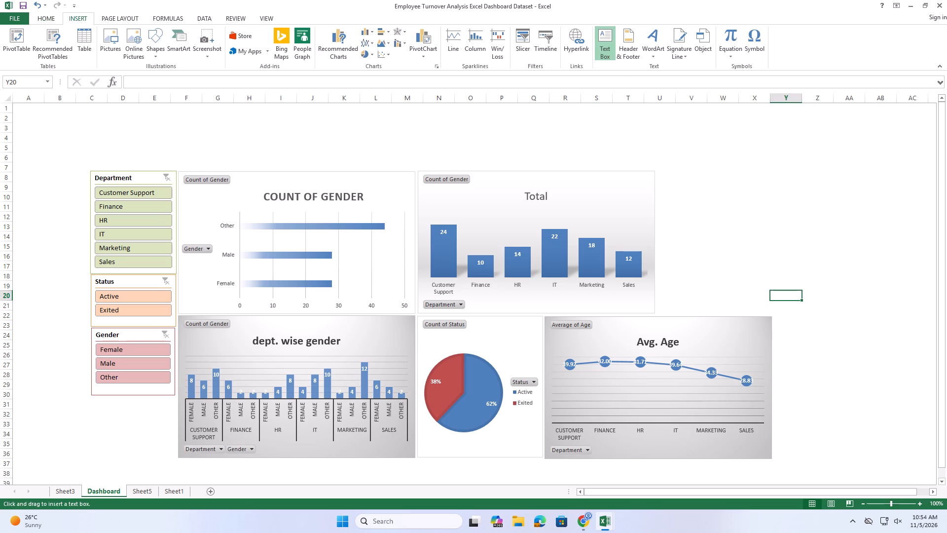
pyautogui.click(692, 183)
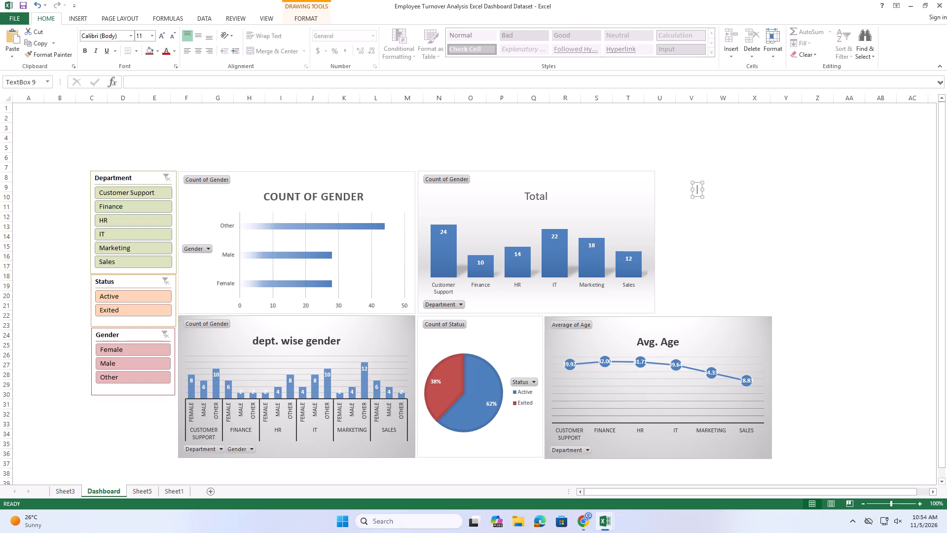
pyautogui.write('Da')
pyautogui.write('shboad')
pyautogui.press('BackSpace')
pyautogui.press('BackSpace')
pyautogui.write('ard')
pyautogui.press('space')
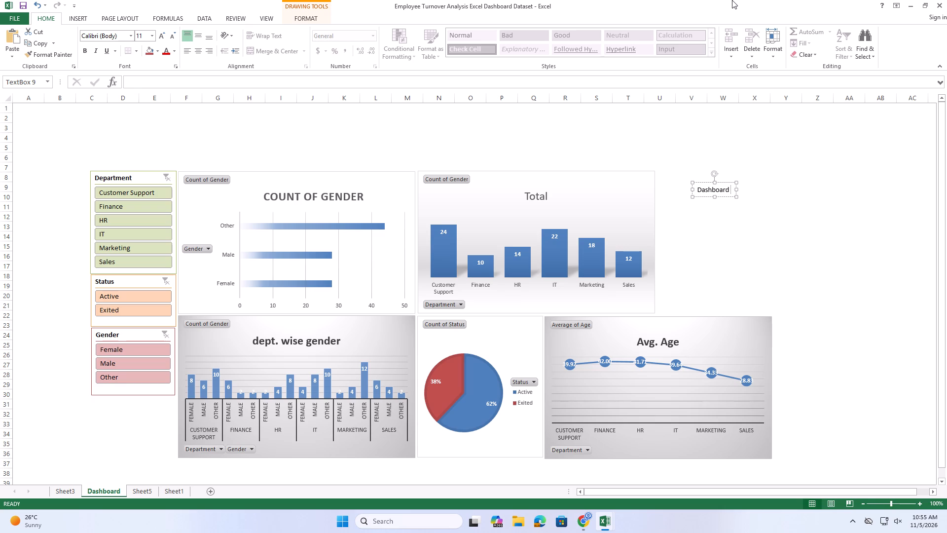
pyautogui.write('of')
pyautogui.press('space')
pyautogui.hotkey('shift', 's')
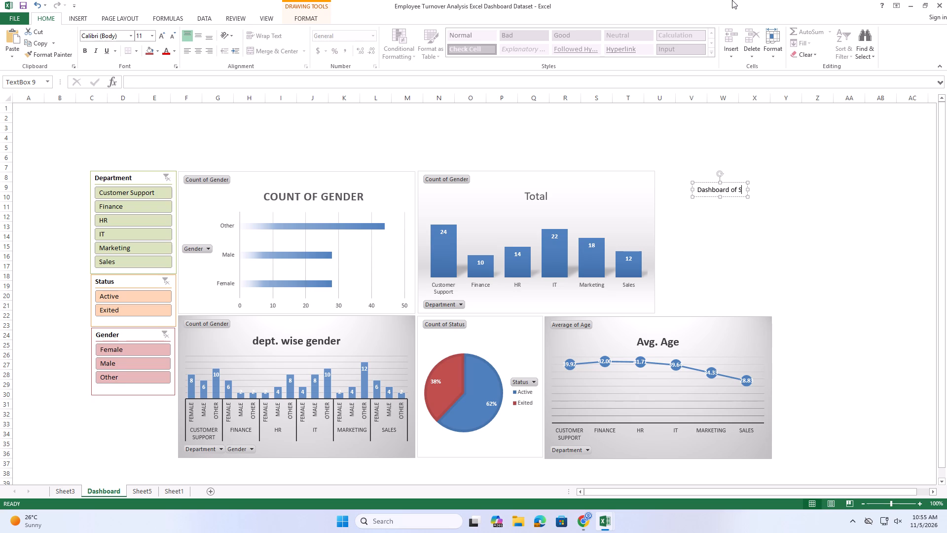
pyautogui.press('h')
pyautogui.write('yam')
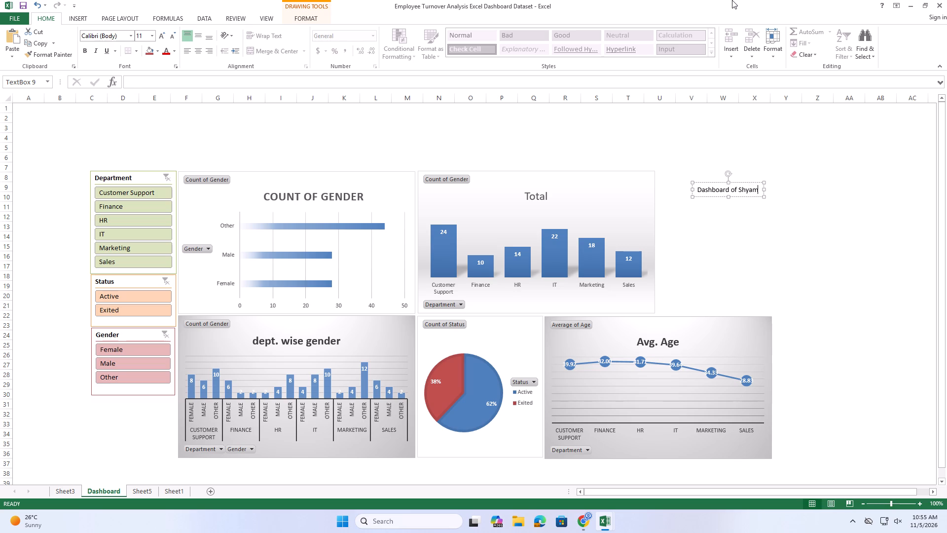
pyautogui.press('space')
pyautogui.write('enterpri')
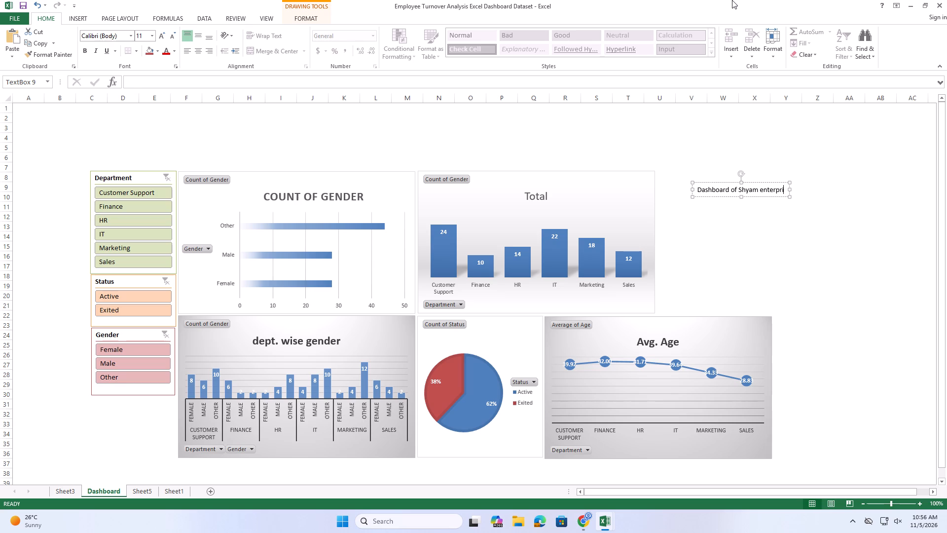
pyautogui.write('ses')
# Capitalise the first letter of "enterprises" in the dashboard title text box.
pyautogui.click(765, 190)
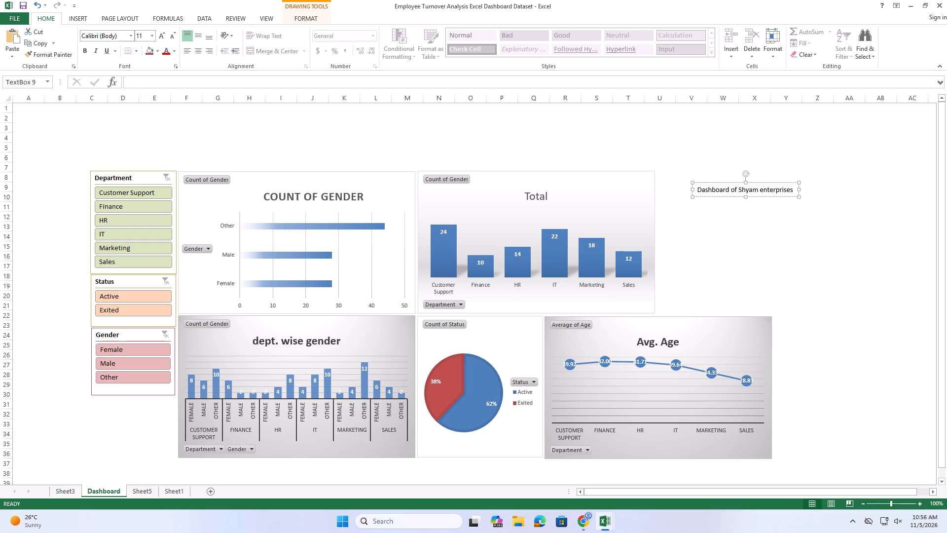
pyautogui.press('BackSpace')
pyautogui.hotkey('shift', 'e')
# Enlarge the dashboard title text to font size 24.
pyautogui.click(761, 183)
pyautogui.click(760, 183)
pyautogui.click(738, 184)
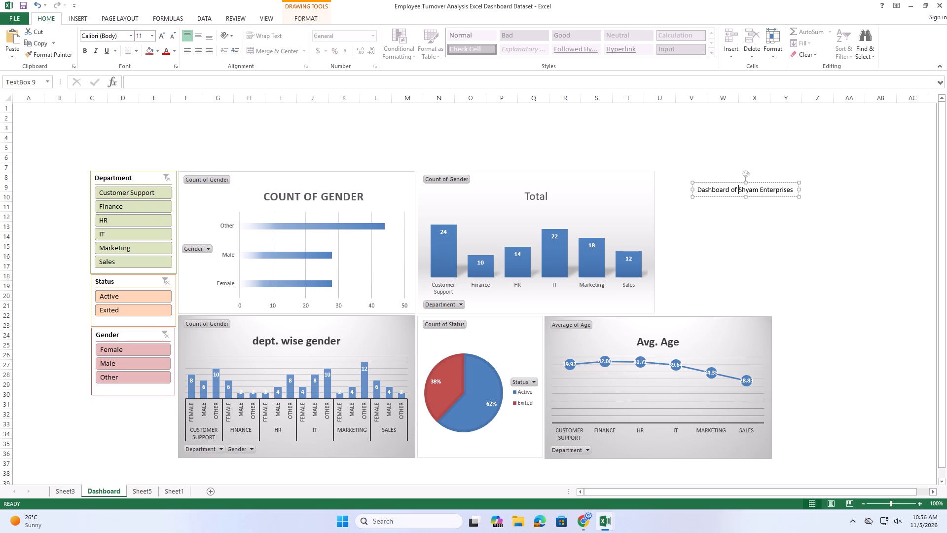
pyautogui.click(723, 196)
pyautogui.tripleClick(165, 35)
pyautogui.doubleClick(165, 35)
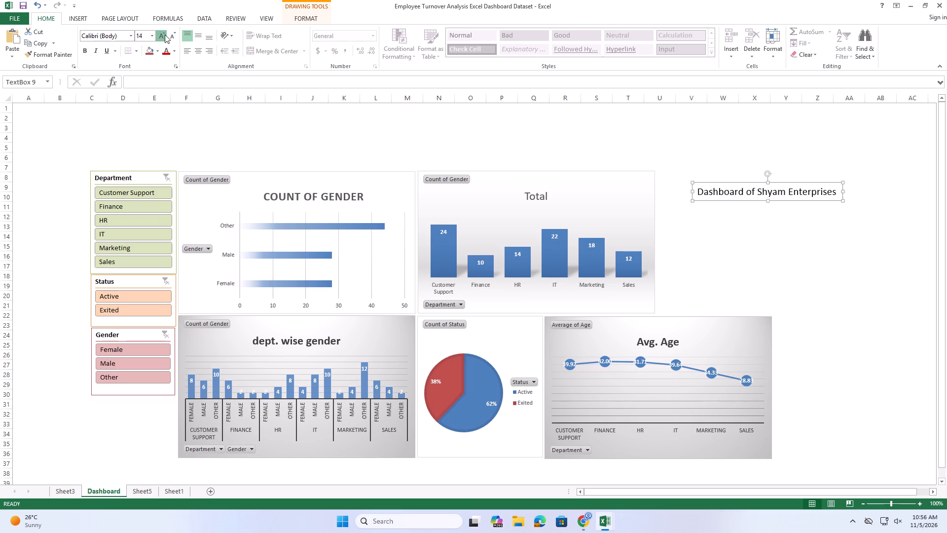
pyautogui.click(165, 35)
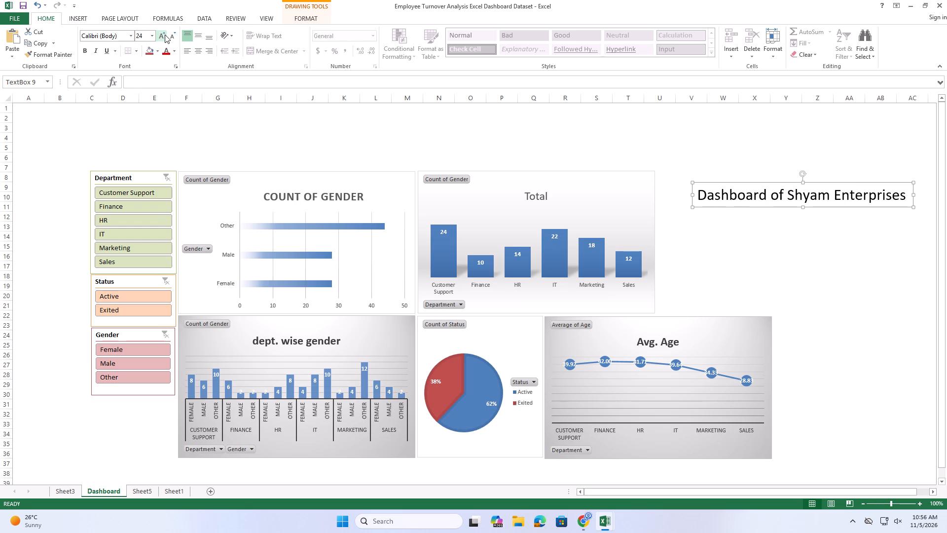
# Move the title text box against the outer edge of the Total column chart, roughly level with its top.
pyautogui.moveTo(804, 206); pyautogui.dragTo(768, 192)
# Break the title into three lines, "Dashboard of", "Shyam" and "Enterprises", without a leading space on the last line.
pyautogui.click(793, 180)
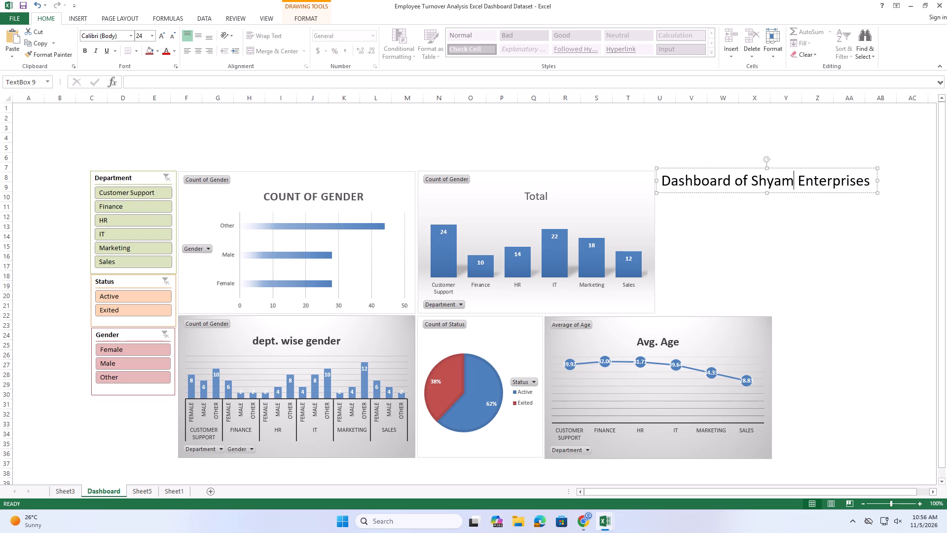
pyautogui.press('Return')
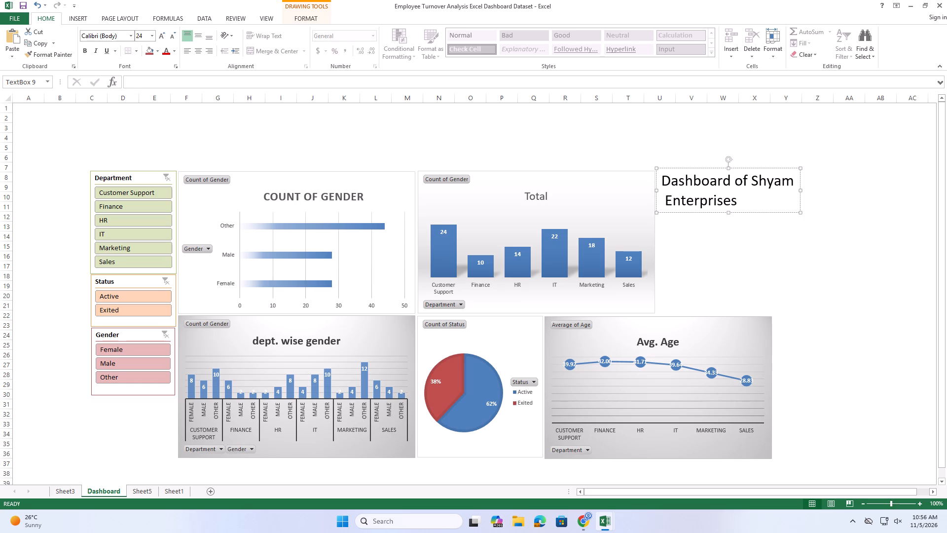
pyautogui.click(751, 184)
pyautogui.press('Return')
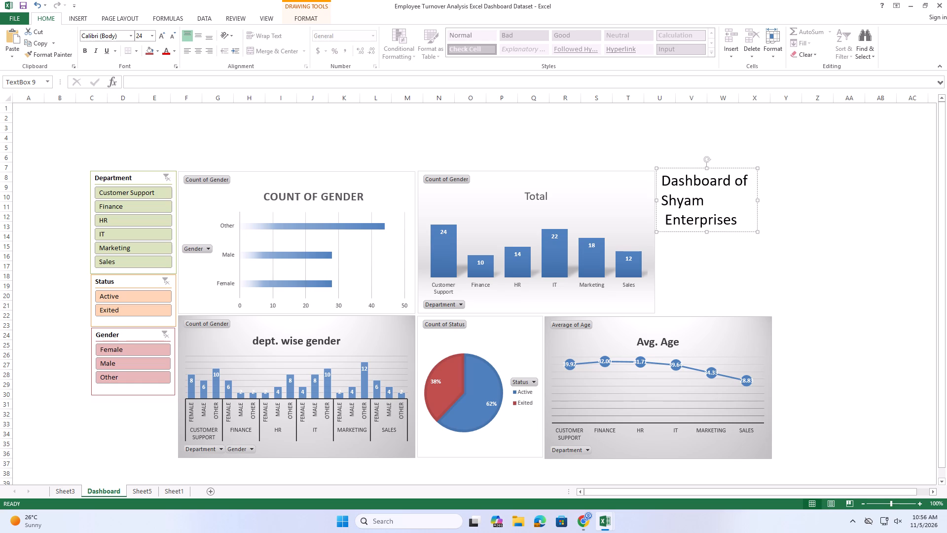
pyautogui.click(666, 218)
pyautogui.press('BackSpace')
# Stretch the title text box to fill the gap beside the Total chart, matching its bottom edge and the Avg. Age chart's outer edge.
pyautogui.moveTo(707, 231); pyautogui.dragTo(710, 313)
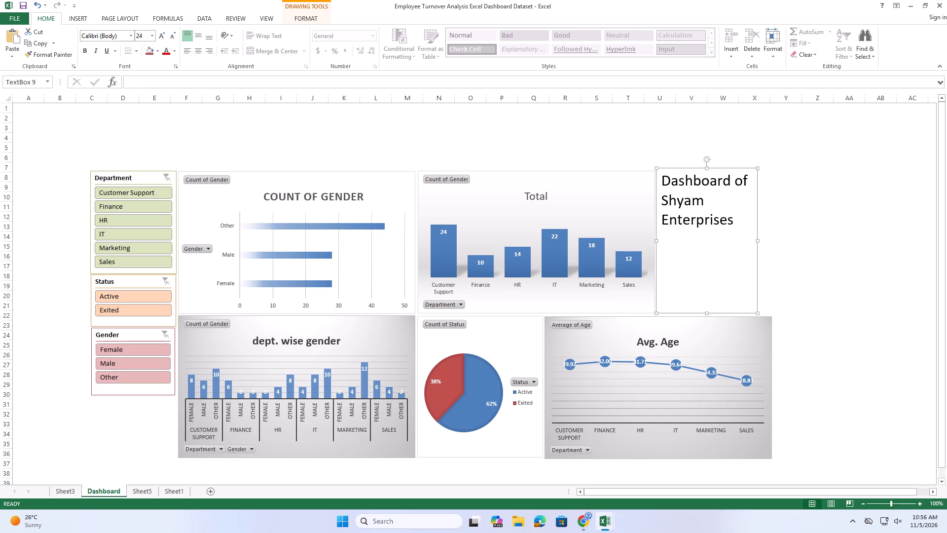
pyautogui.moveTo(757, 241); pyautogui.dragTo(772, 244)
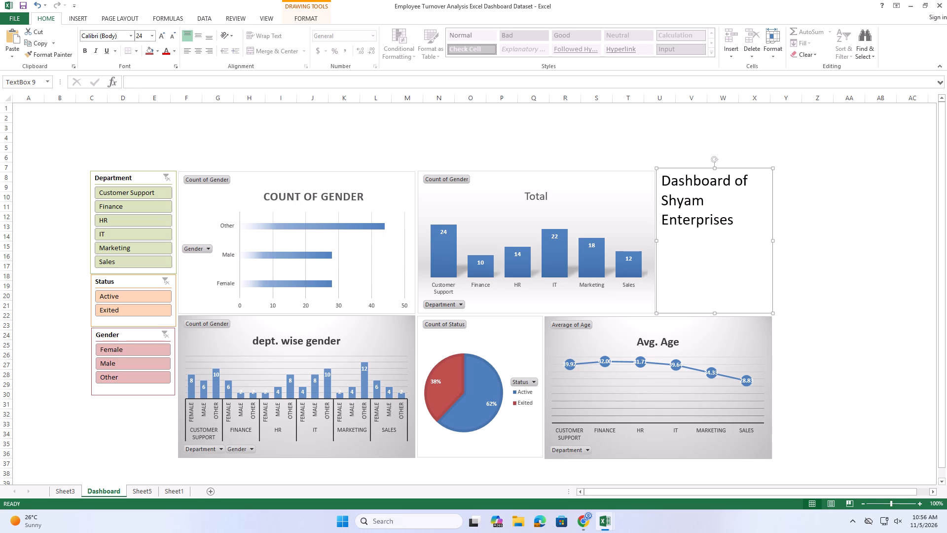
# Enlarge the dashboard title text to font size 36.
pyautogui.tripleClick(163, 35)
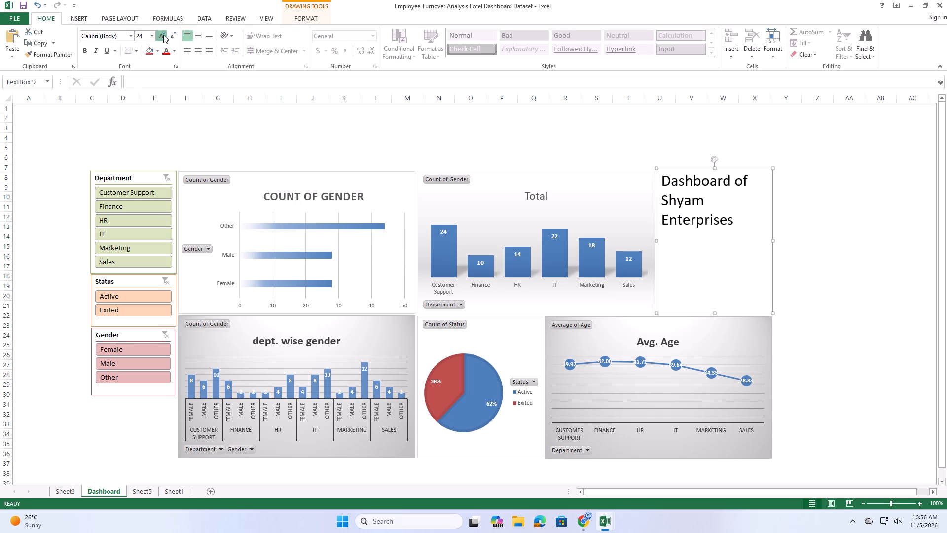
pyautogui.doubleClick(163, 35)
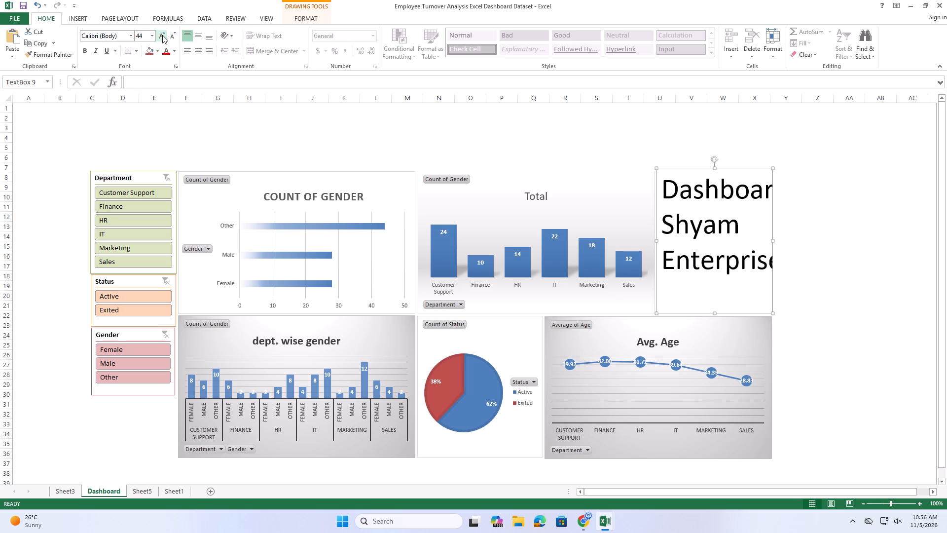
pyautogui.click(173, 33)
pyautogui.click(173, 33)
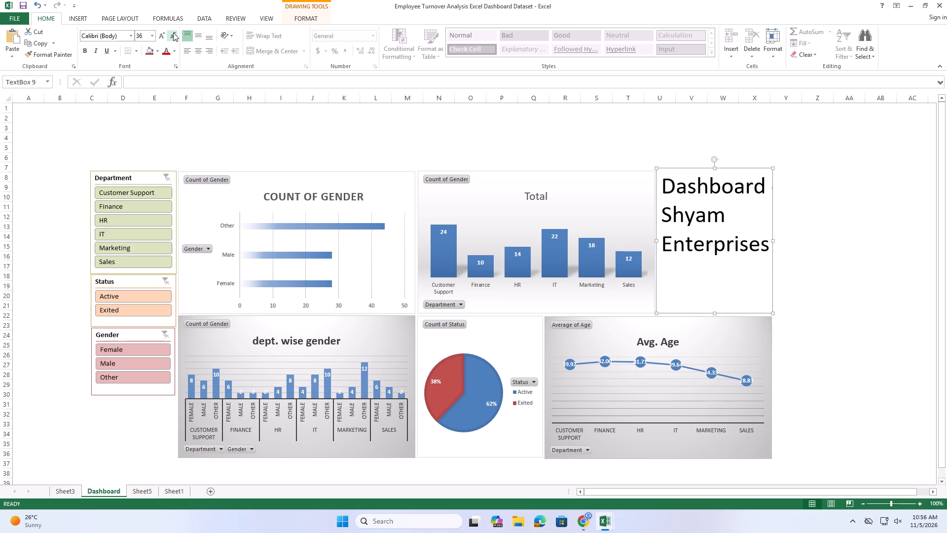
pyautogui.click(813, 189)
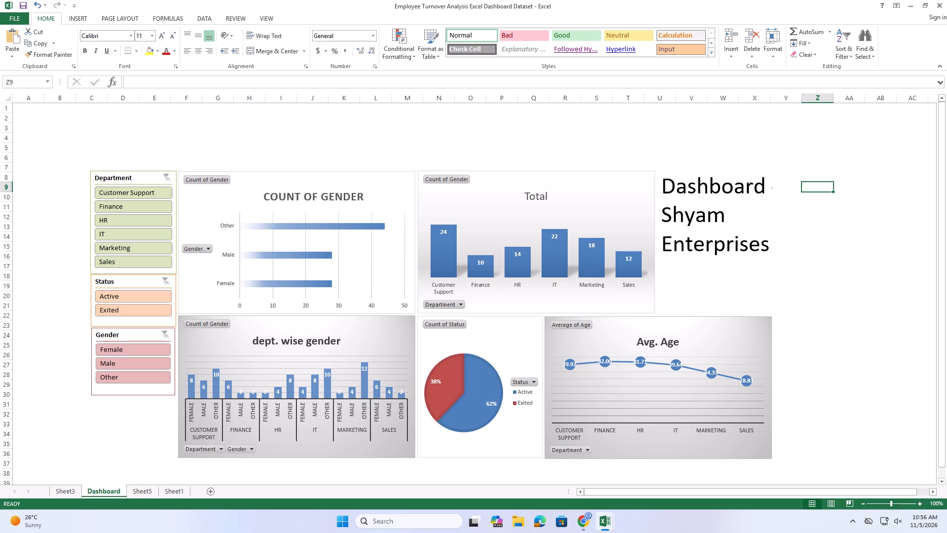
# Move the word "of" in the title onto its own line between "Dashboard" and "Shyam", without a leading space.
pyautogui.click(740, 224)
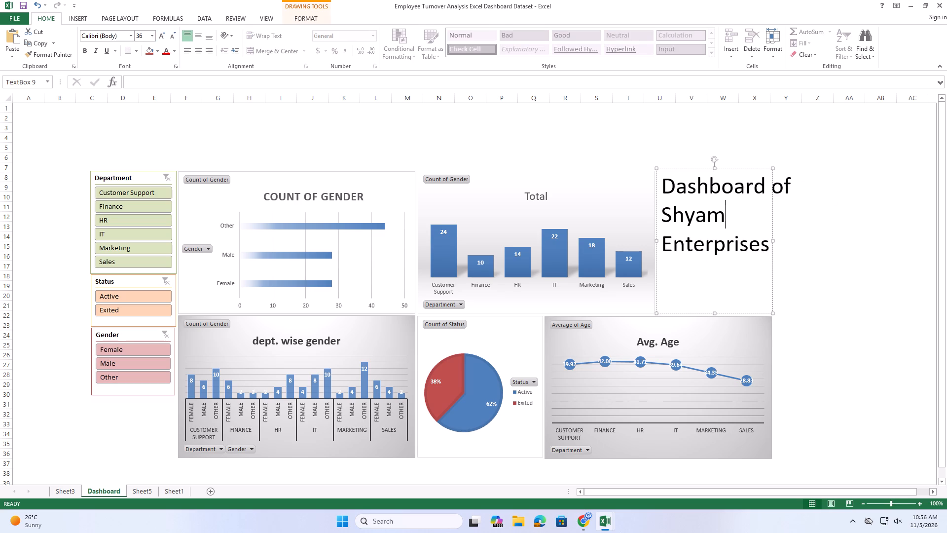
pyautogui.click(766, 185)
pyautogui.press('Return')
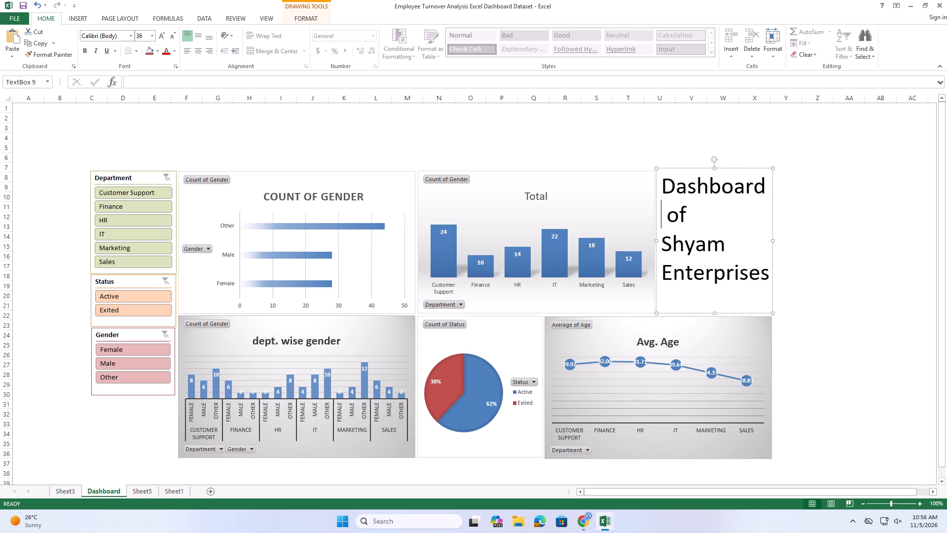
pyautogui.click(669, 212)
pyautogui.press('BackSpace')
pyautogui.click(848, 245)
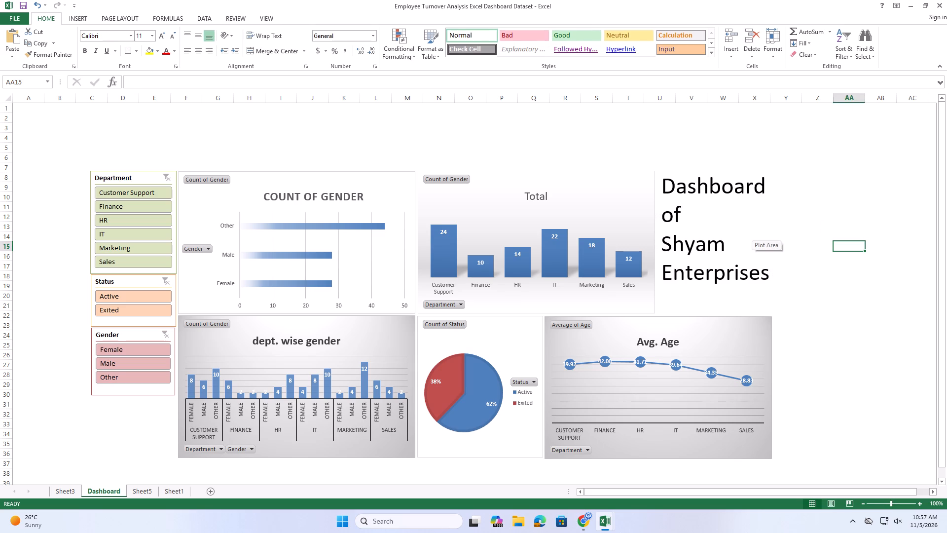
# Apply the blue outline shape style to the title text box.
pyautogui.click(750, 234)
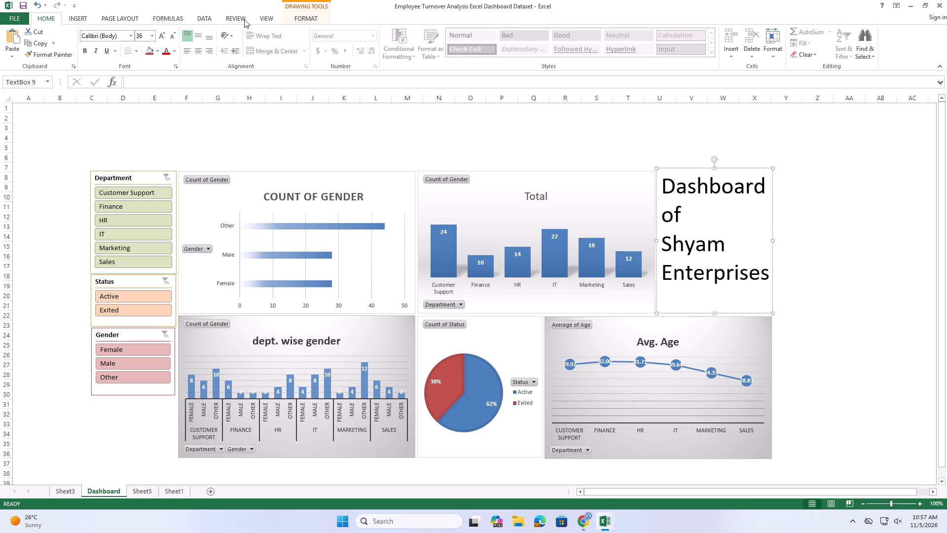
pyautogui.click(301, 19)
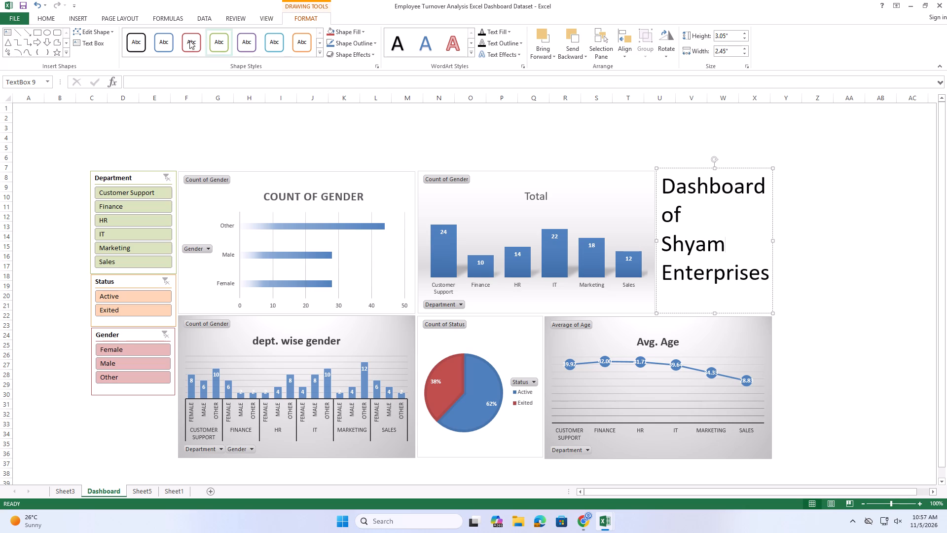
pyautogui.click(167, 43)
pyautogui.moveTo(820, 116); pyautogui.dragTo(833, 144)
# Lower the title text box's top edge to line up with the top of the Total chart, making it about 3" high.
pyautogui.click(752, 176)
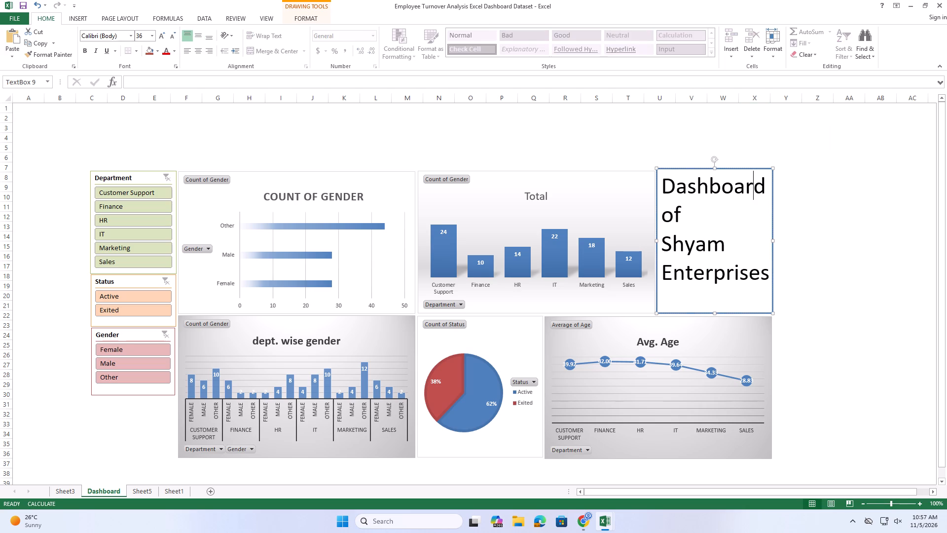
pyautogui.click(716, 167)
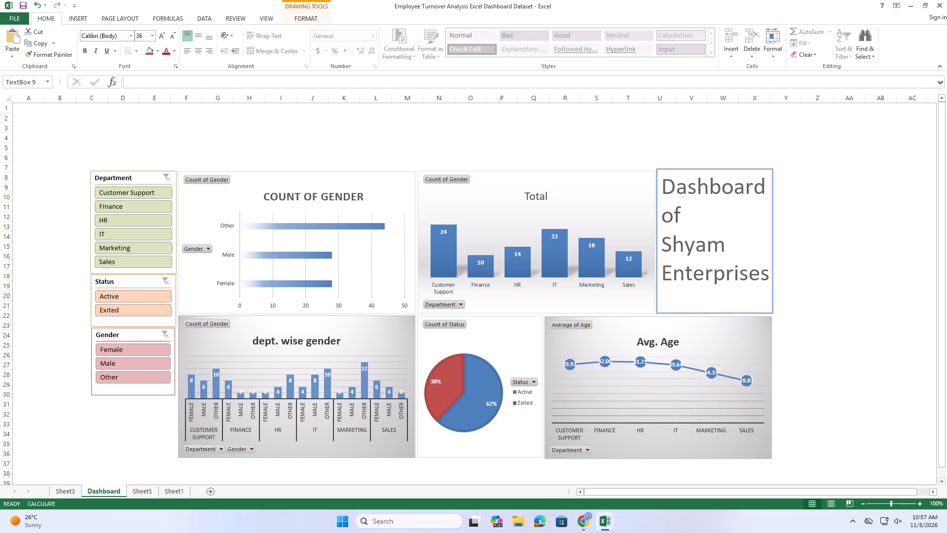
pyautogui.click(878, 204)
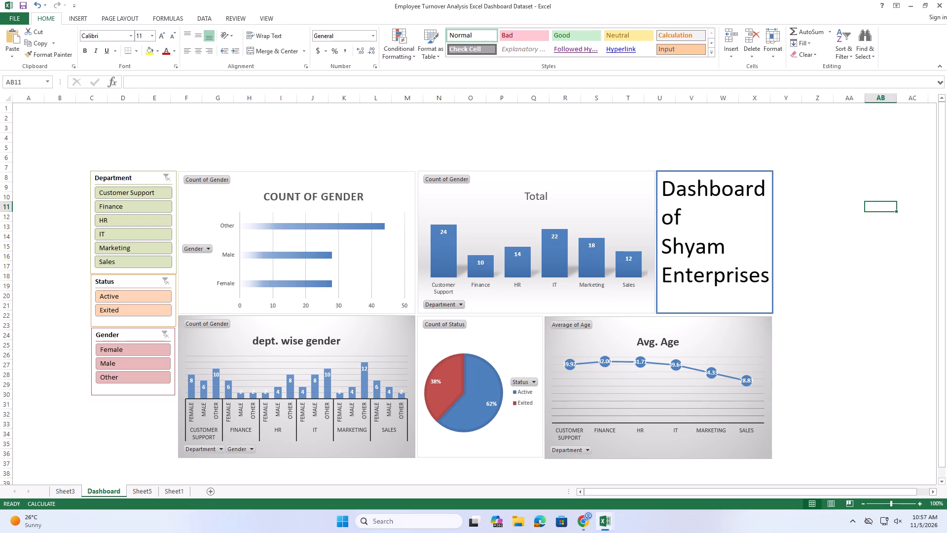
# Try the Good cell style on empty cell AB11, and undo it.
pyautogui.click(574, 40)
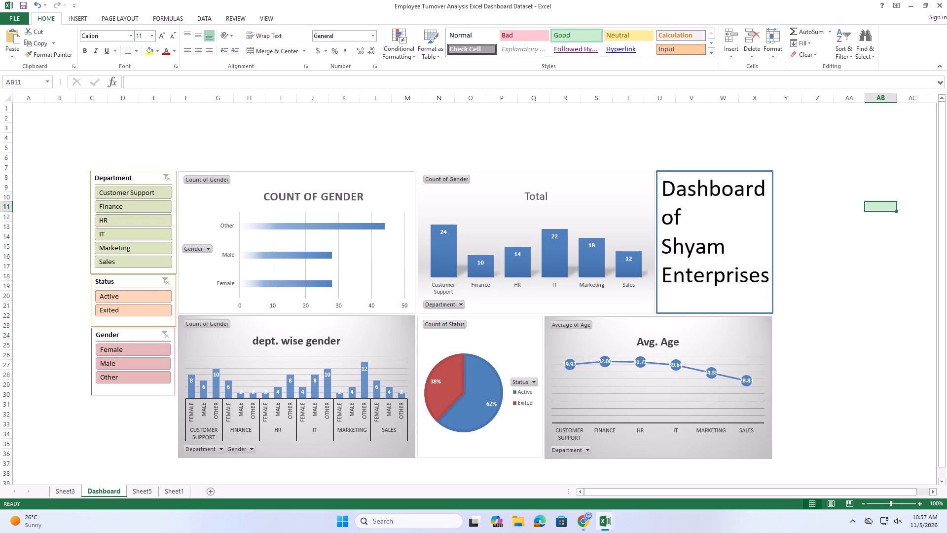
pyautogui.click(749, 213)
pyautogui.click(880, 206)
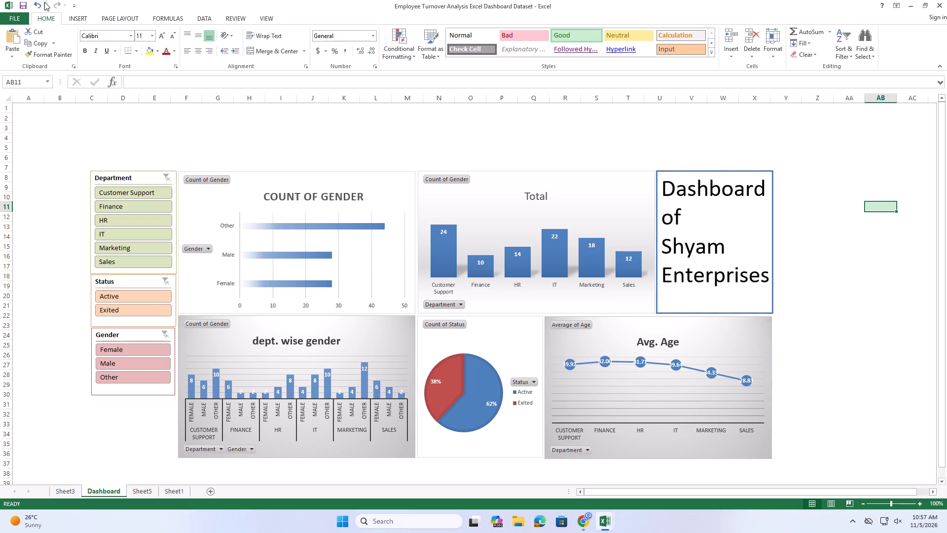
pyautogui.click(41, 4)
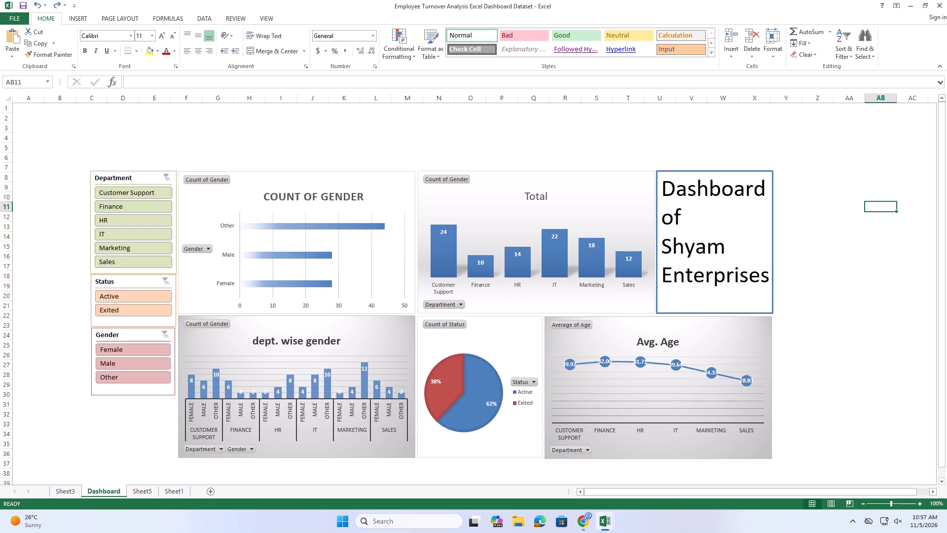
# Fill the title text box with a light blue tint of the dark blue theme colour.
pyautogui.click(749, 223)
pyautogui.click(734, 176)
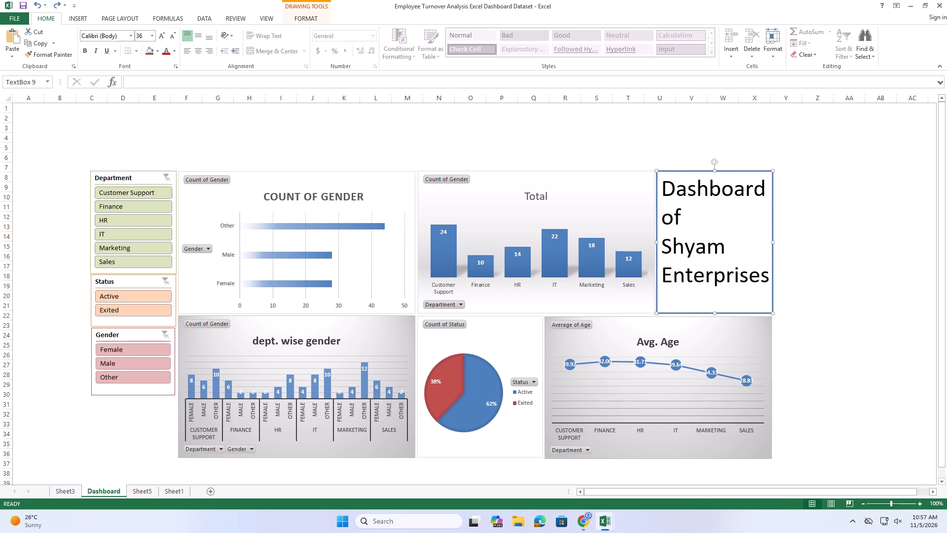
pyautogui.click(729, 173)
pyautogui.click(712, 171)
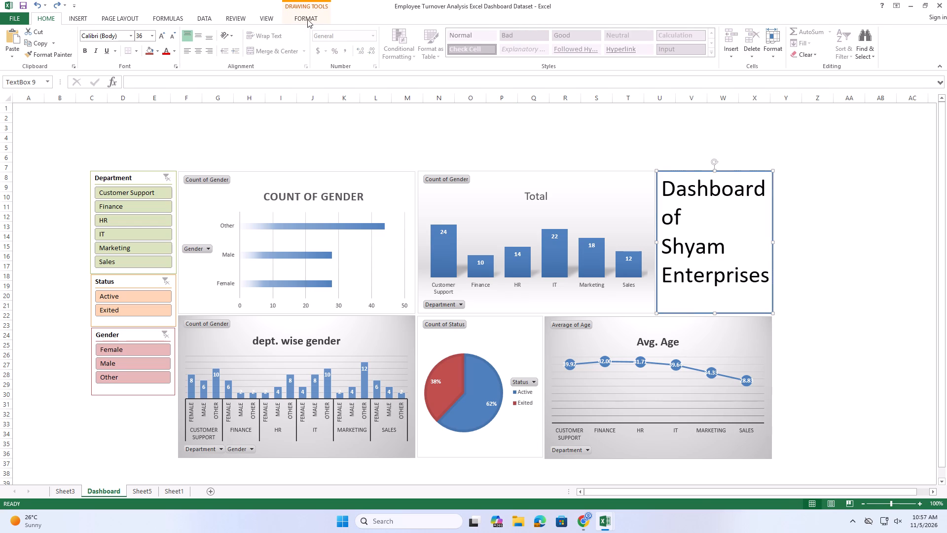
pyautogui.click(307, 19)
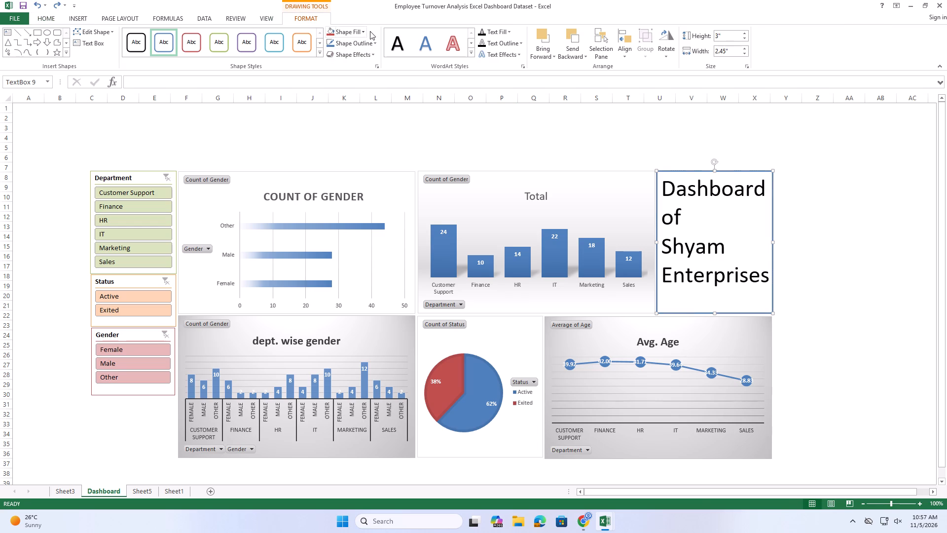
pyautogui.click(361, 31)
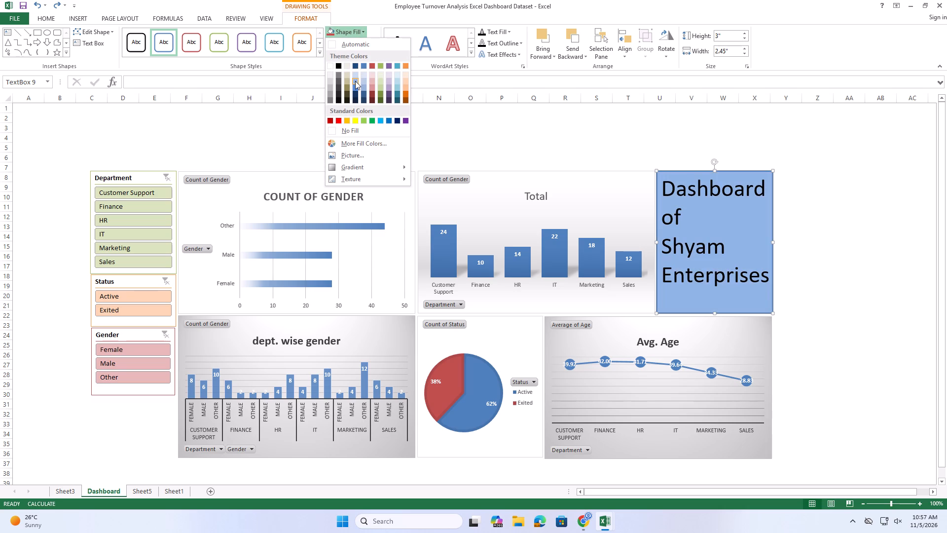
pyautogui.click(355, 81)
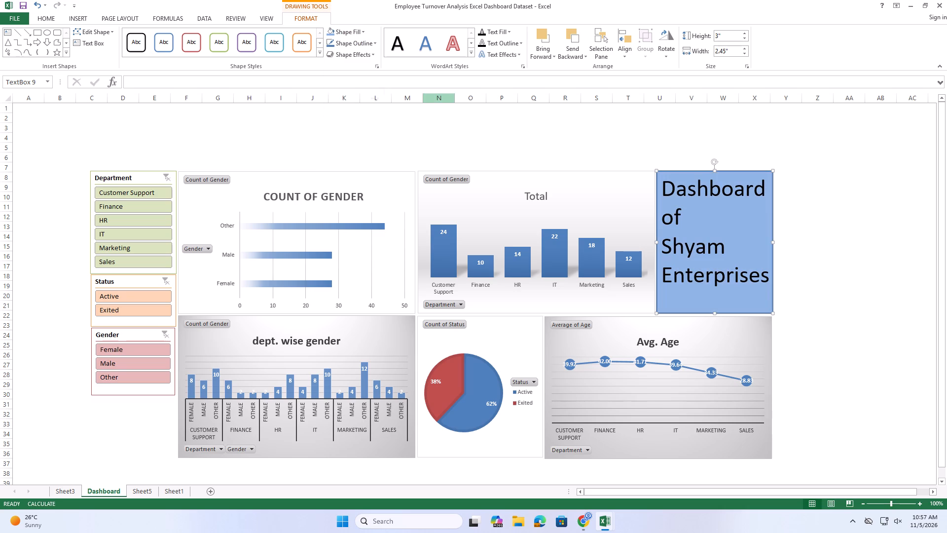
pyautogui.click(860, 164)
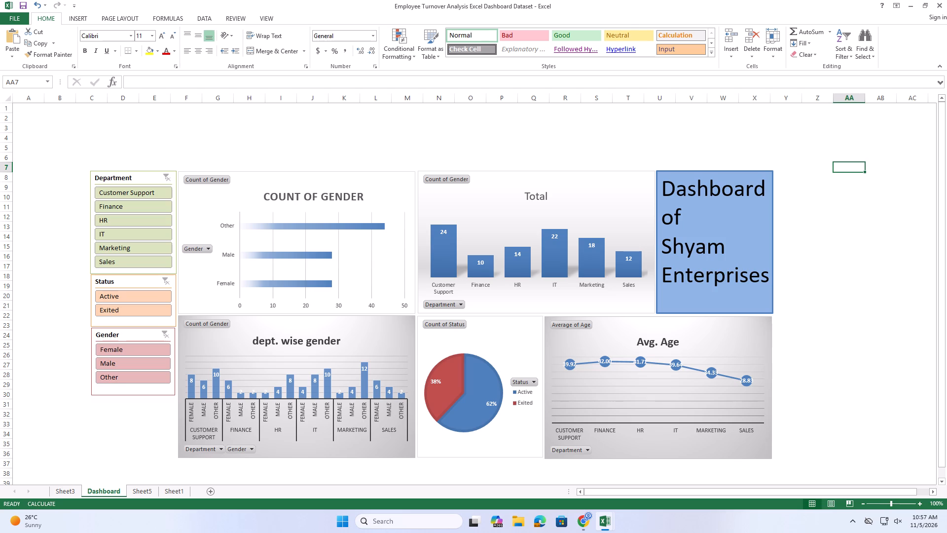
# Switch to Chrome and open the form linked in the "Lab 13 Submission Link" conversation of the Spreadsheet Modelling group.
pyautogui.click(589, 523)
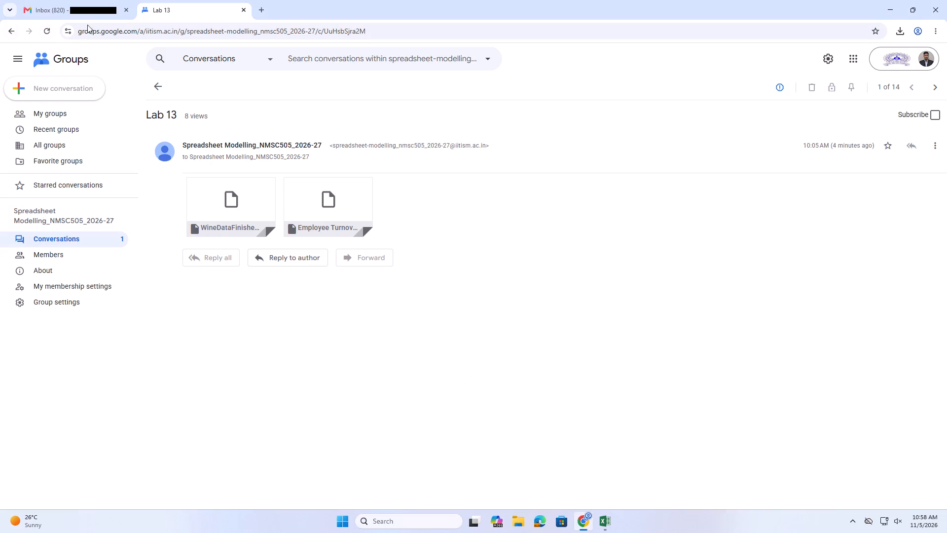
pyautogui.click(45, 30)
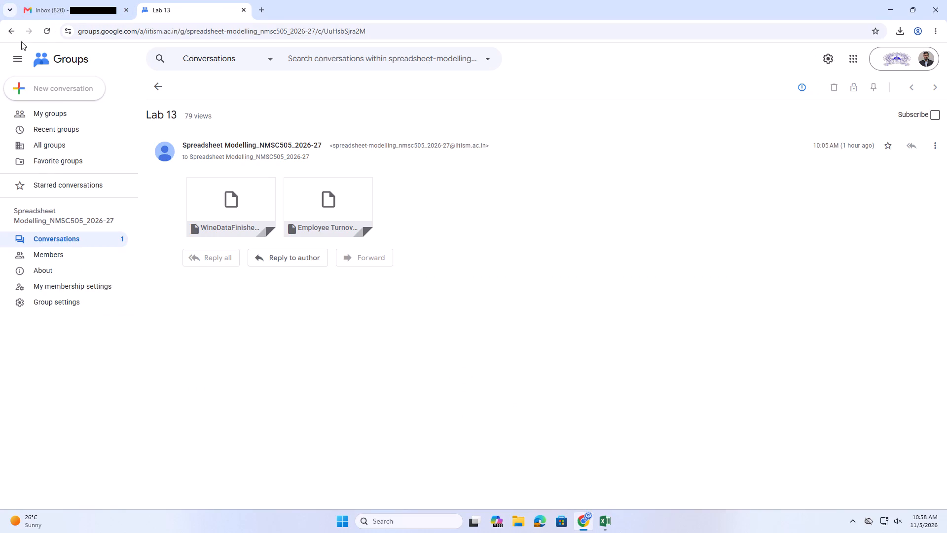
pyautogui.click(16, 27)
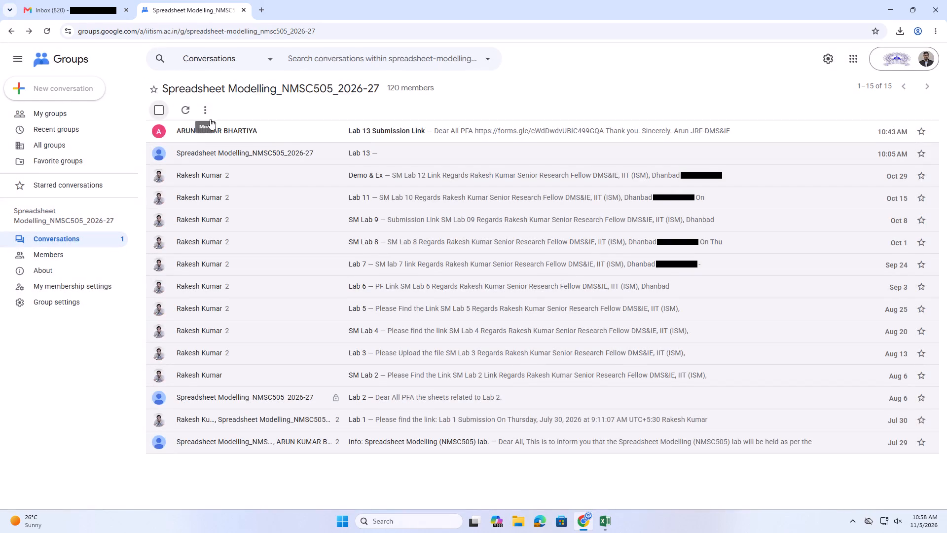
pyautogui.click(296, 137)
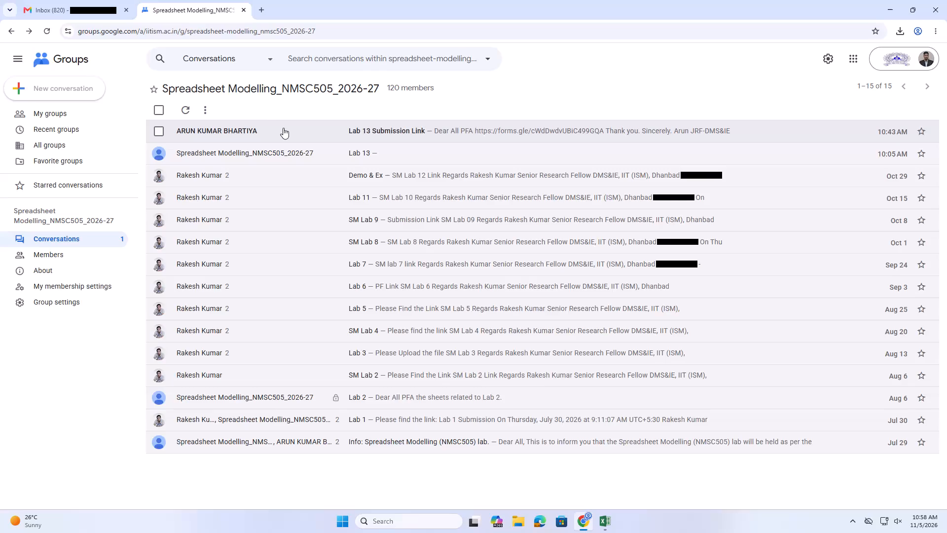
pyautogui.doubleClick(269, 128)
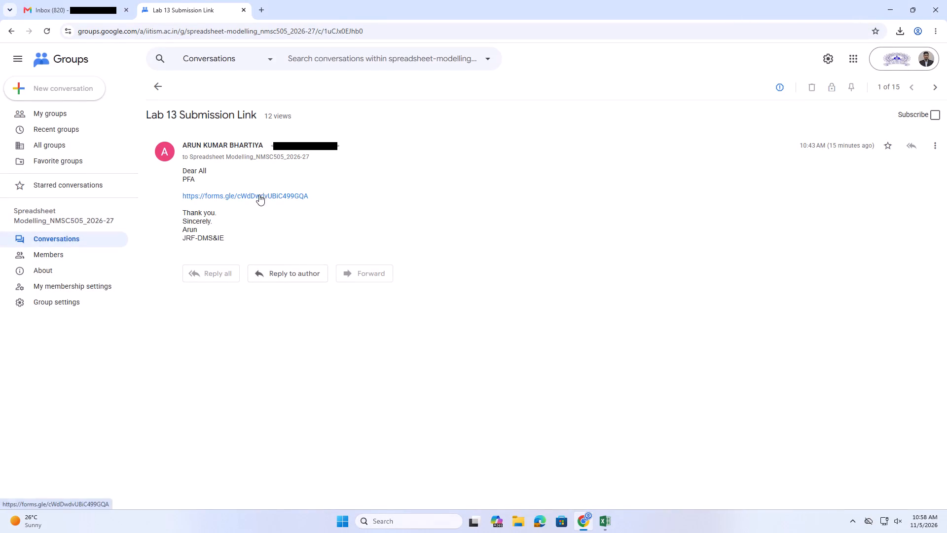
pyautogui.click(259, 194)
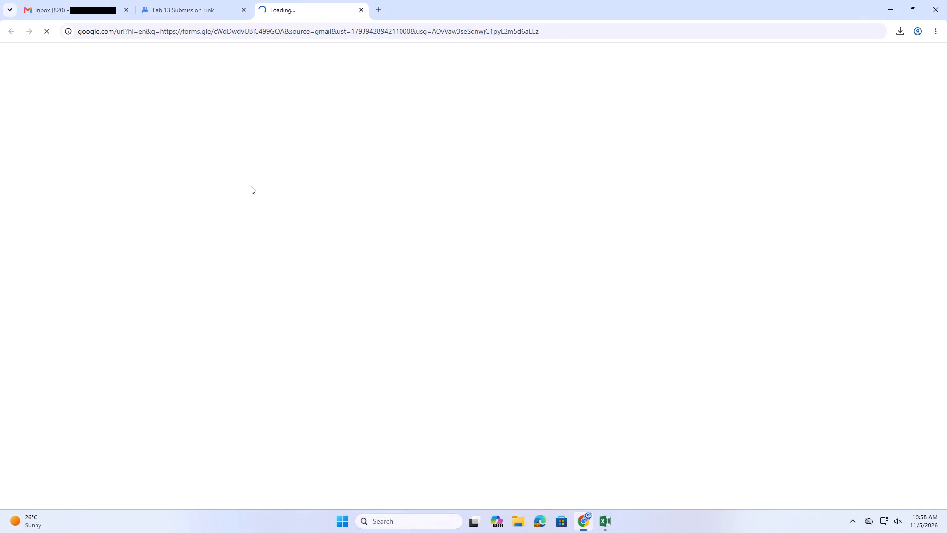
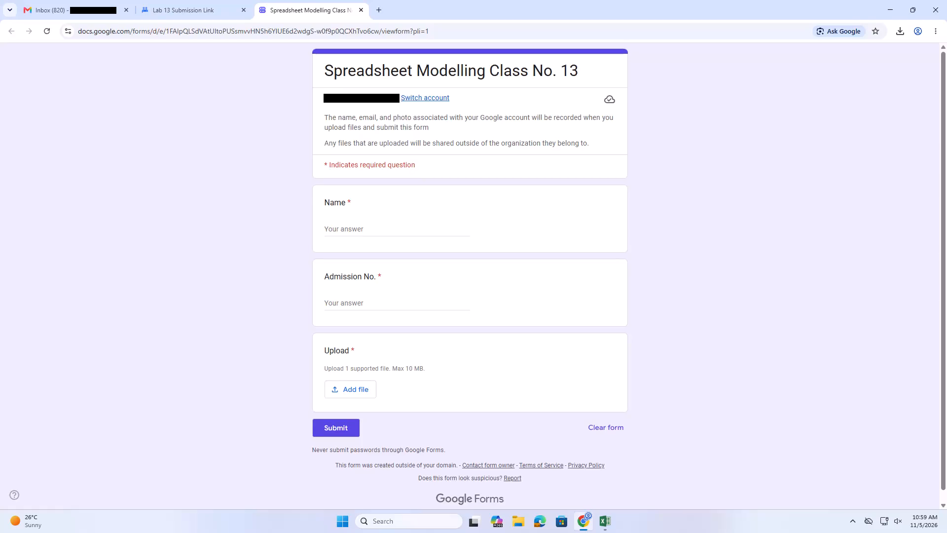
# Switch to Excel and save the dashboard workbook in the SpreedSheet folder, named with the admission number, first name and "lab 12".
pyautogui.click(607, 520)
pyautogui.click(624, 481)
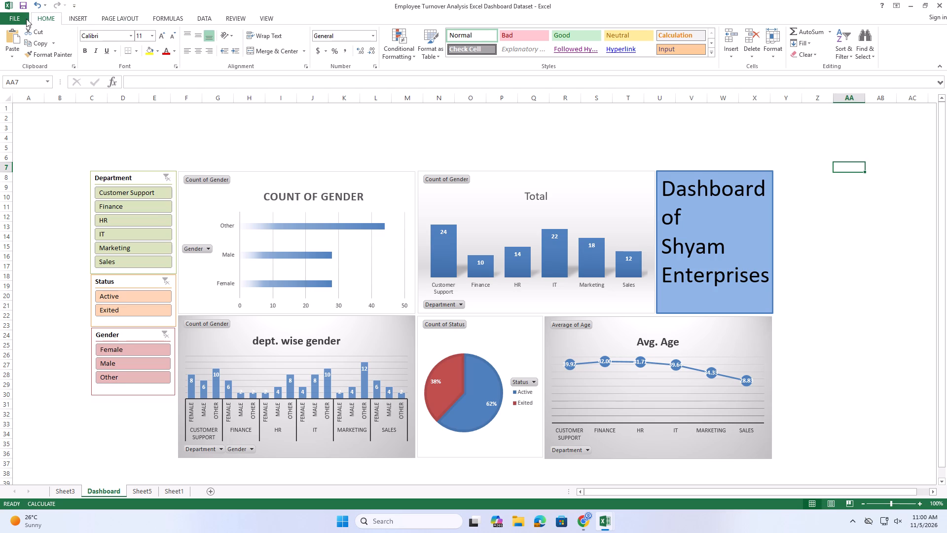
pyautogui.click(26, 19)
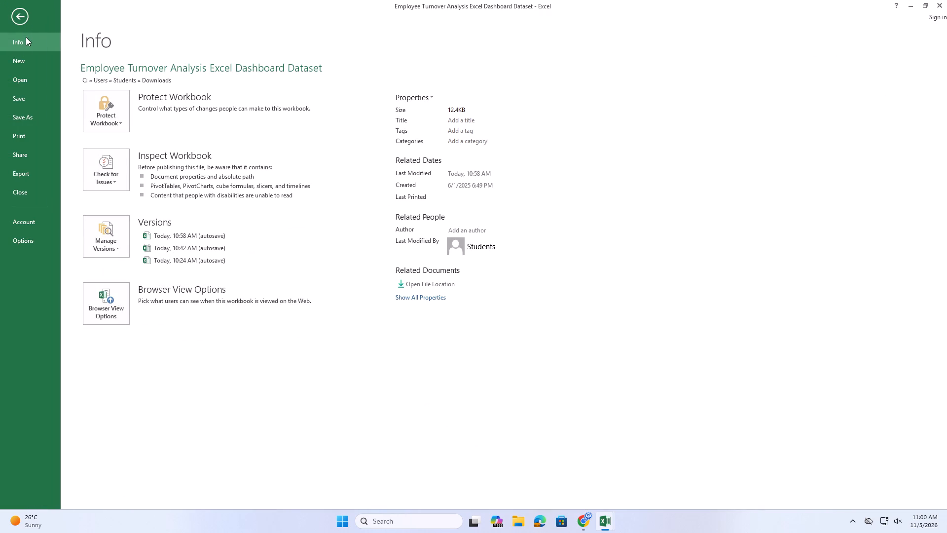
pyautogui.click(33, 123)
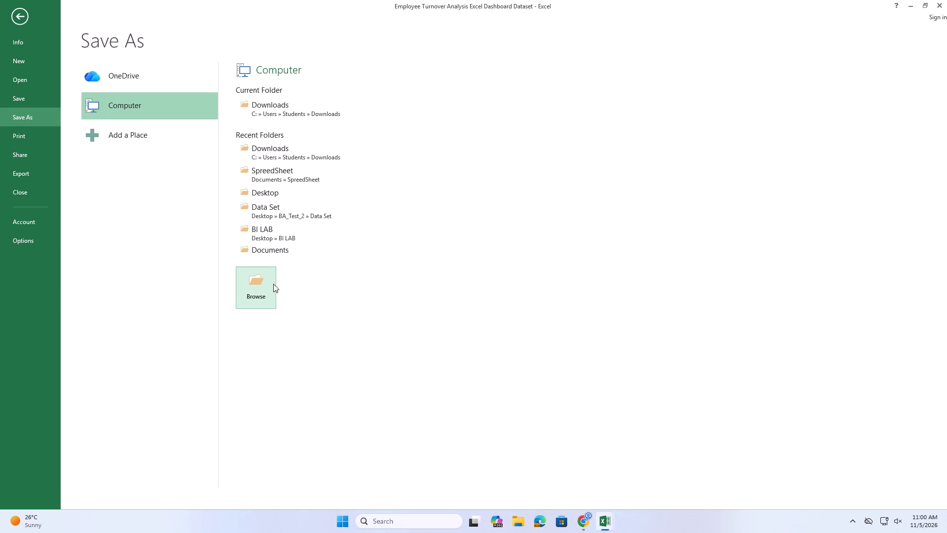
pyautogui.click(283, 178)
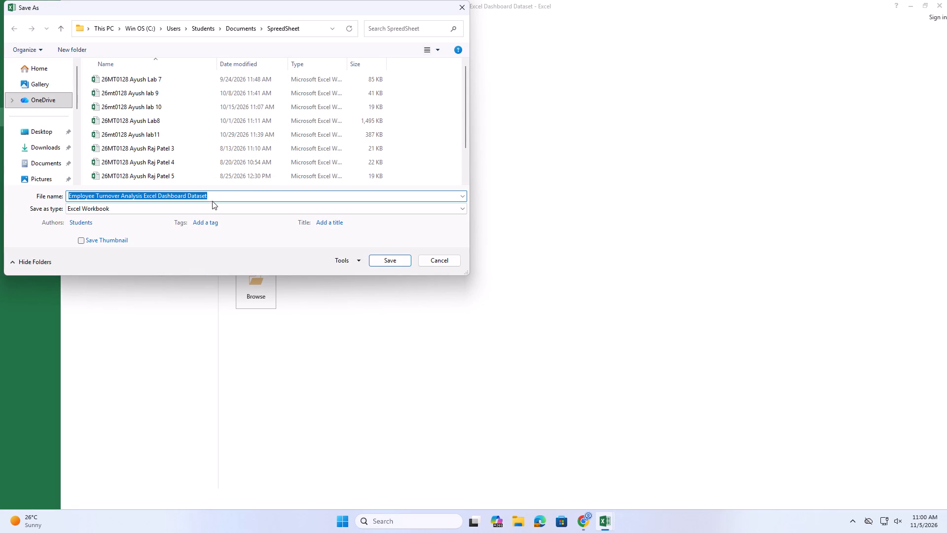
pyautogui.press('BackSpace')
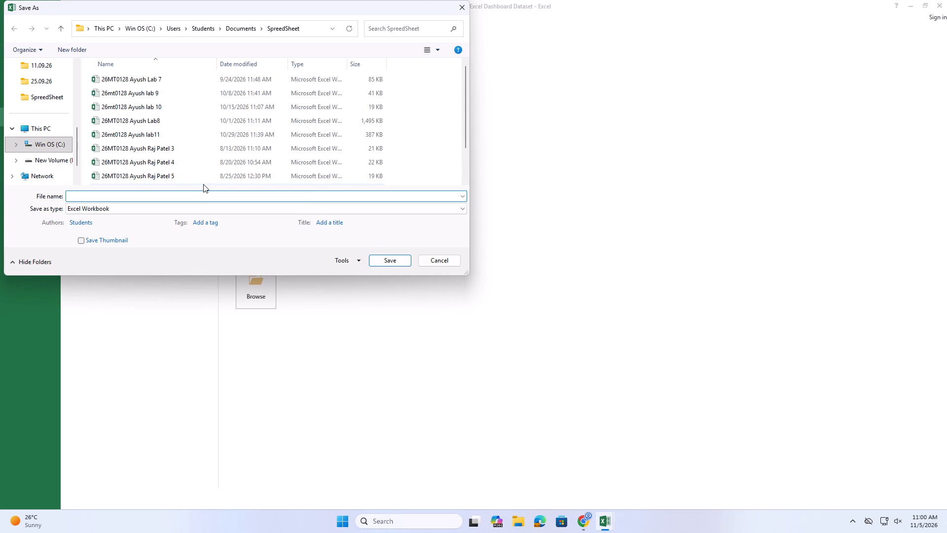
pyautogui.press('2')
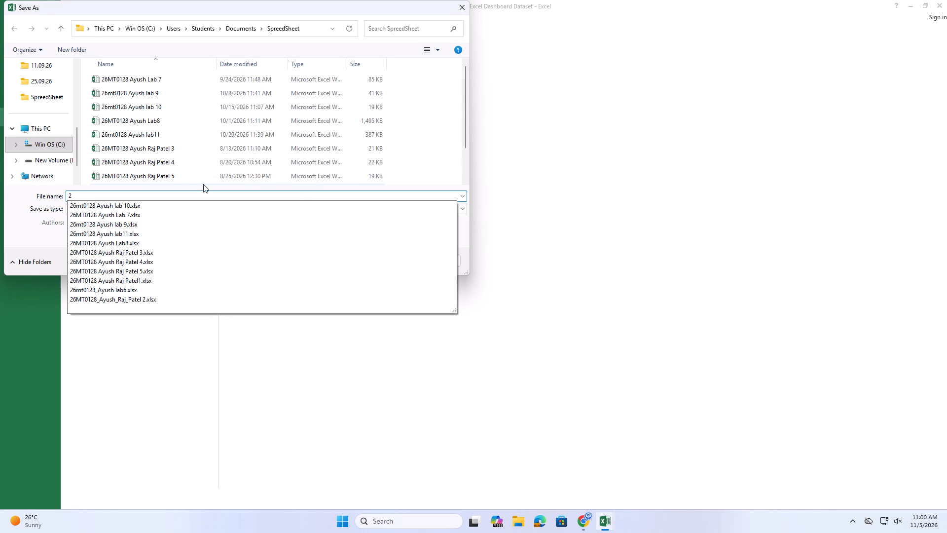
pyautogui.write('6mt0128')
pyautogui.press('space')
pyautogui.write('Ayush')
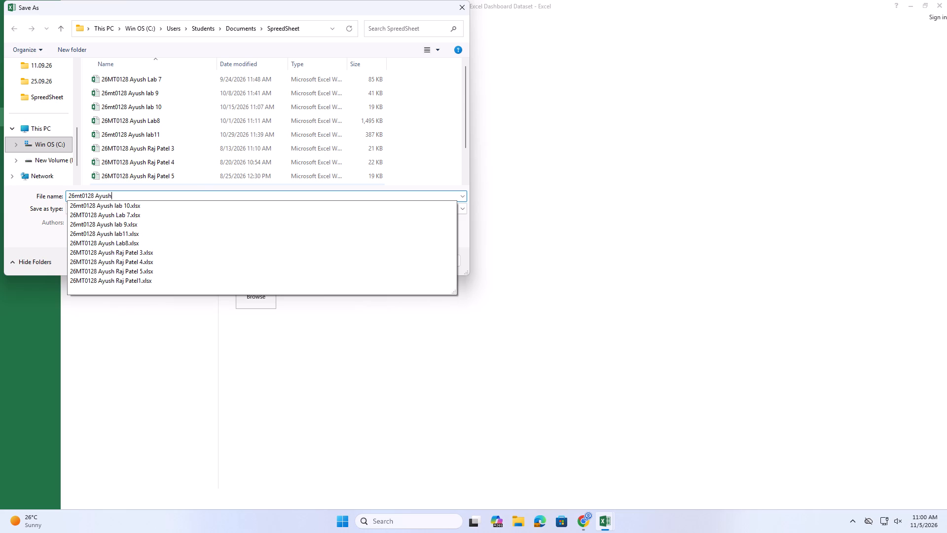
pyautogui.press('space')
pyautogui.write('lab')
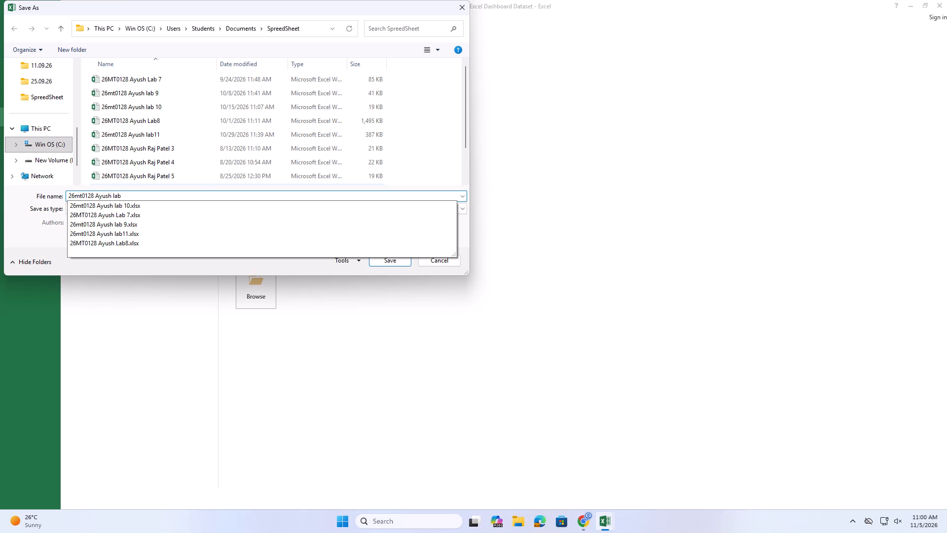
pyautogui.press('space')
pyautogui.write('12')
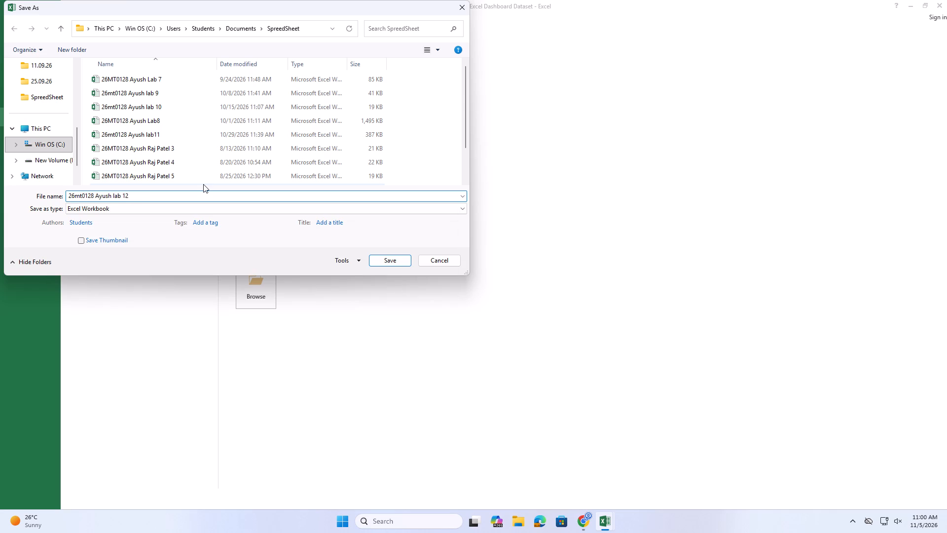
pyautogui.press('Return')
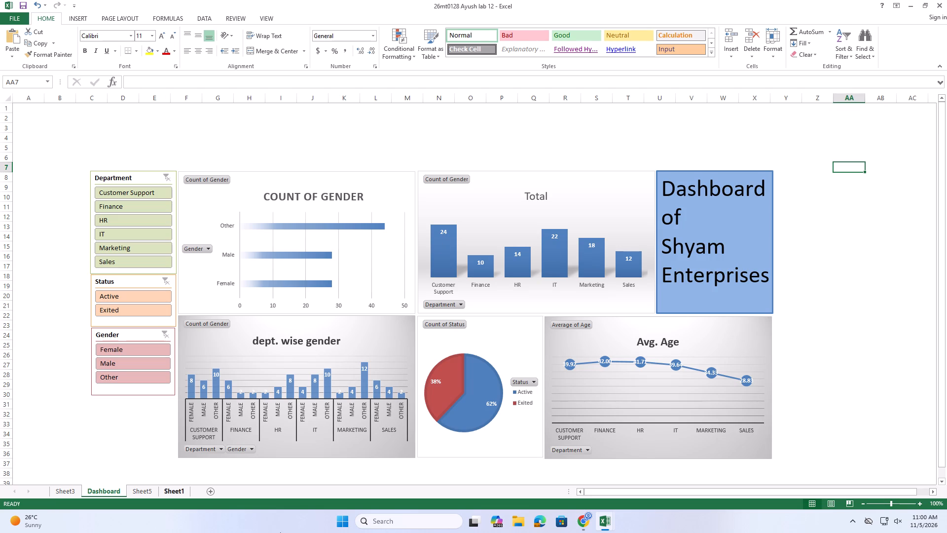
# Save the renamed lab 12 dashboard workbook once more and close it.
pyautogui.click(584, 521)
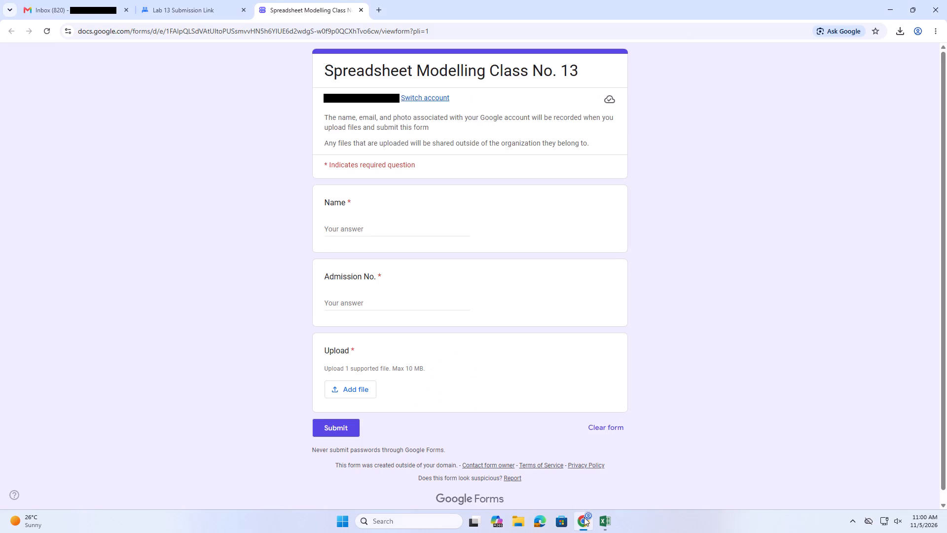
pyautogui.click(607, 524)
pyautogui.click(633, 483)
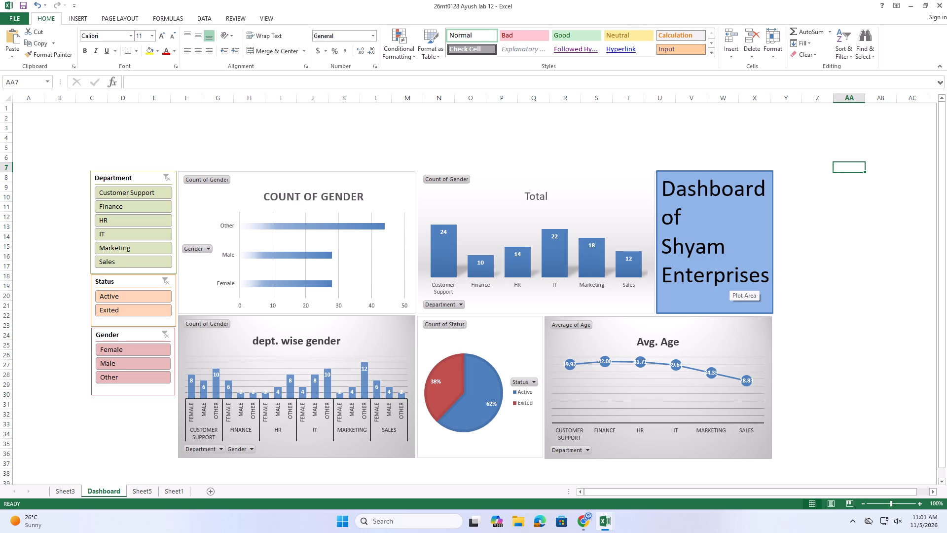
pyautogui.click(23, 6)
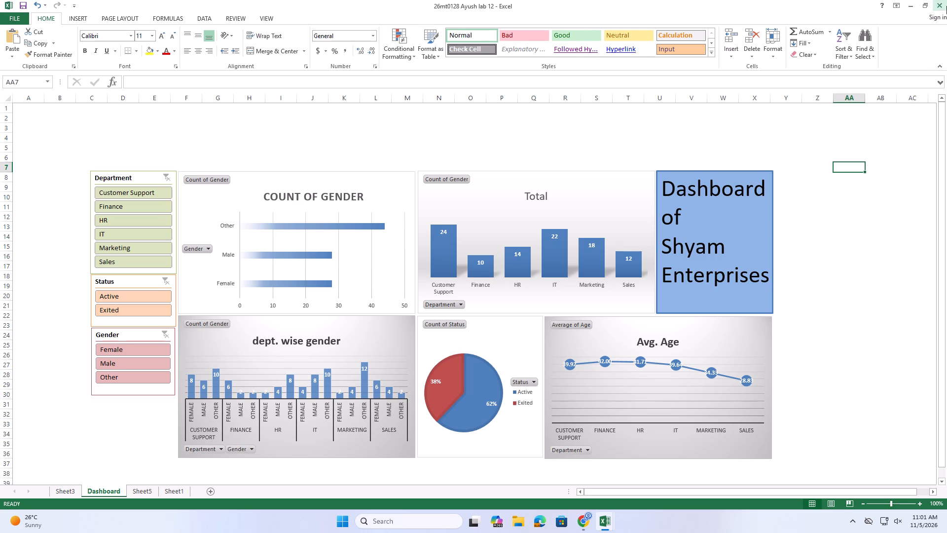
pyautogui.click(946, 0)
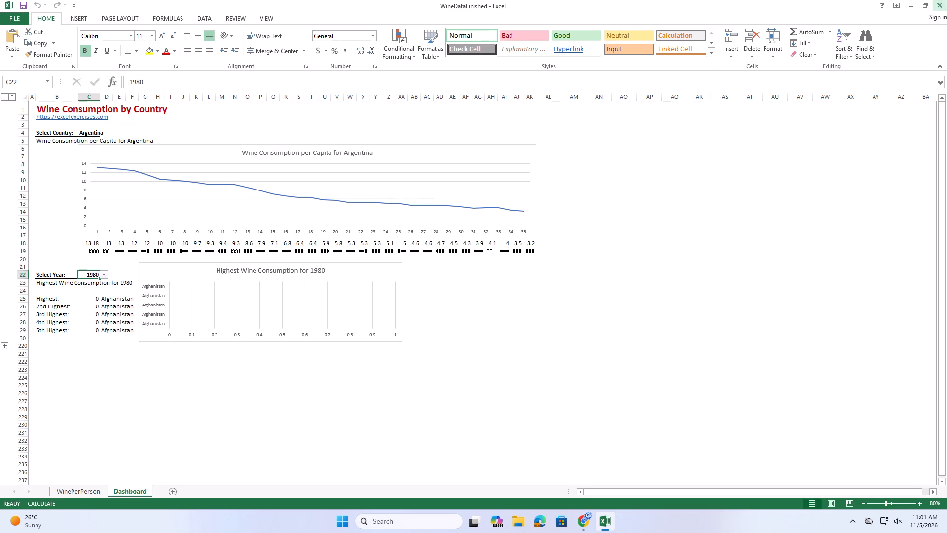
# Close the WineDataFinished workbook without saving its changes.
pyautogui.click(943, 0)
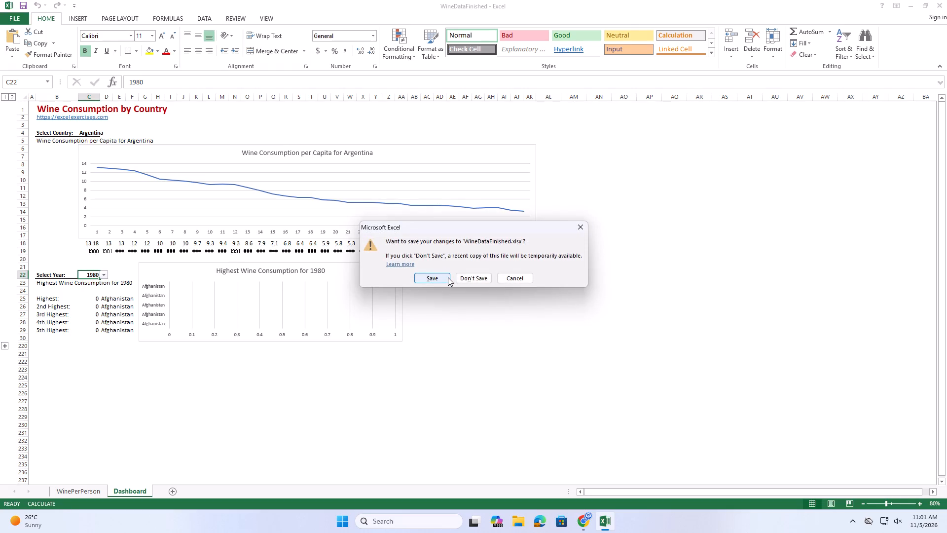
pyautogui.click(469, 276)
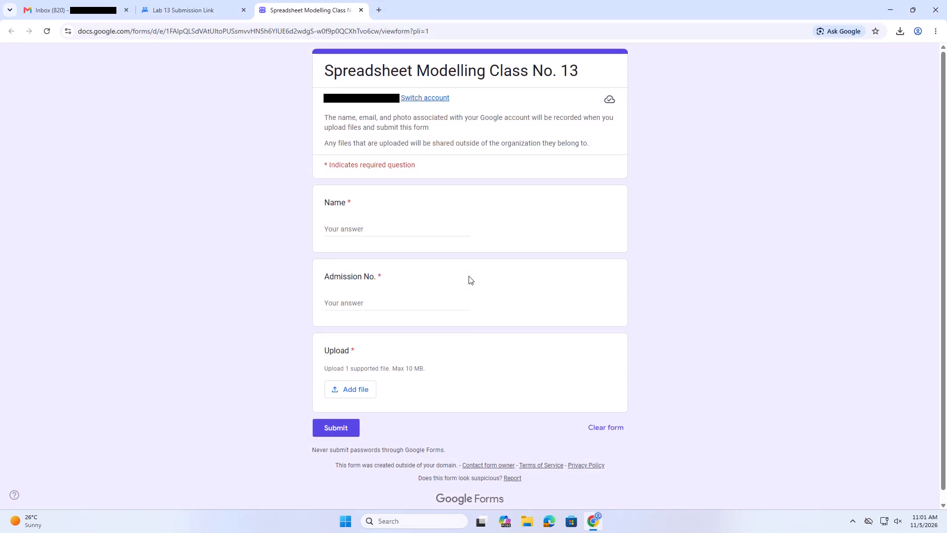
# Fill in the student's name and admission number in the Spreadsheet Modelling Class No. 13 form.
pyautogui.click(366, 232)
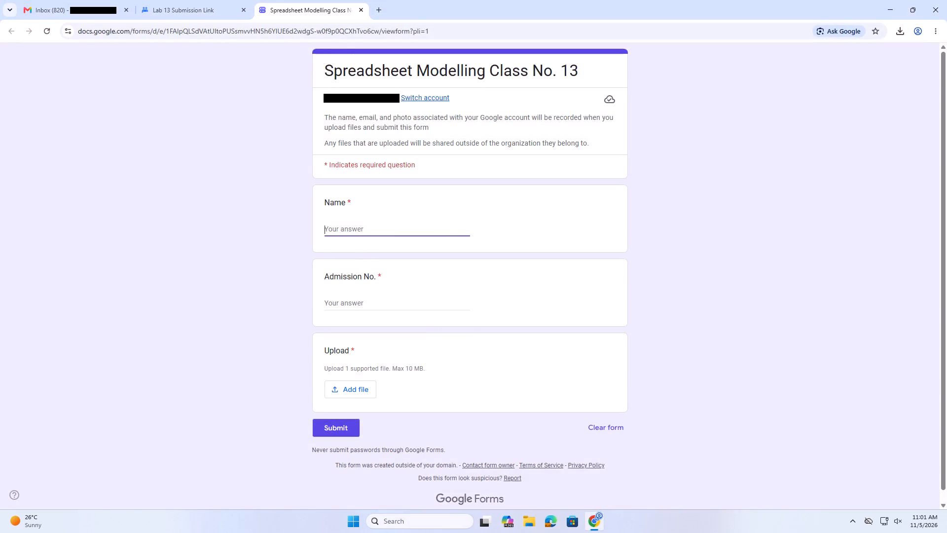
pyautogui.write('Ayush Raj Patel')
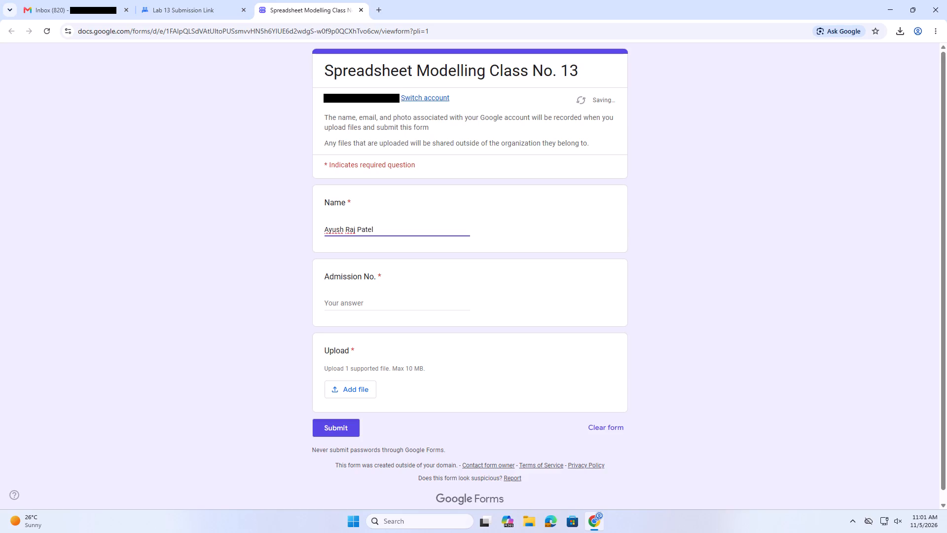
pyautogui.click(361, 300)
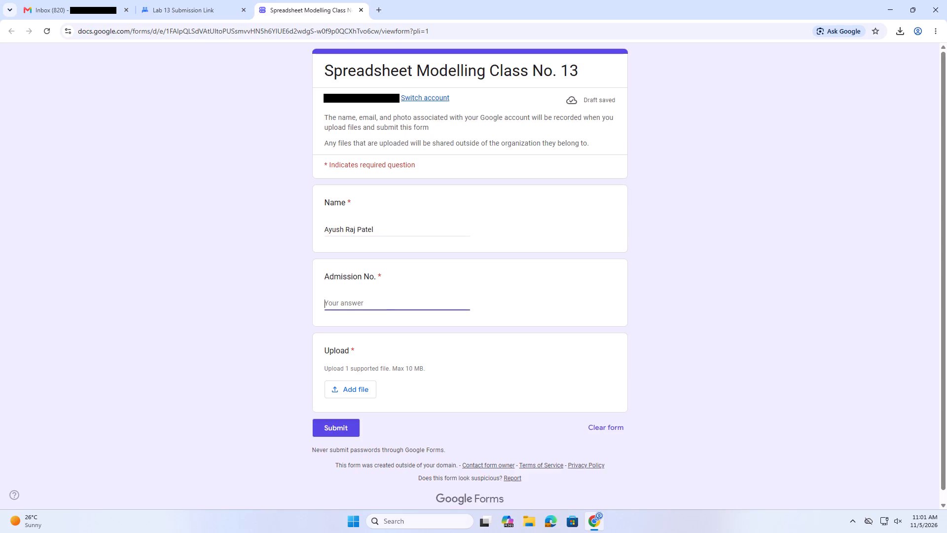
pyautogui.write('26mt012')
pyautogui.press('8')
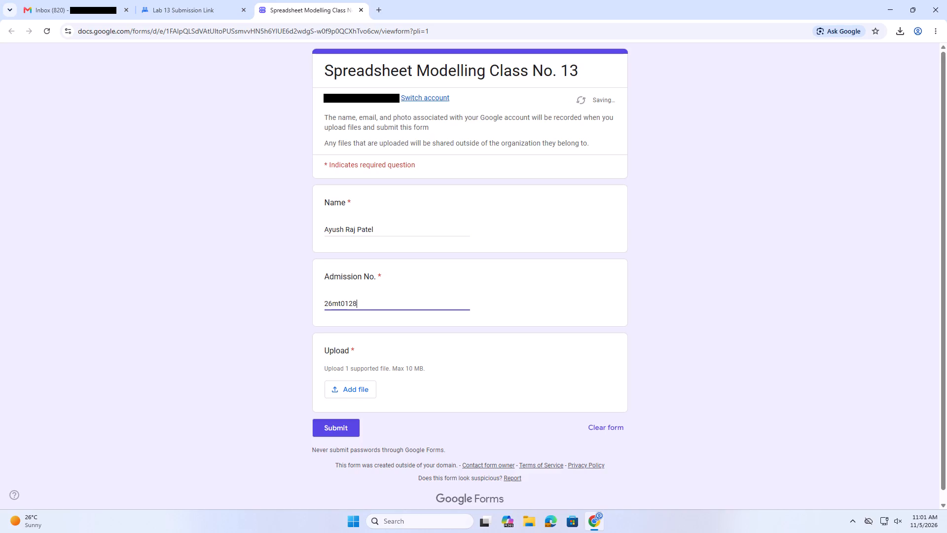
# Add the lab 12 workbook from the SpreedSheet folder as the file for the form's Upload question.
pyautogui.click(363, 394)
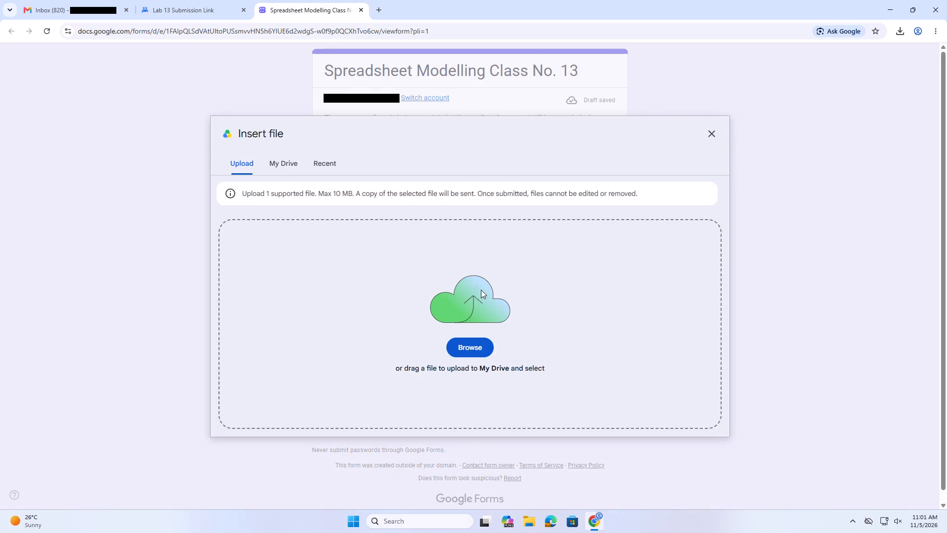
pyautogui.click(476, 346)
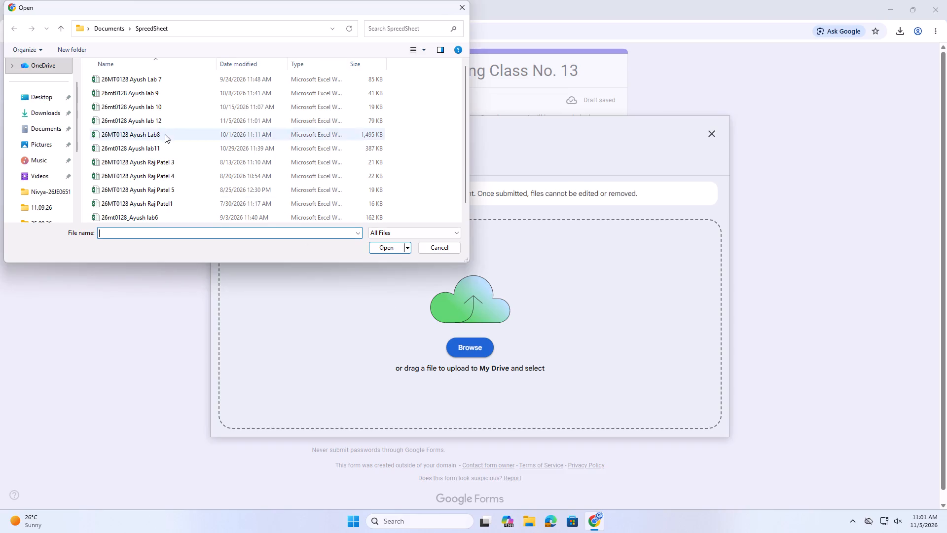
pyautogui.doubleClick(164, 120)
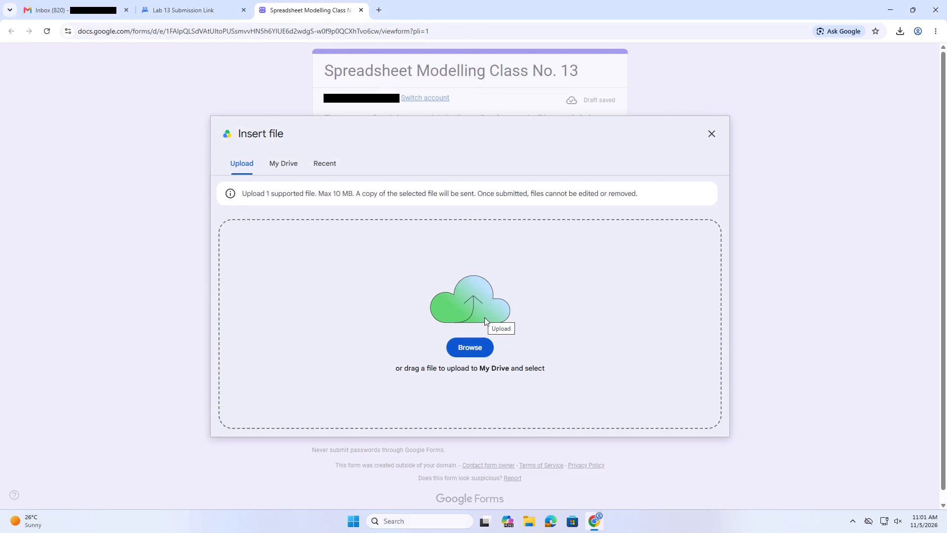
# Upload the lab 12 workbook from the SpreedSheet folder to the form's Upload question.
pyautogui.click(484, 347)
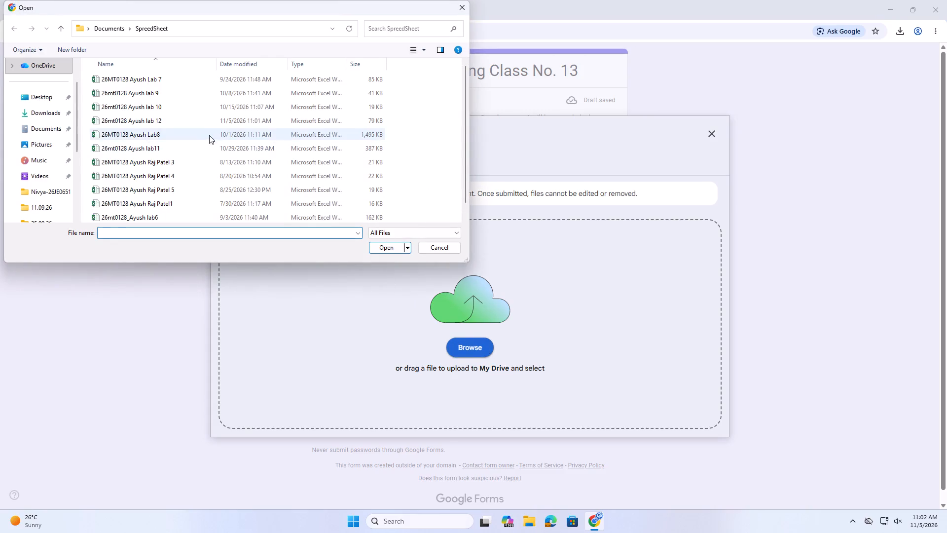
pyautogui.doubleClick(208, 122)
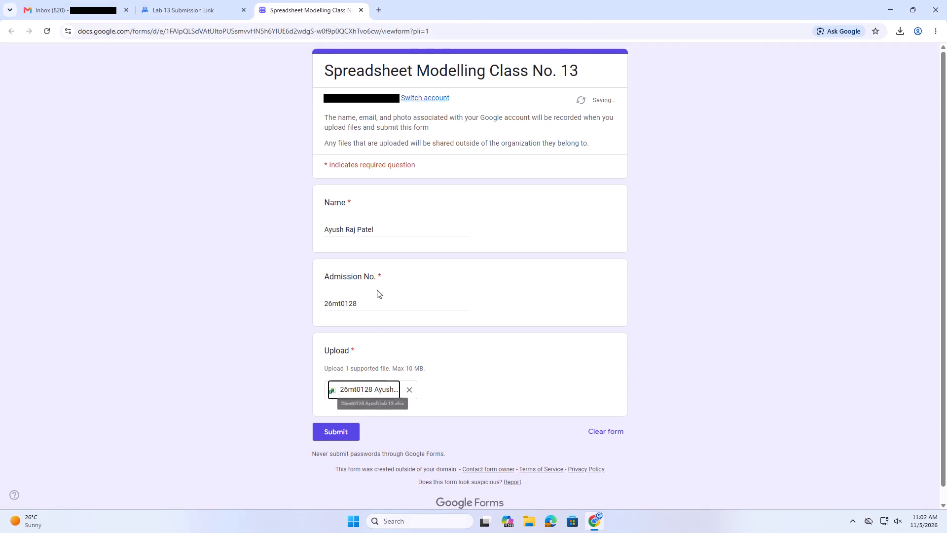
# Submit the completed Spreadsheet Modelling Class No. 13 form.
pyautogui.click(344, 436)
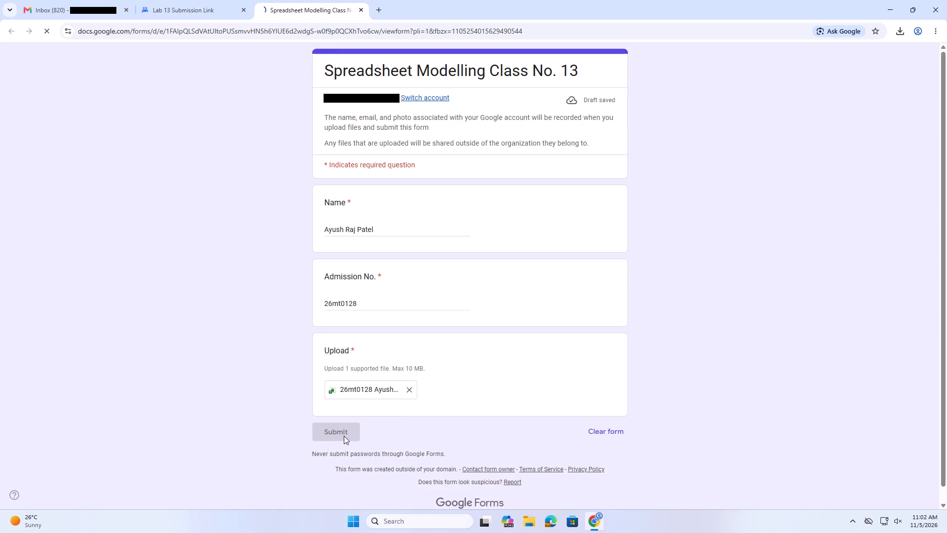
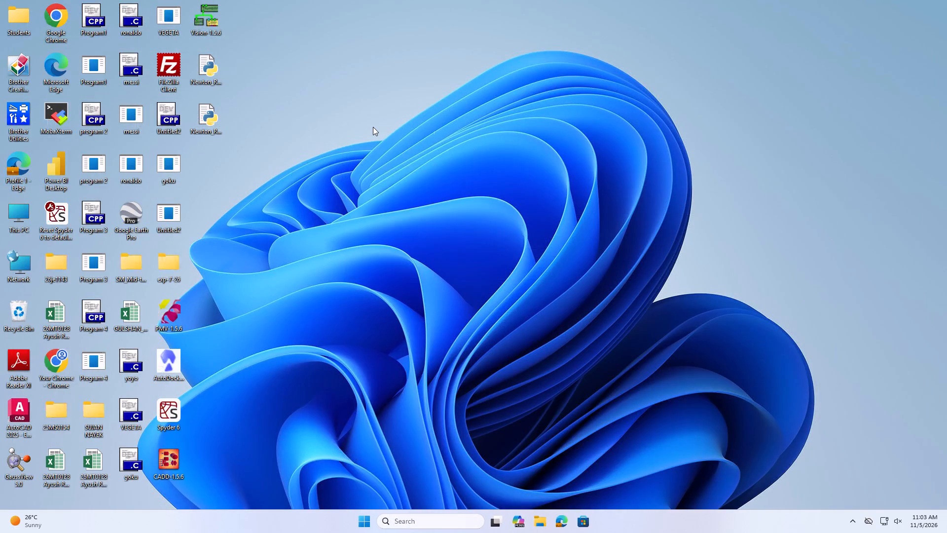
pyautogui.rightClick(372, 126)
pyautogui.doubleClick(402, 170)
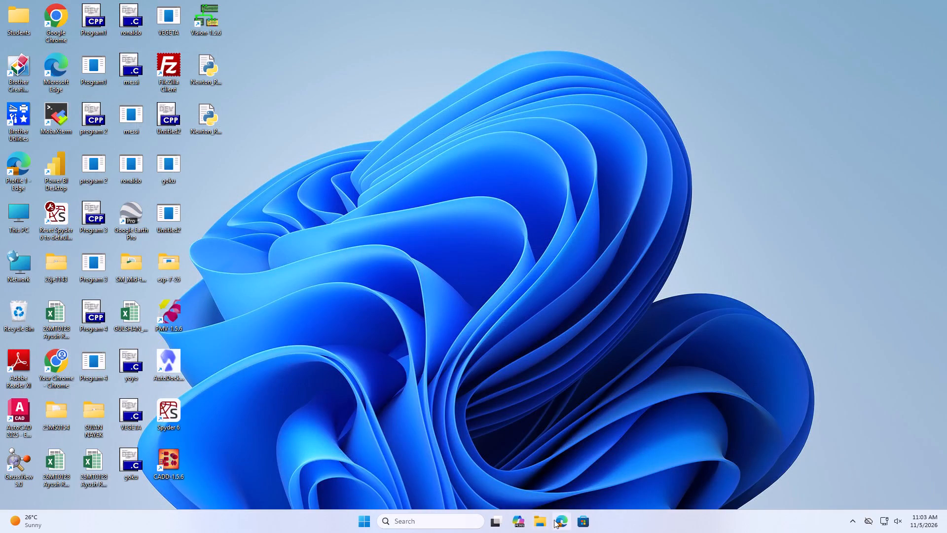
# Open Chrome with the "Your Chrome" profile shortcut on the desktop.
pyautogui.doubleClick(53, 358)
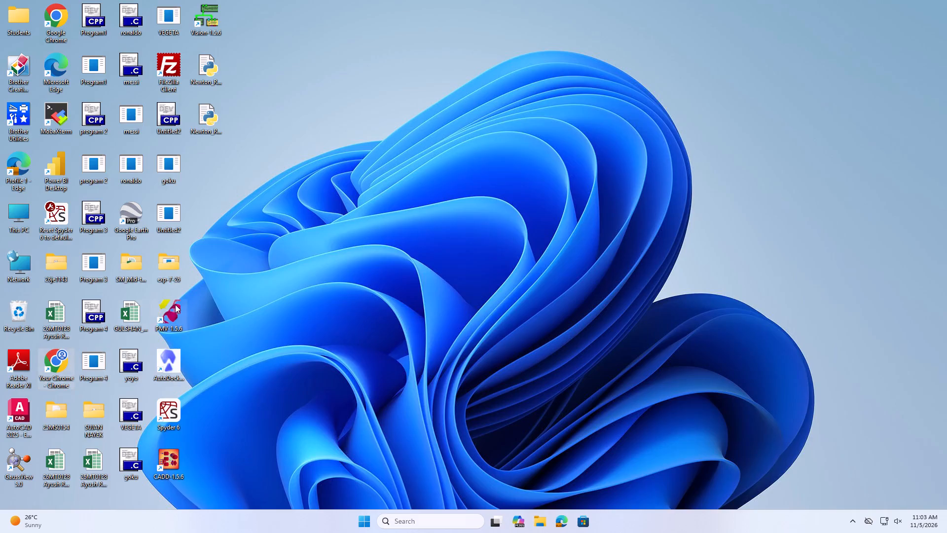
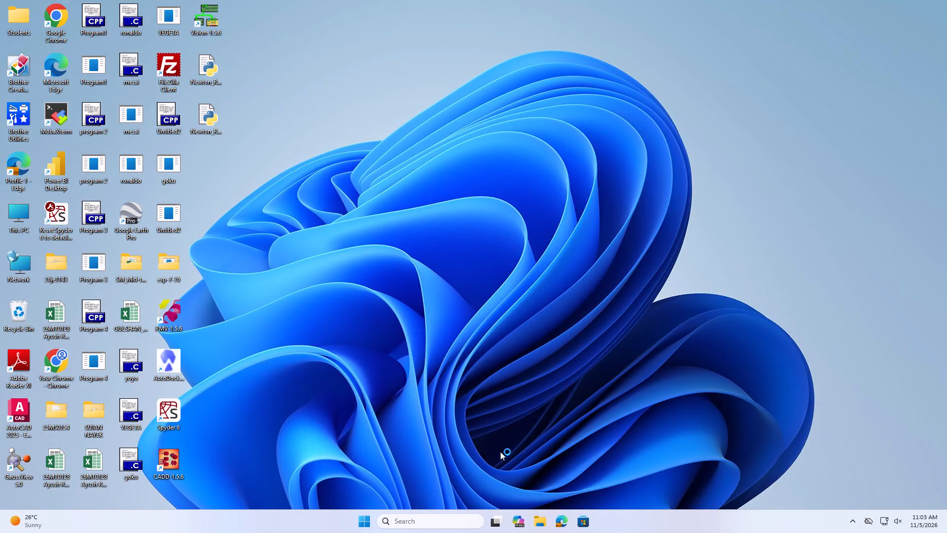
# Open Google Chrome with the Your Chrome profile from its desktop shortcut.
pyautogui.doubleClick(50, 379)
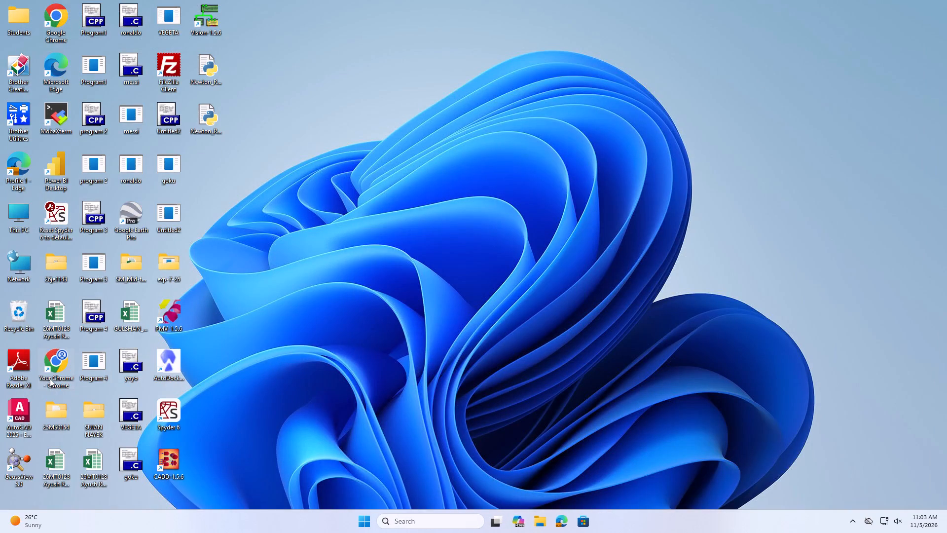